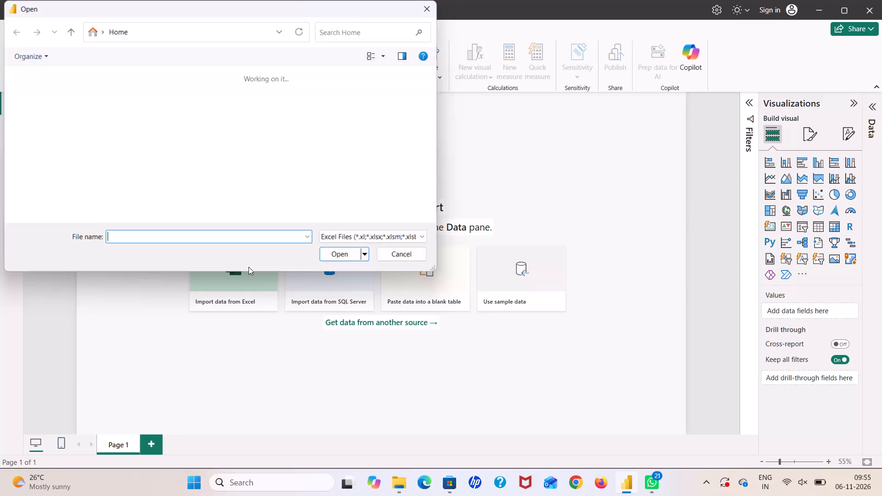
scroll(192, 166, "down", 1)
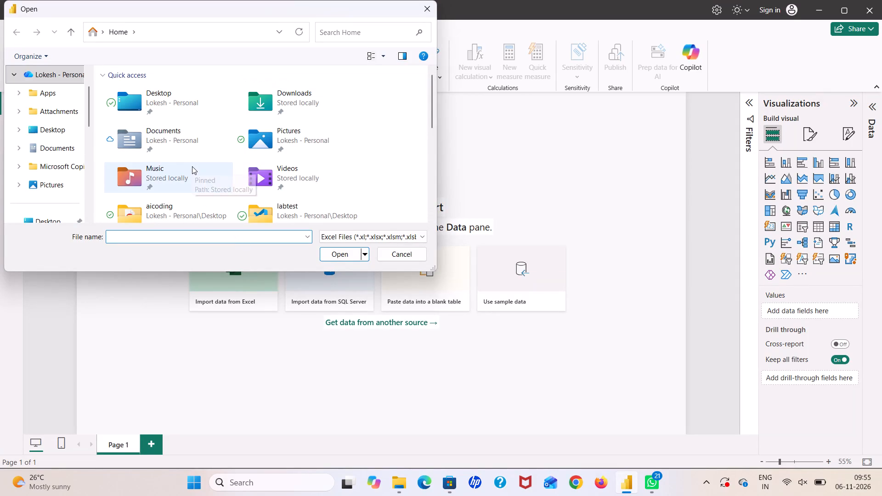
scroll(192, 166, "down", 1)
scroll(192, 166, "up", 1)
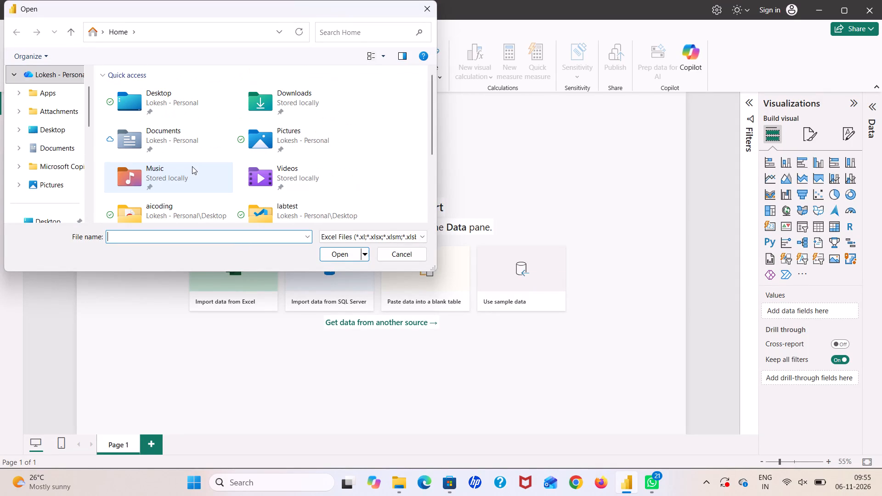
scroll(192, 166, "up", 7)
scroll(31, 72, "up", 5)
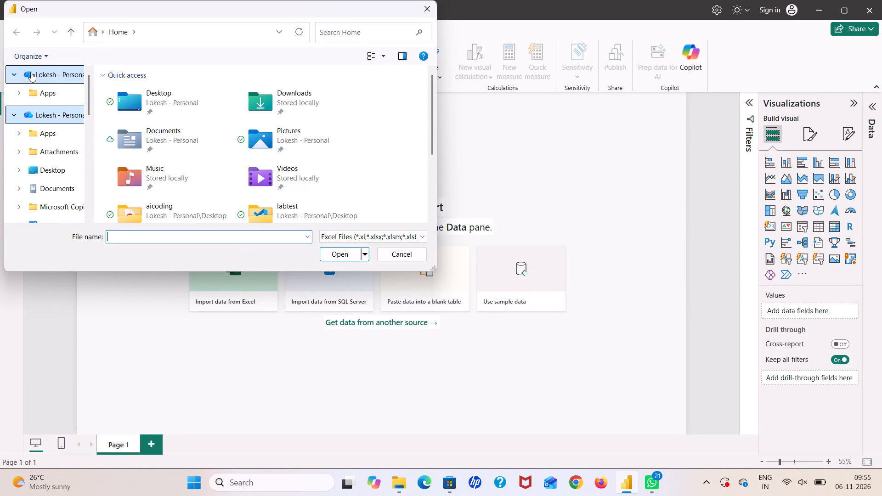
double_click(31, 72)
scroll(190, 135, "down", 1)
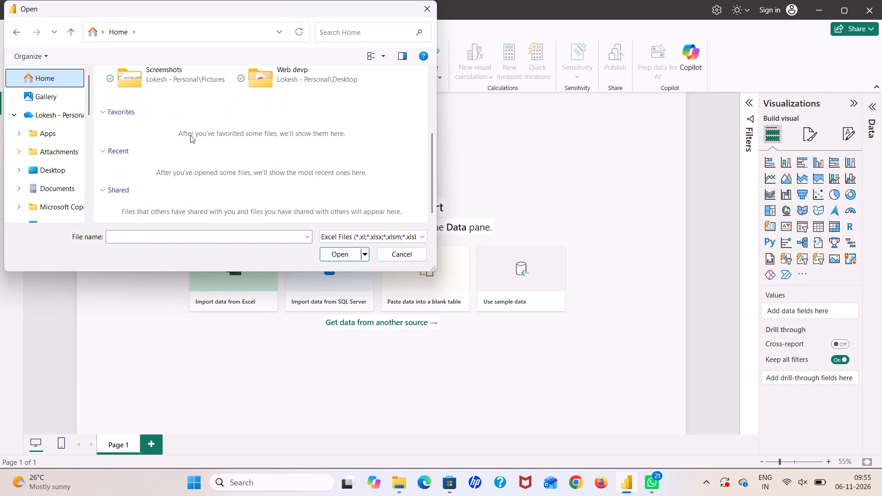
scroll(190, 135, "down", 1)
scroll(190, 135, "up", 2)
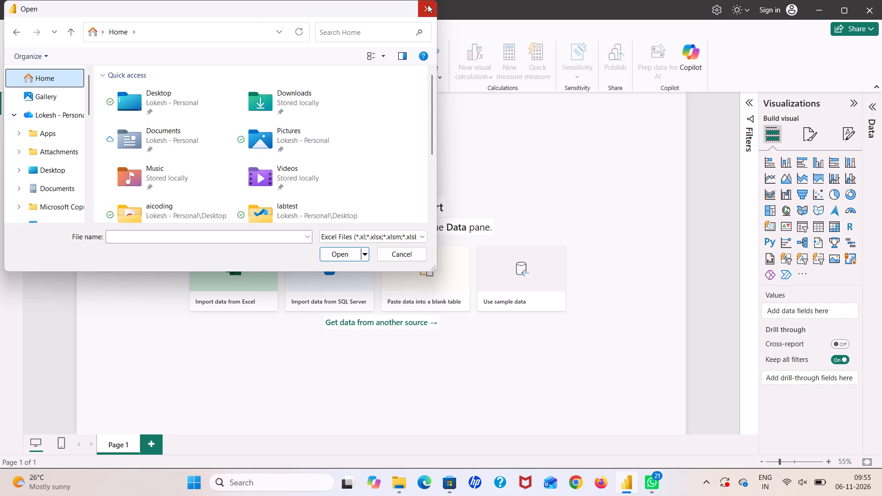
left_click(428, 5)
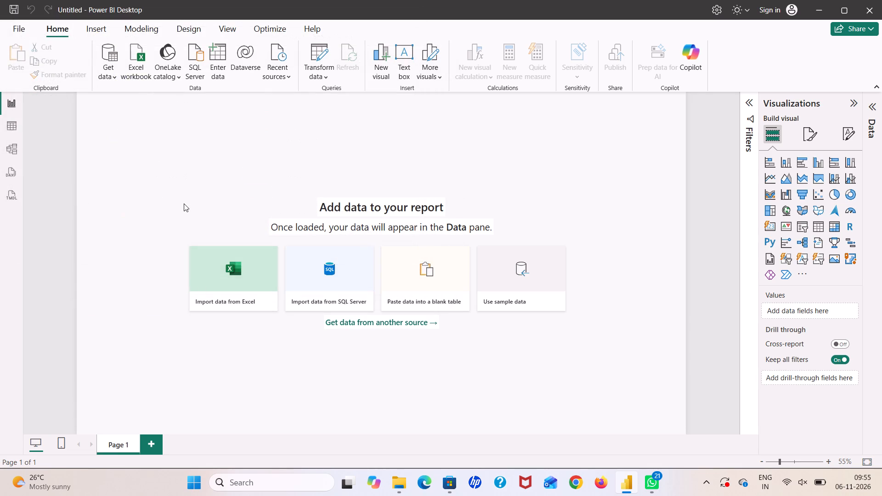
Import DAV4-House - DAV4-House.csv from the recent files as a Text/CSV data source and load it into the report.
left_click(109, 74)
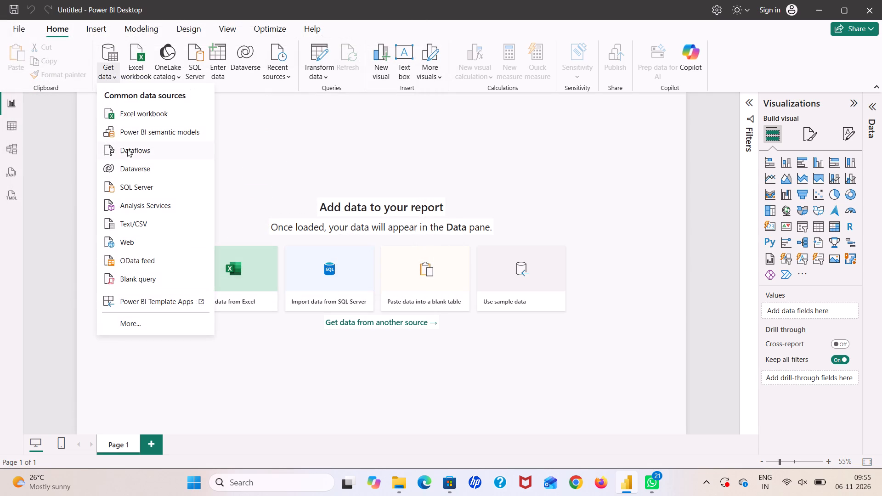
left_click(131, 228)
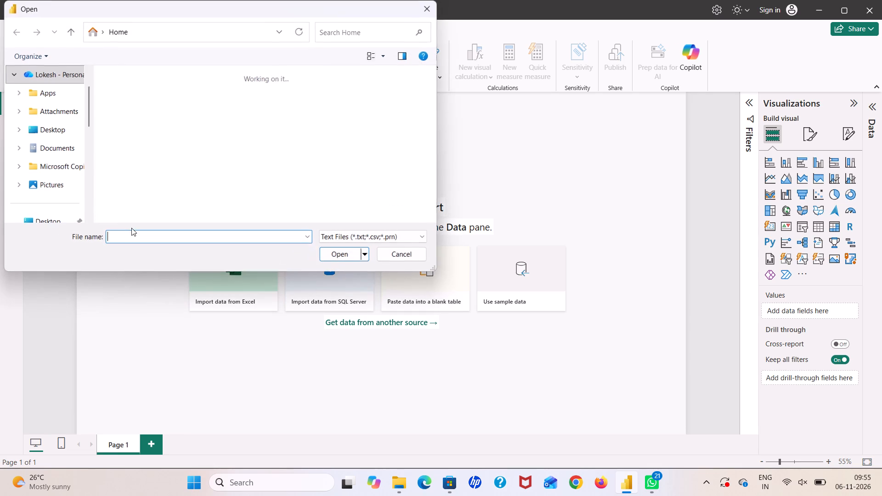
scroll(215, 117, "down", 1)
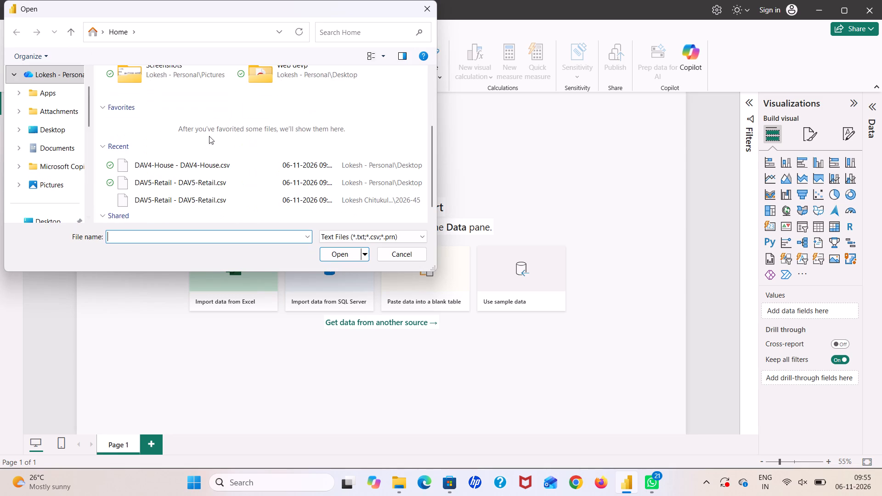
left_click(214, 166)
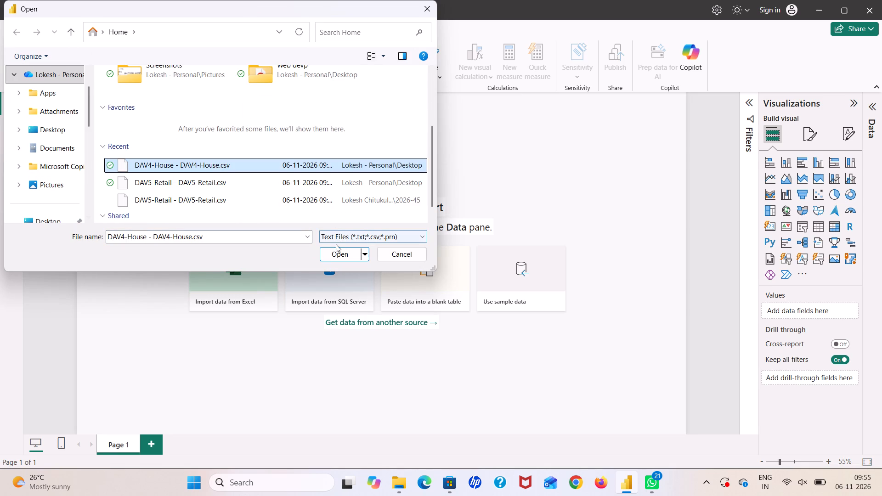
left_click(339, 255)
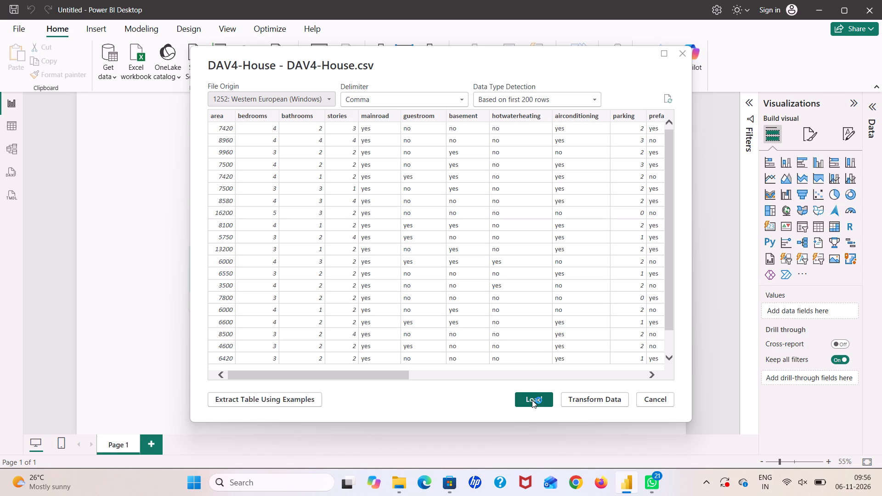
scroll(531, 332, "left", 2)
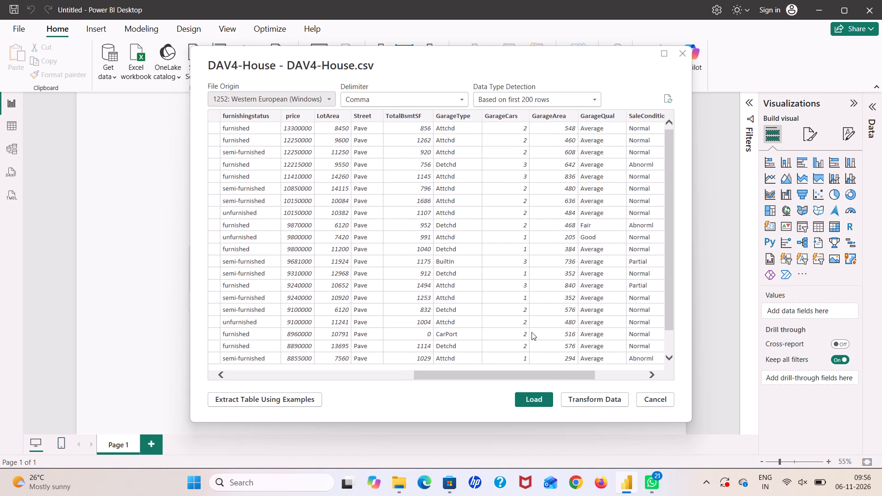
scroll(531, 332, "left", 2)
scroll(531, 332, "right", 6)
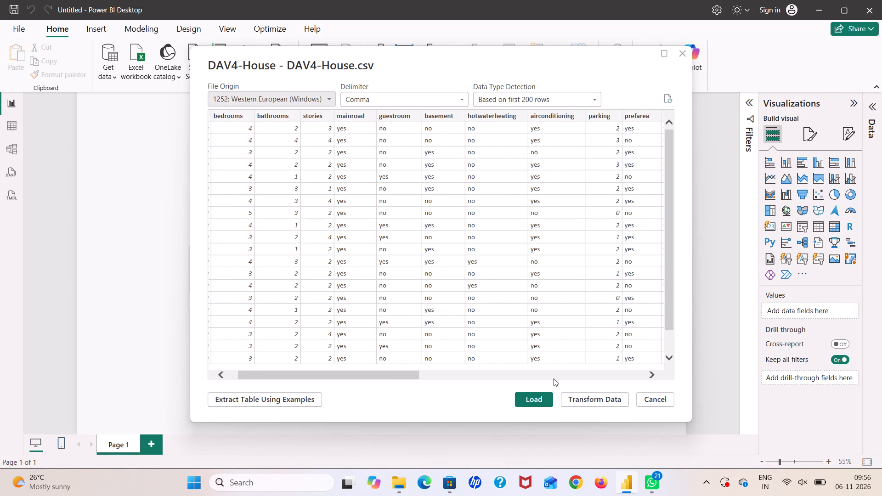
left_click(535, 403)
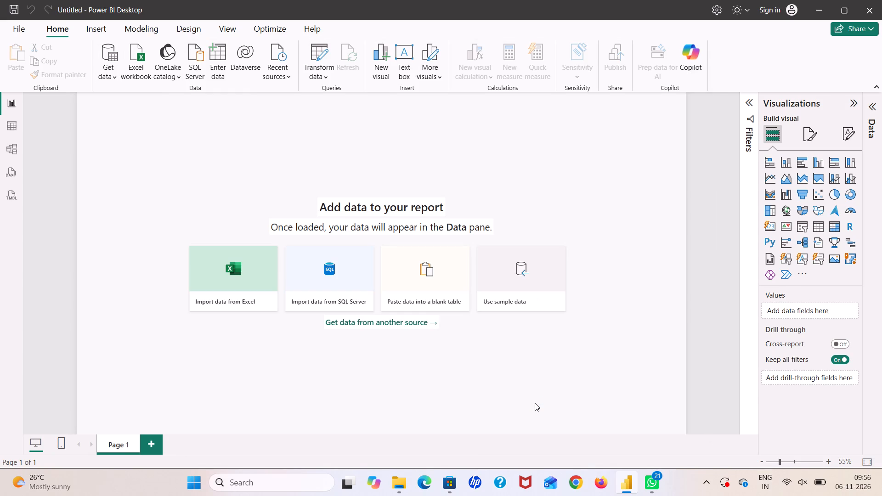
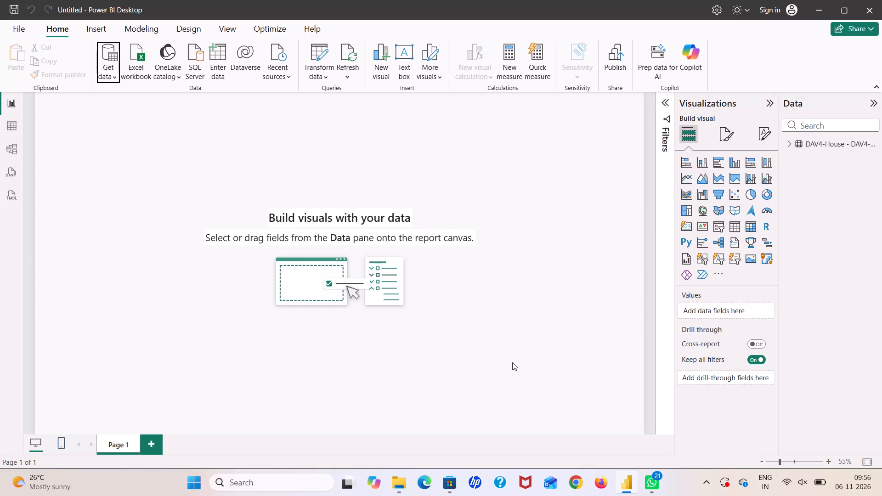
Look over the imported DAV4-House table's field list, and open the table in Table view to examine its columns and rows.
left_click(802, 145)
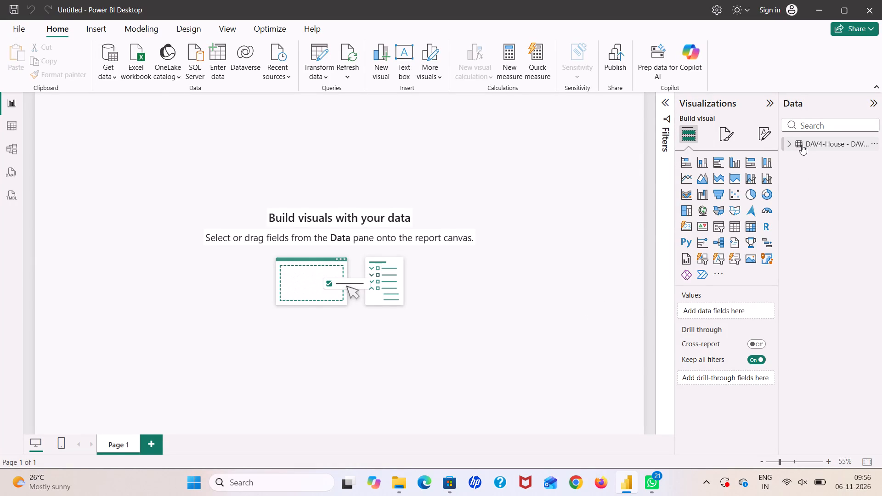
left_click(788, 141)
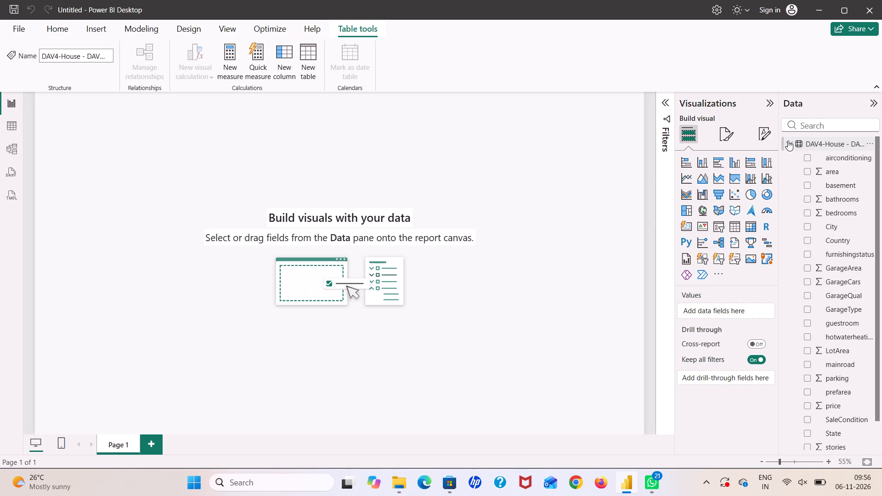
left_click(788, 141)
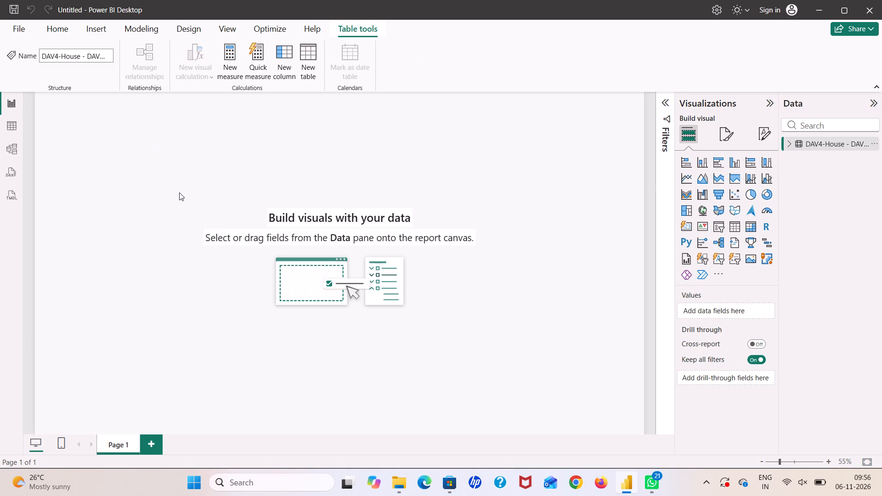
left_click(11, 123)
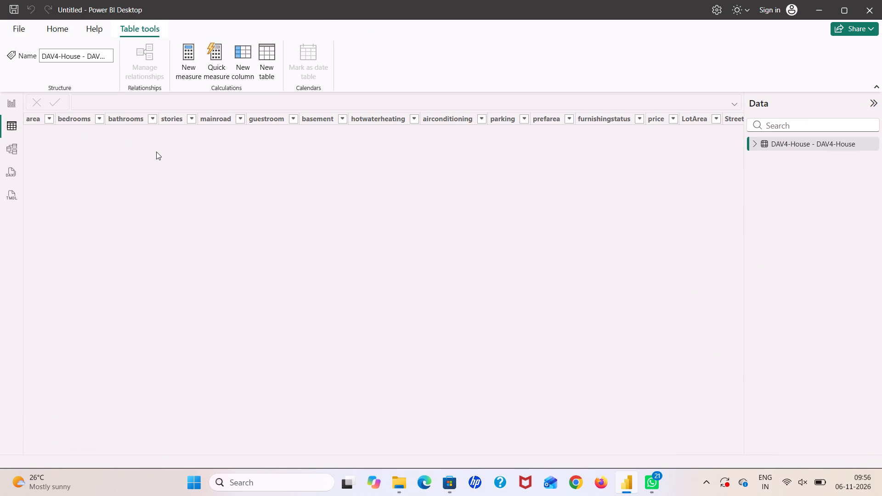
scroll(156, 152, "up", 1)
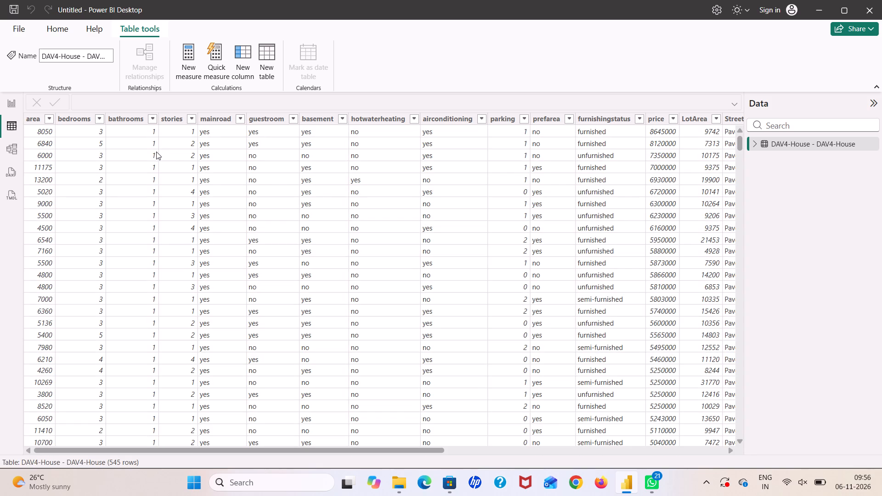
scroll(156, 152, "up", 2)
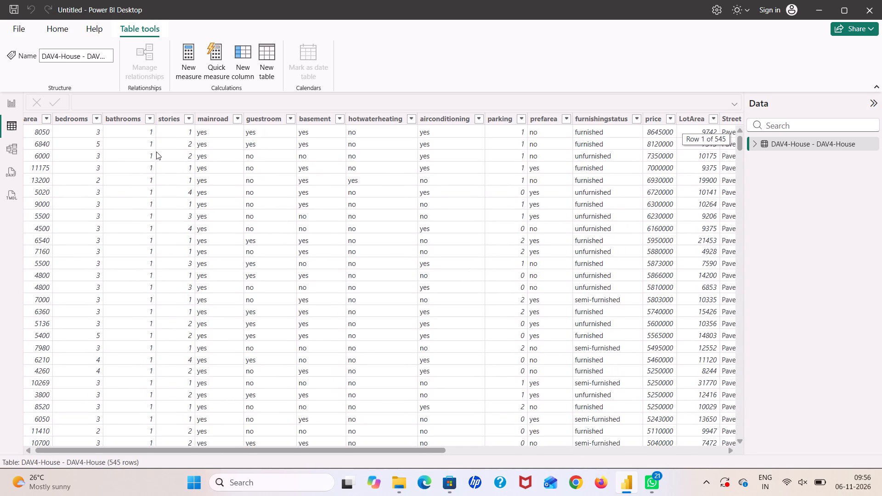
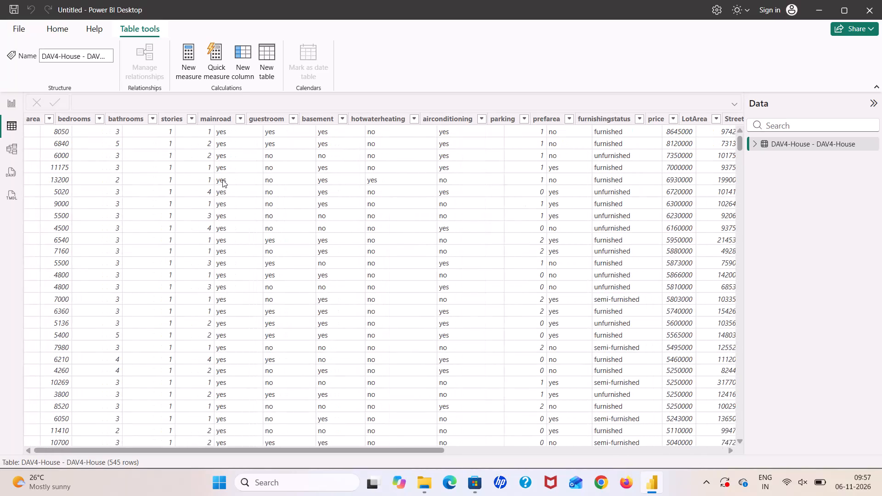
Examine the rows and columns of the loaded DAV4-House table, from area through to the sale condition fields.
scroll(222, 180, "down", 1)
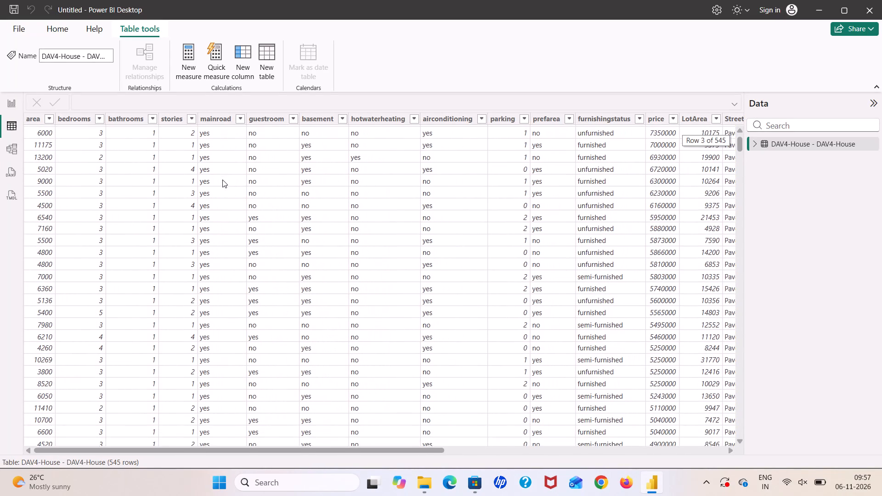
scroll(222, 180, "down", 1)
scroll(222, 180, "up", 2)
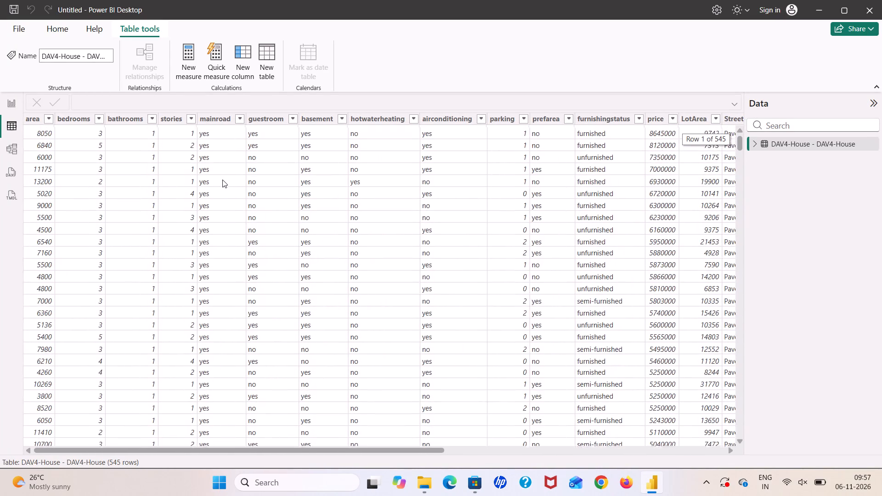
scroll(222, 180, "up", 8)
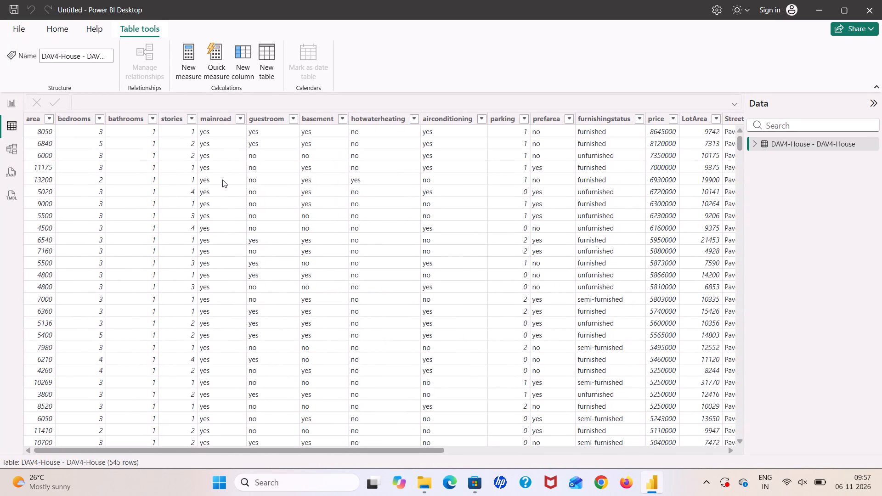
scroll(222, 180, "left", 2)
scroll(222, 180, "right", 1)
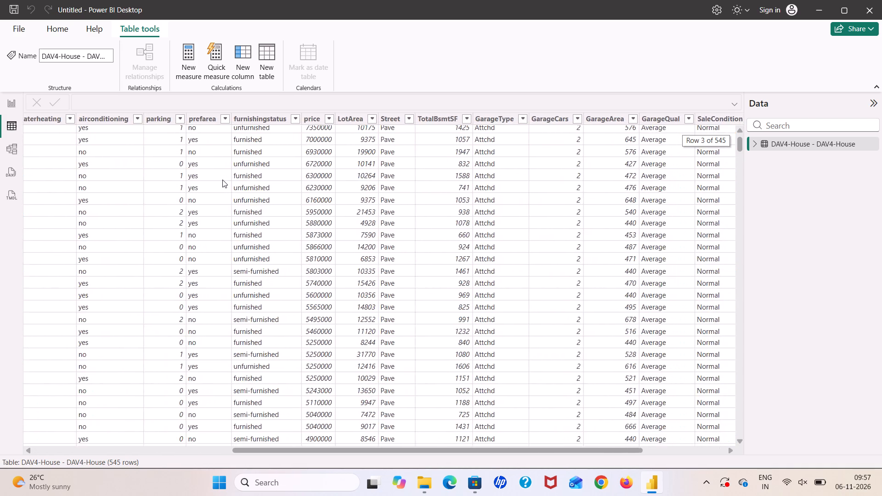
scroll(222, 180, "right", 3)
scroll(222, 180, "up", 2)
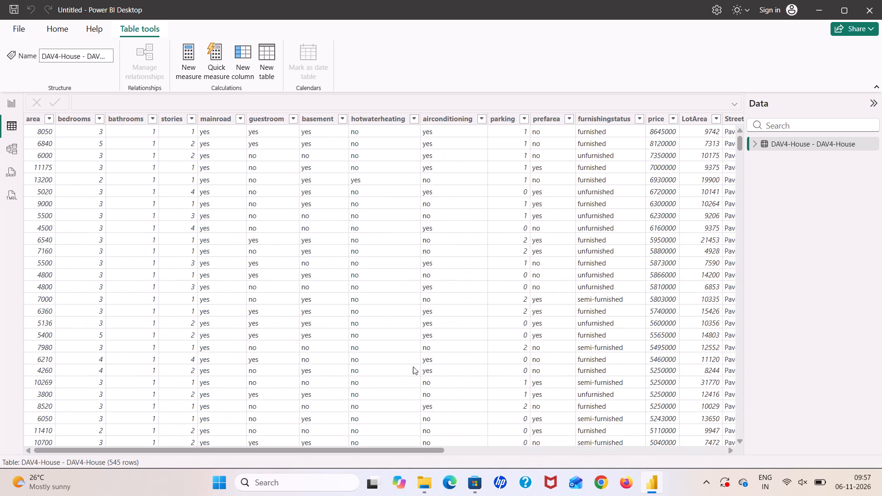
Switch to File Explorer and select the most recently accessed DAV4-House - DAV4-House.csv among the recent files.
left_click(424, 493)
left_click(275, 303)
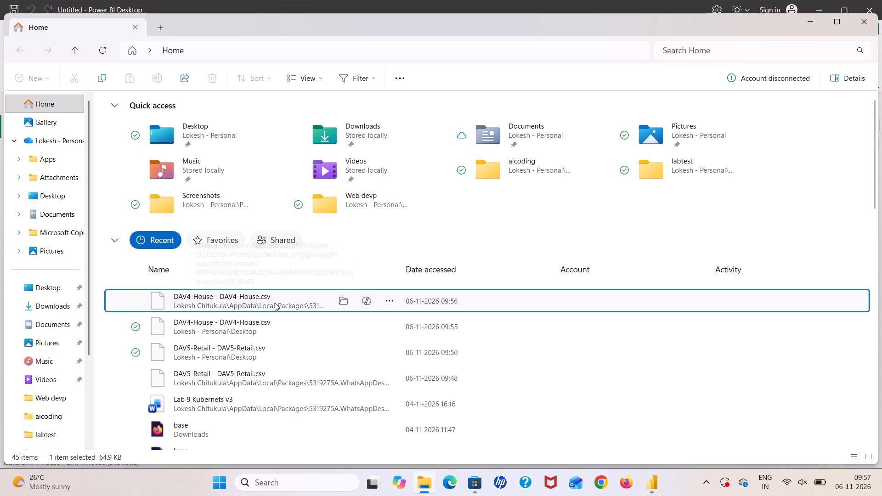
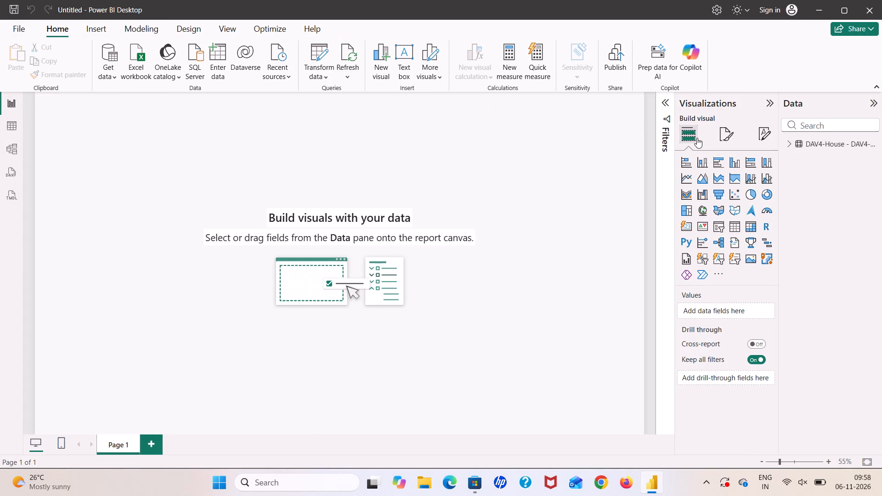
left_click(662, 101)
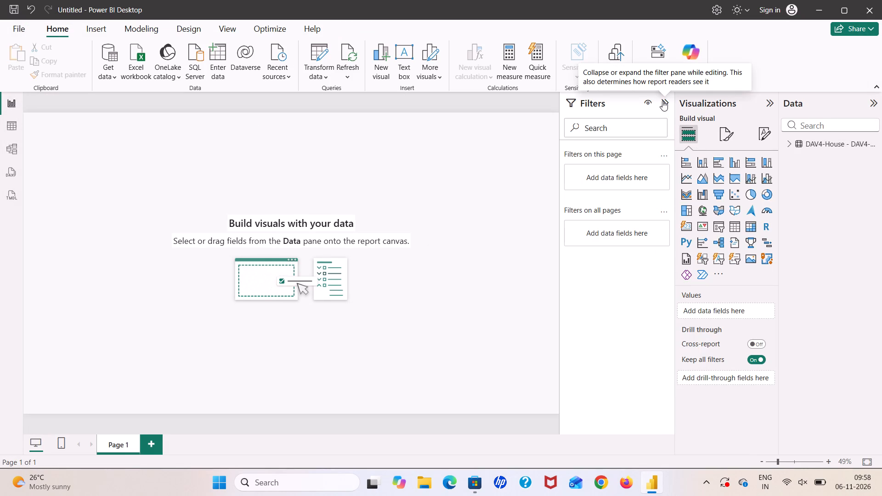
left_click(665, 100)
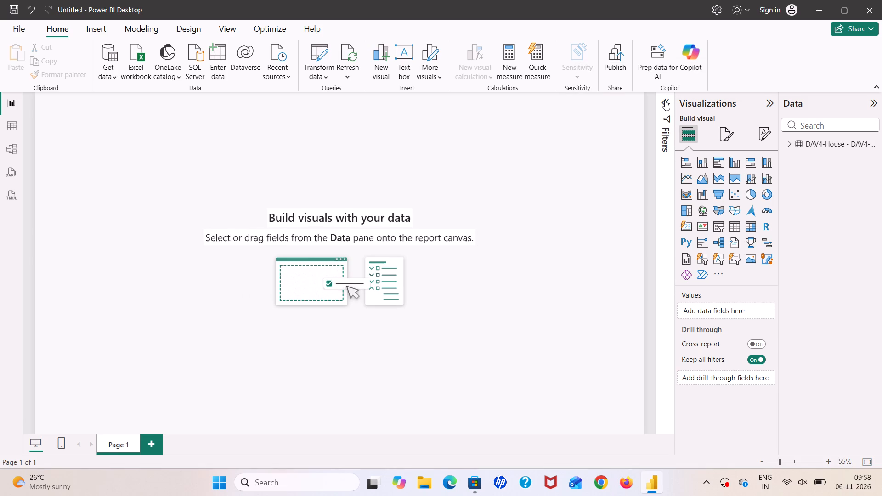
Insert a text box at the top of Page 1, widen it across most of the page and reduce its height.
left_click(412, 47)
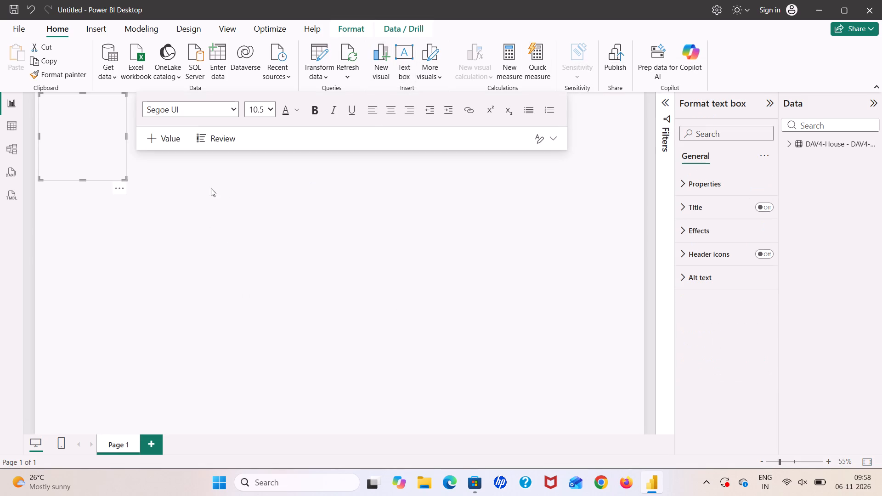
left_click_drag(128, 136, 154, 135)
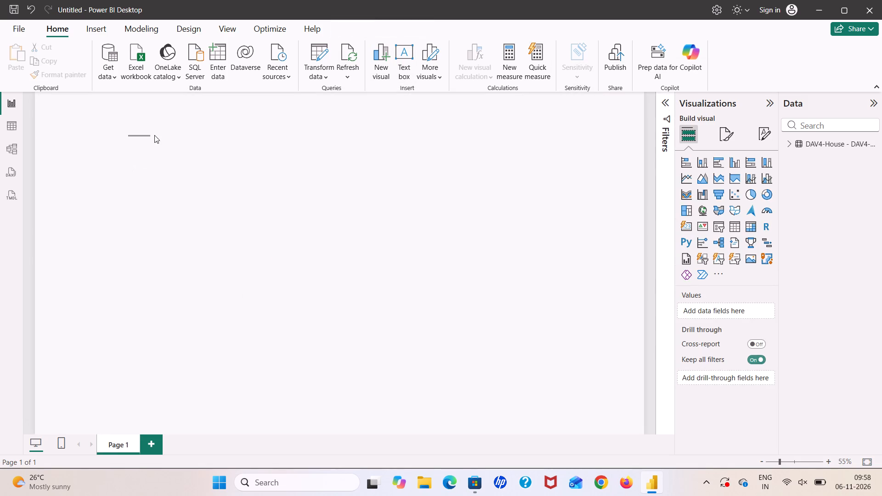
left_click_drag(154, 135, 357, 103)
left_click(77, 108)
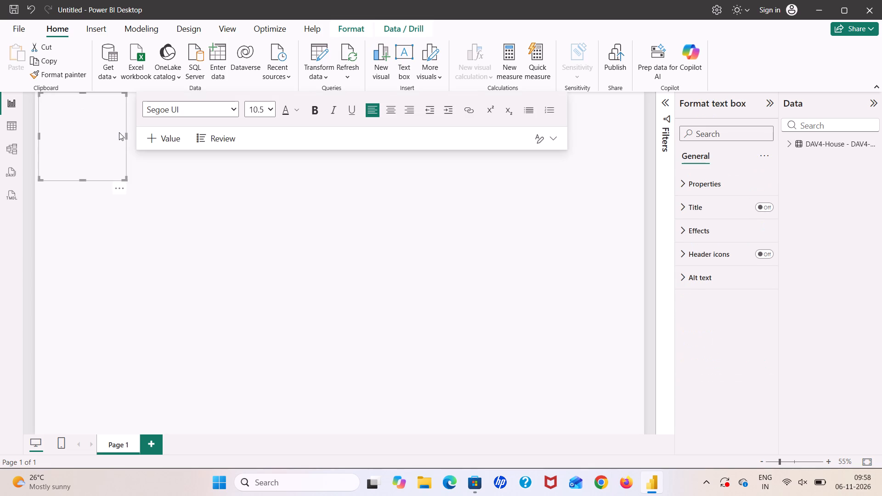
left_click_drag(125, 134, 247, 137)
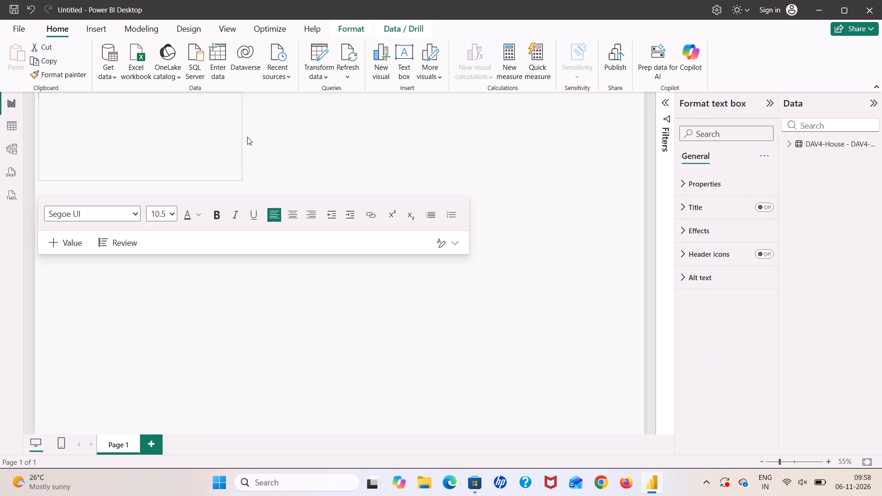
left_click_drag(247, 137, 430, 134)
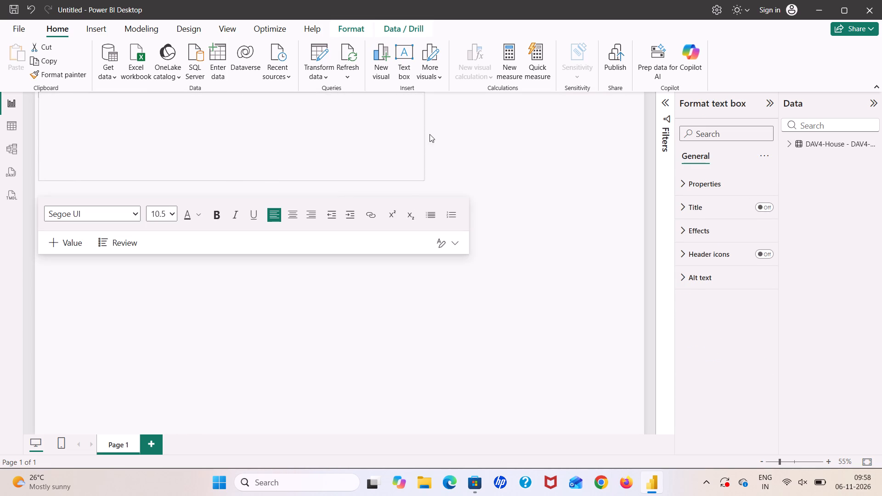
left_click_drag(430, 134, 585, 134)
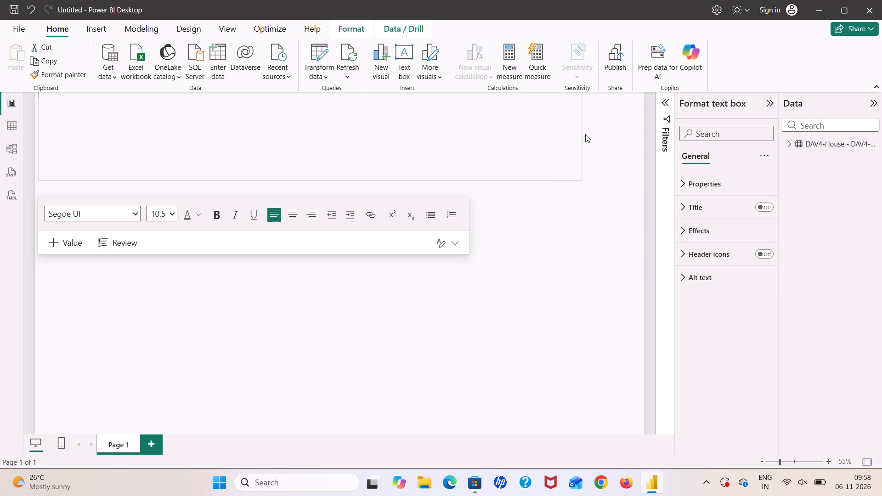
left_click_drag(585, 134, 603, 134)
left_click_drag(324, 180, 330, 145)
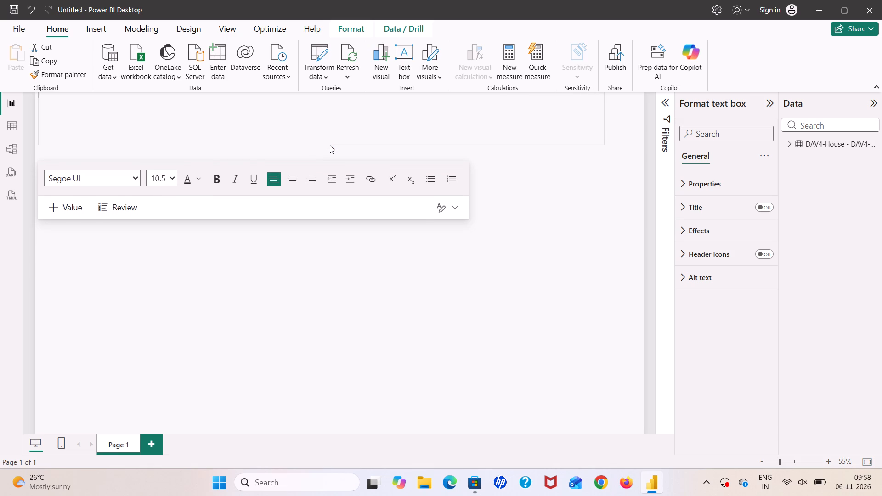
left_click_drag(330, 145, 330, 146)
left_click(277, 111)
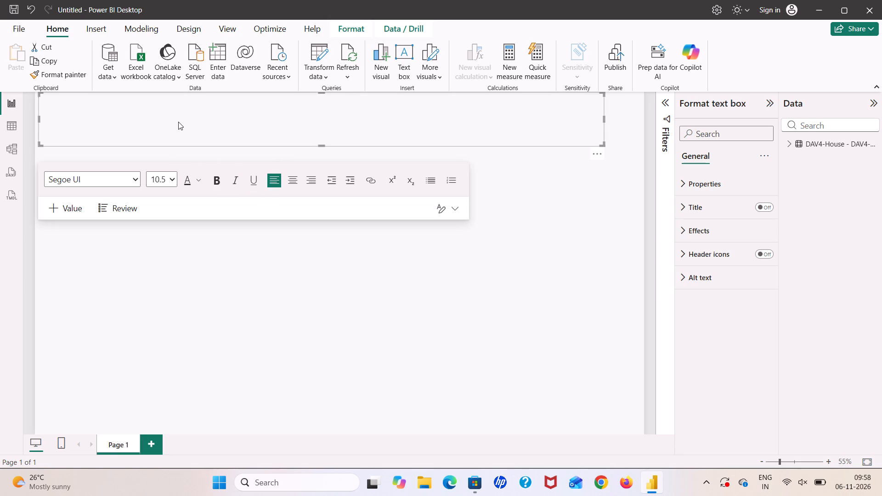
left_click(146, 118)
Turn on the title and header icons for the text box.
left_click(760, 206)
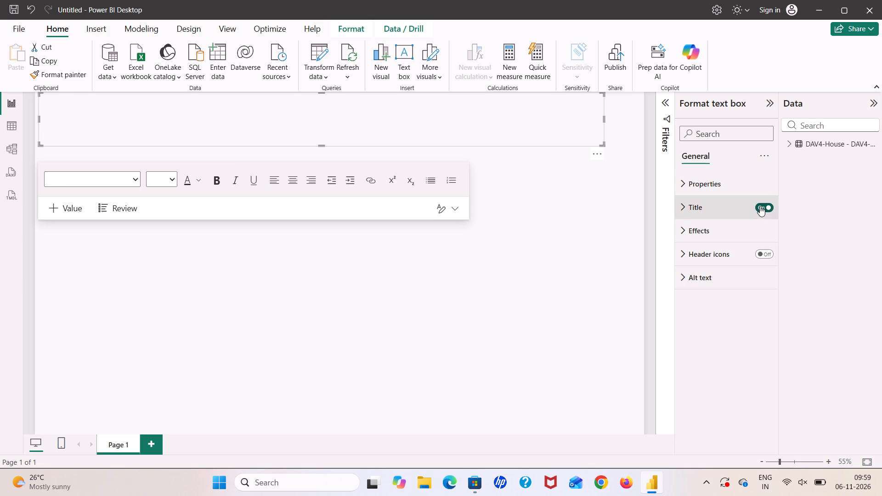
left_click(761, 253)
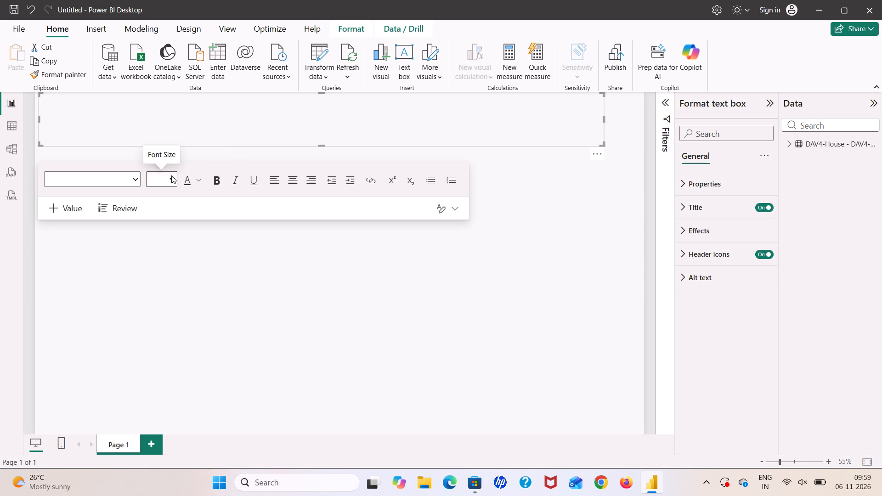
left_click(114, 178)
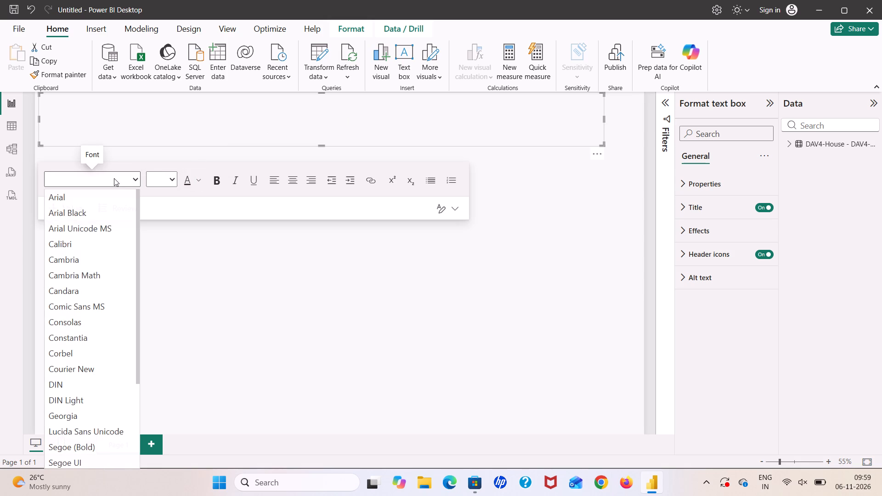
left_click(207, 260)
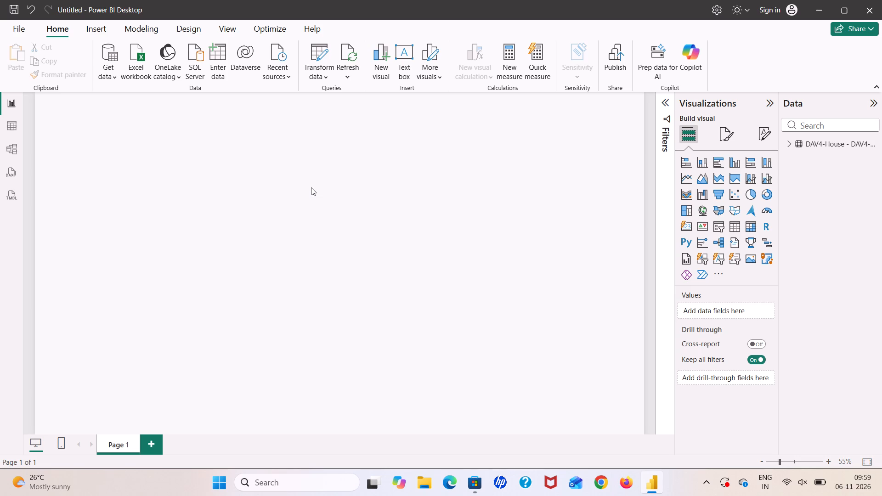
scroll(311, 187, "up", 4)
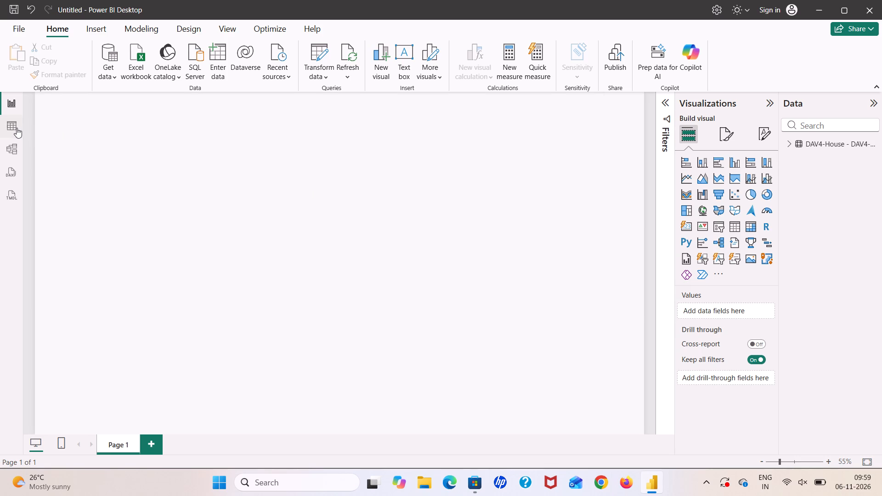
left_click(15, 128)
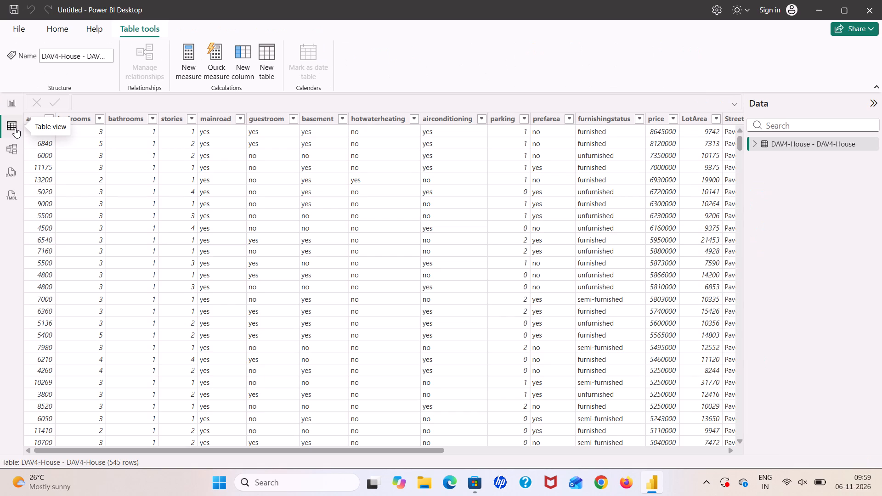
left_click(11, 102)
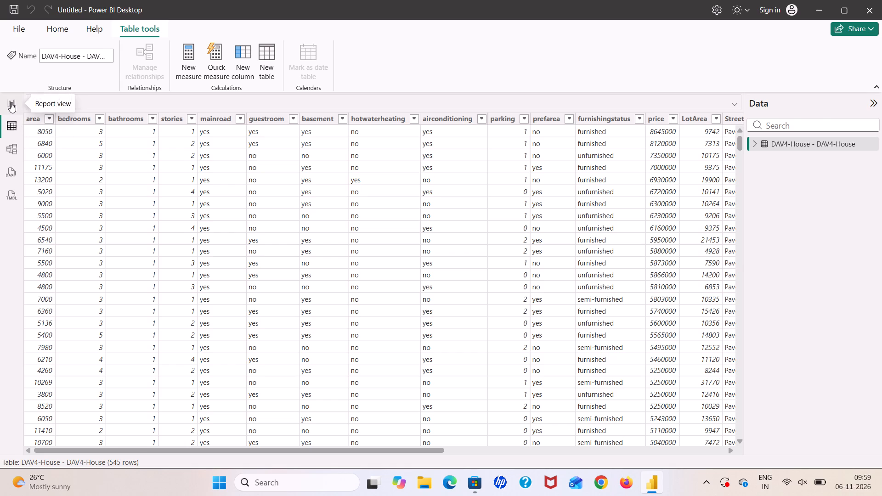
Set the font size of the empty text box to 32.
left_click(242, 131)
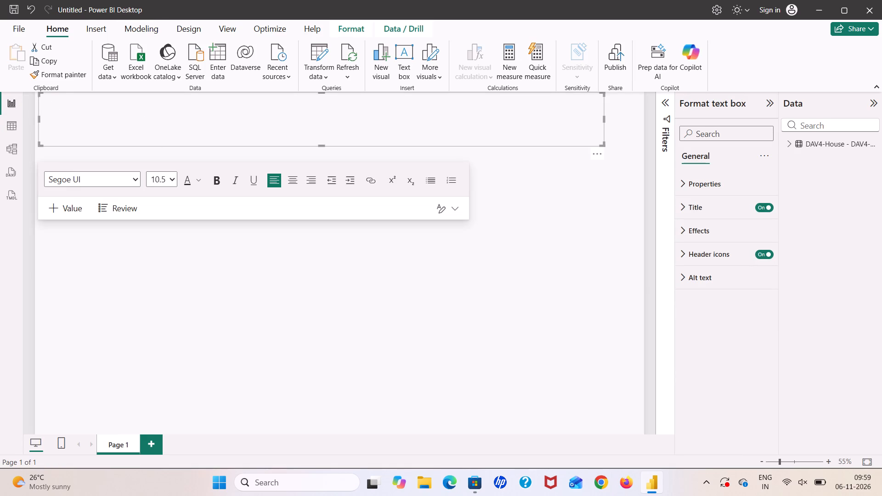
left_click(47, 96)
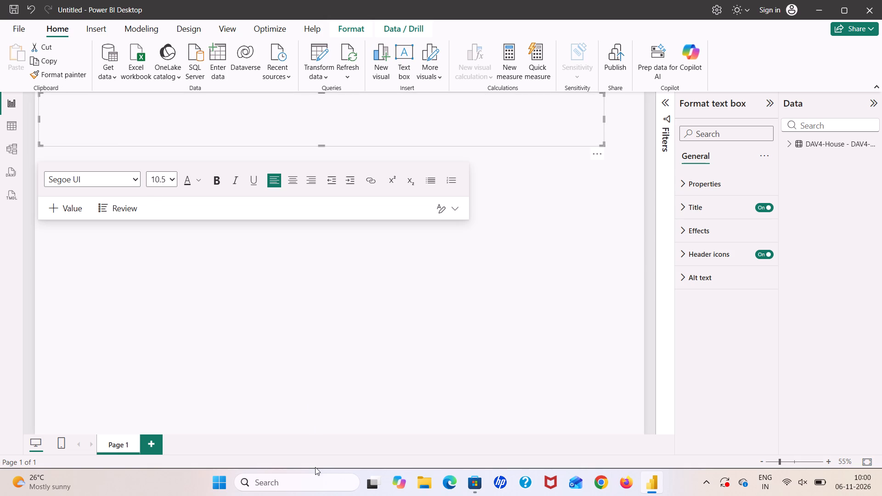
left_click(424, 483)
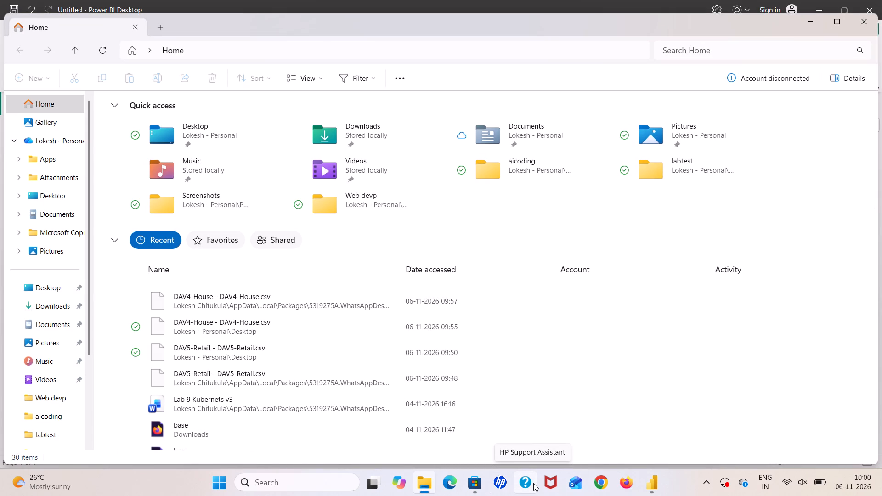
left_click(651, 481)
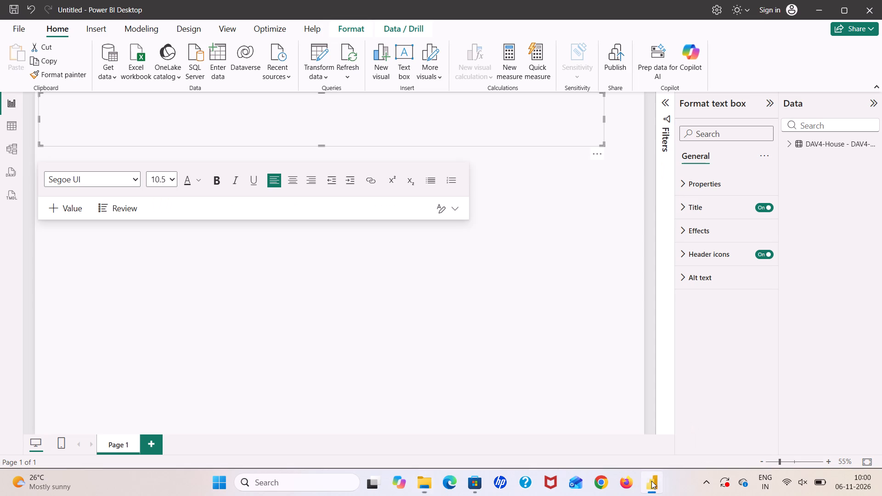
left_click(164, 176)
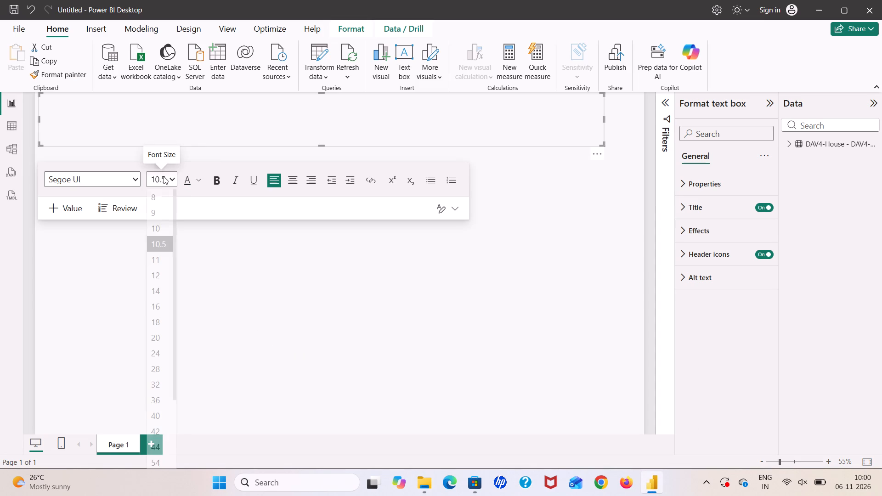
scroll(155, 289, "down", 1)
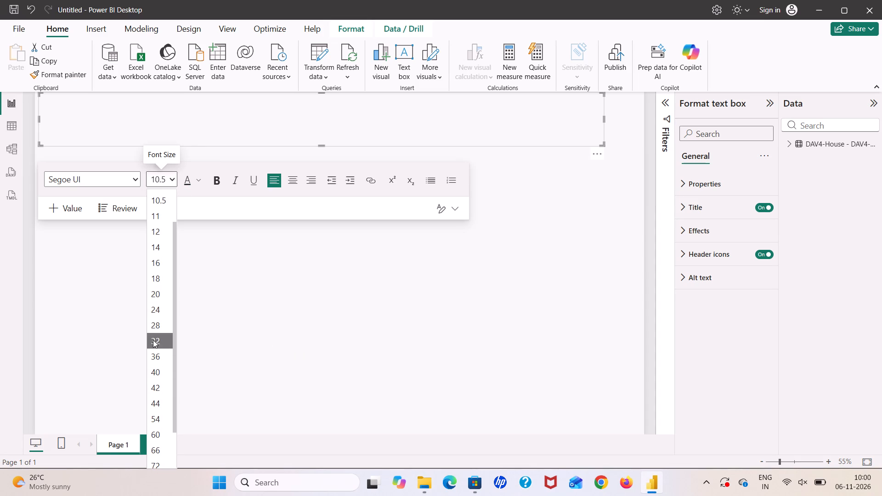
left_click(153, 340)
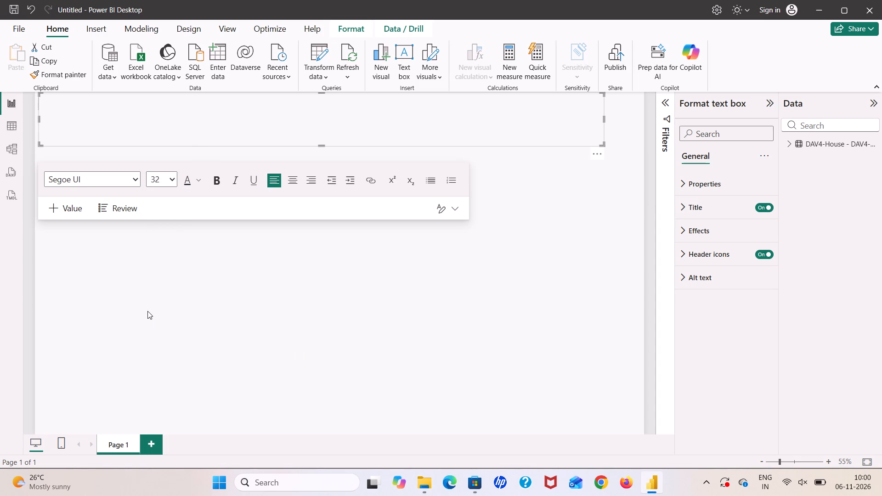
Enter the heading HOUSE DATA ANALYTICS RECORD in the text box.
key("h")
type("OUSE")
key("space")
type("DATA")
key("space")
type("ANLYTICS")
key("space")
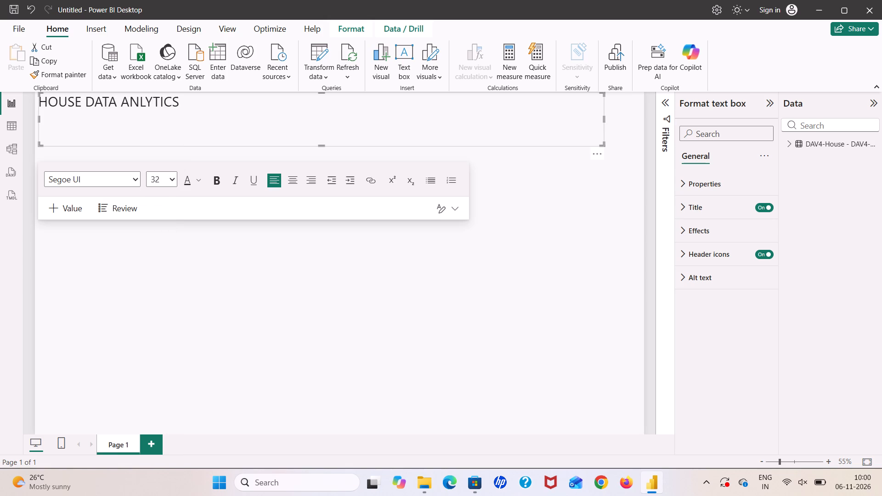
key("Left")
key("Left")
key("Left")
key("Left")
key("Left")
key("Left")
key("Left")
key("a")
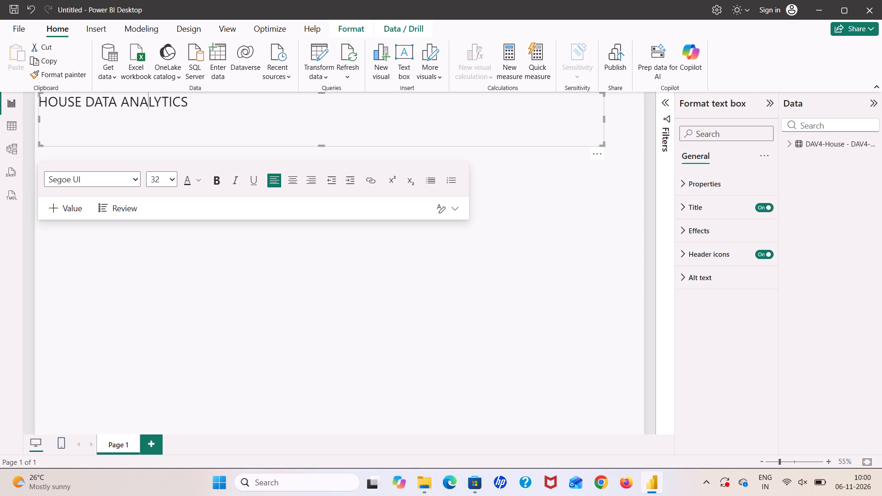
left_click(194, 101)
type("RECOR")
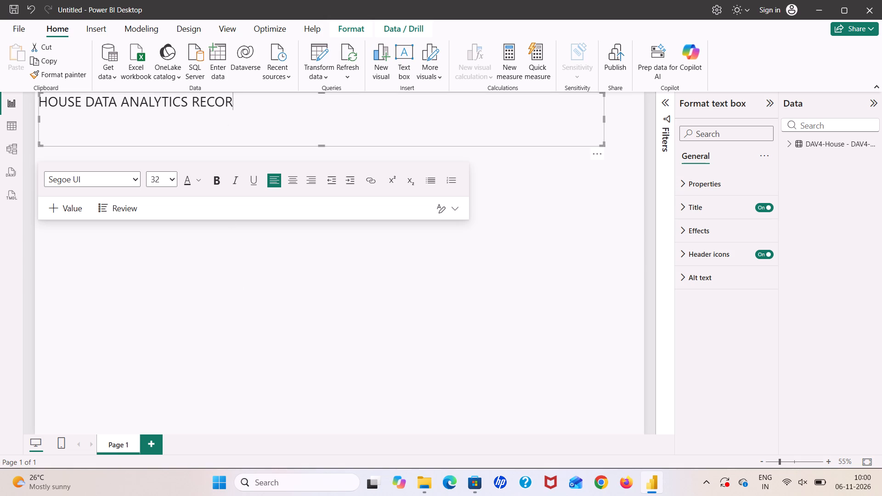
key("d")
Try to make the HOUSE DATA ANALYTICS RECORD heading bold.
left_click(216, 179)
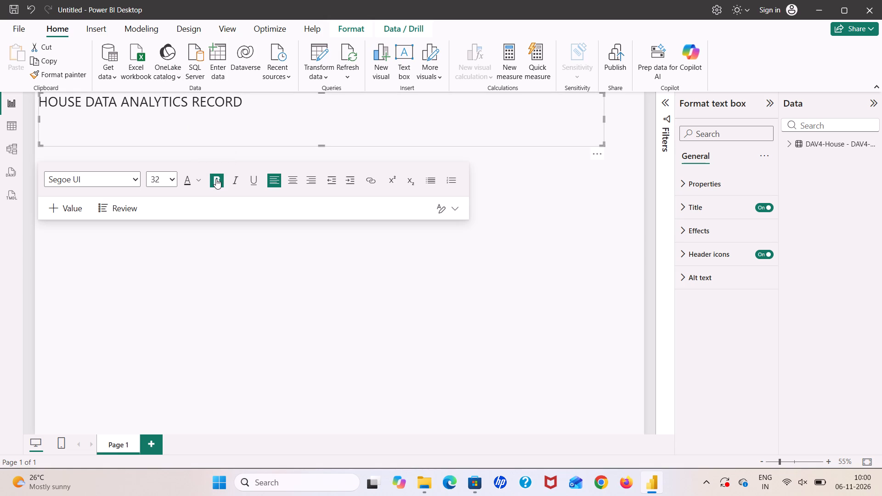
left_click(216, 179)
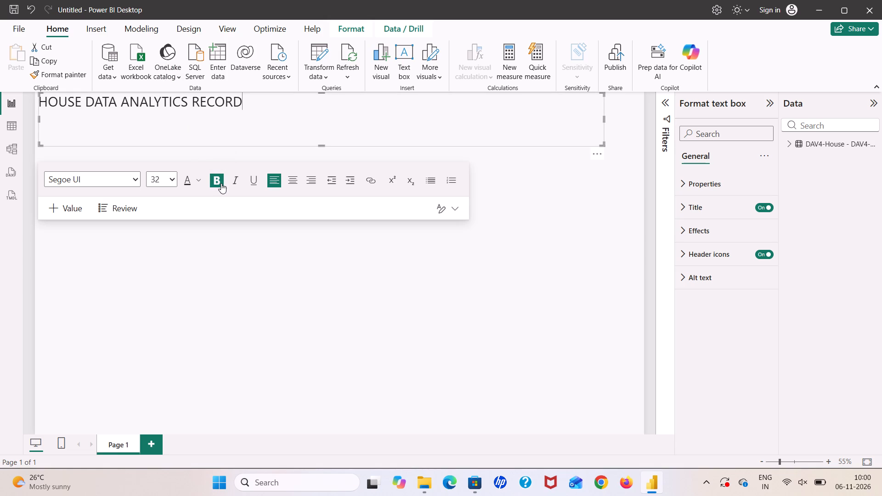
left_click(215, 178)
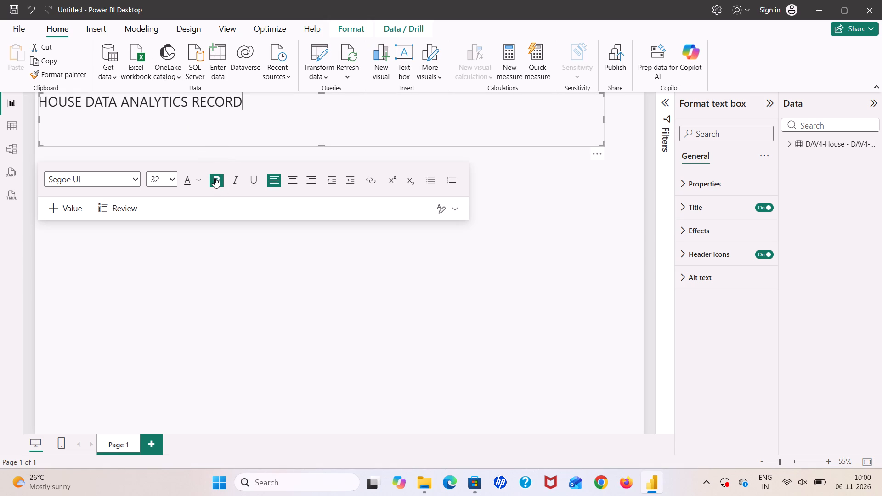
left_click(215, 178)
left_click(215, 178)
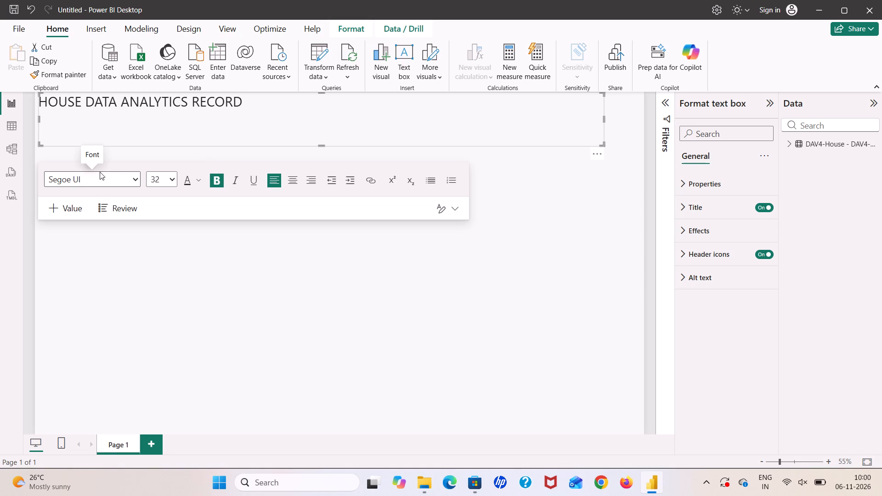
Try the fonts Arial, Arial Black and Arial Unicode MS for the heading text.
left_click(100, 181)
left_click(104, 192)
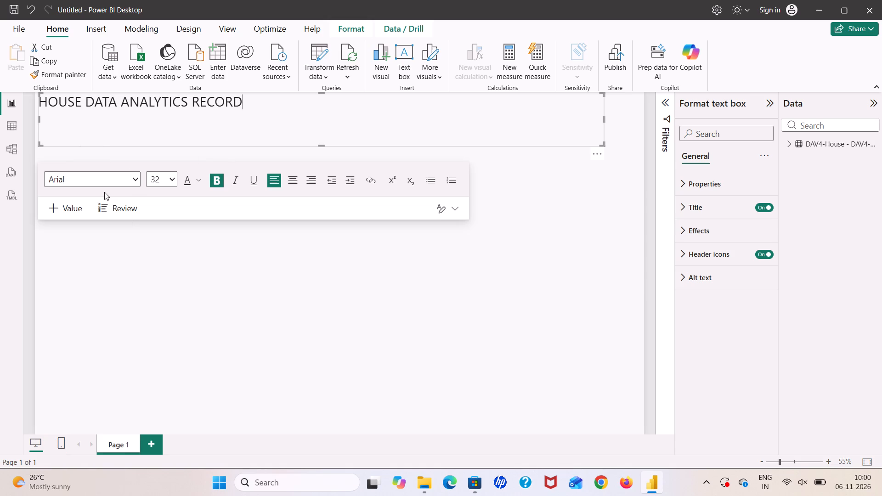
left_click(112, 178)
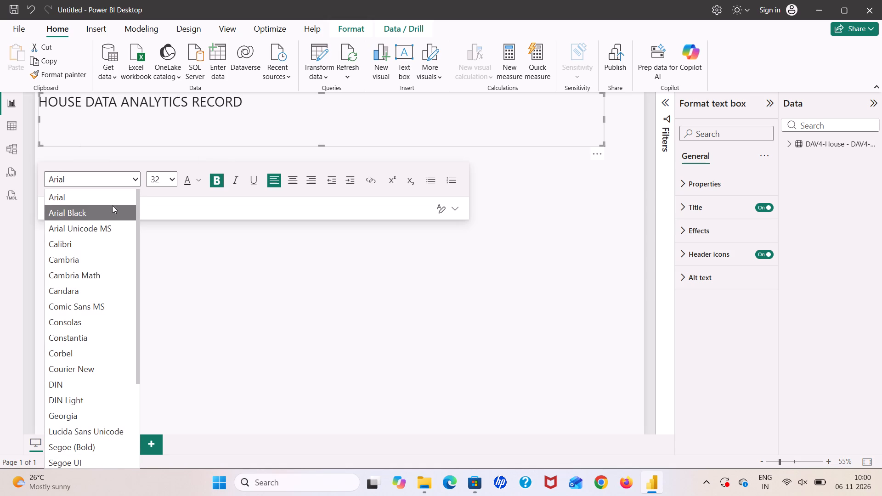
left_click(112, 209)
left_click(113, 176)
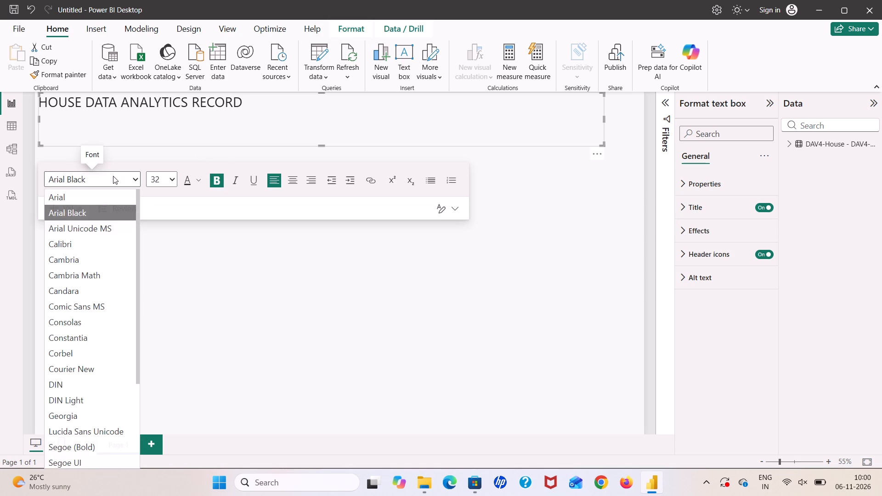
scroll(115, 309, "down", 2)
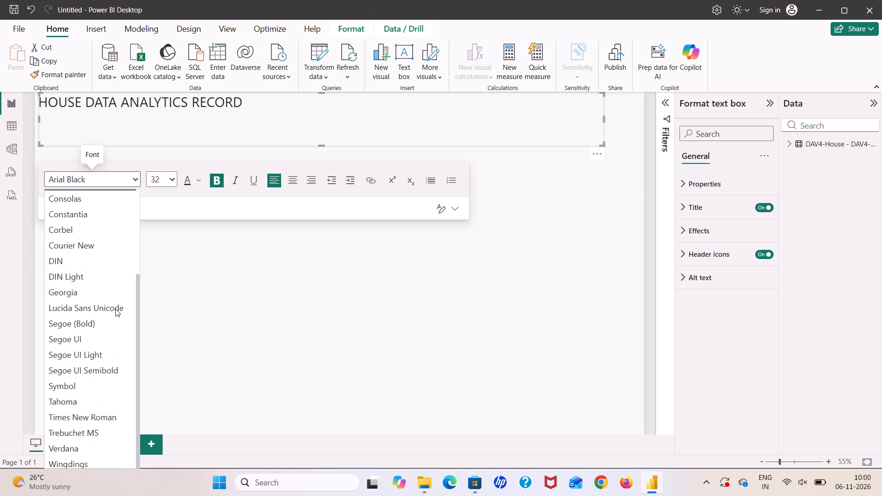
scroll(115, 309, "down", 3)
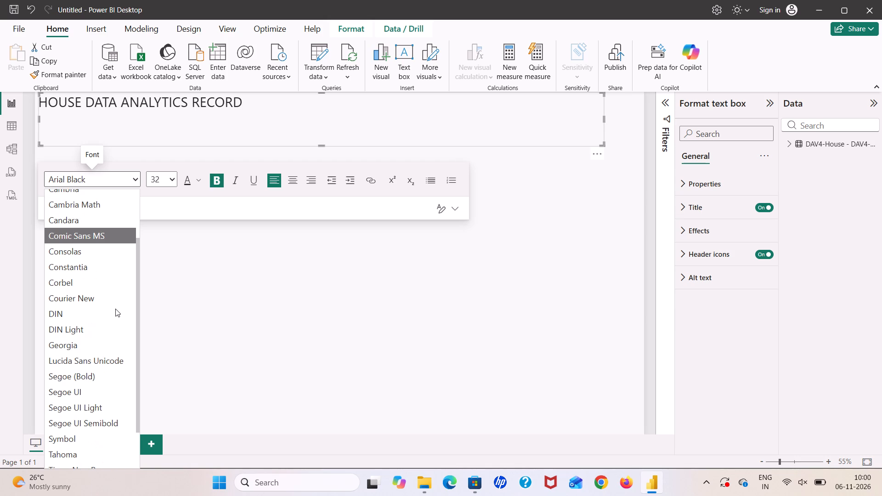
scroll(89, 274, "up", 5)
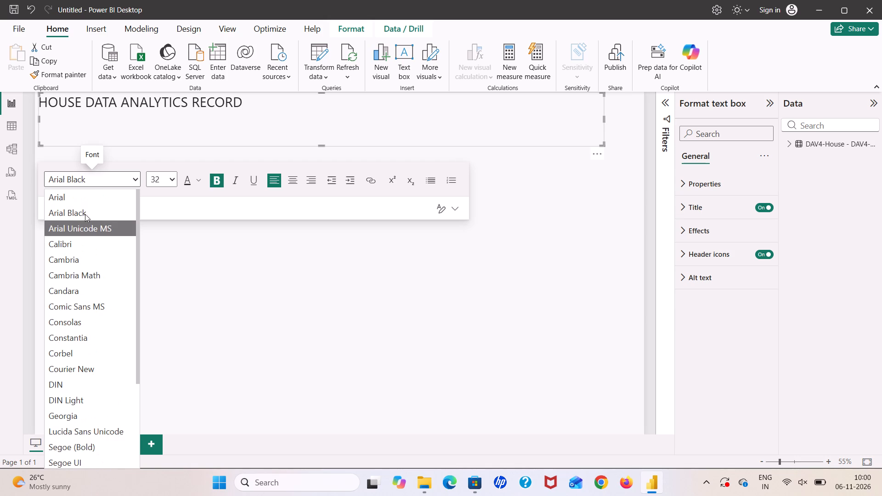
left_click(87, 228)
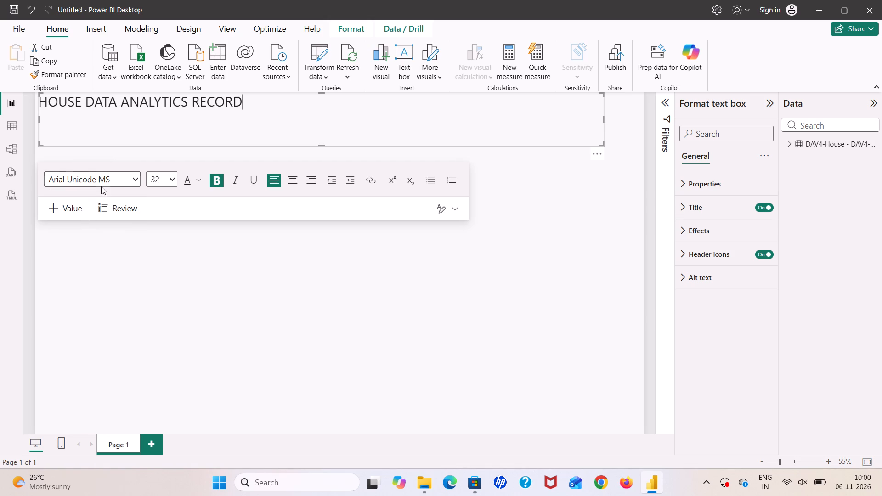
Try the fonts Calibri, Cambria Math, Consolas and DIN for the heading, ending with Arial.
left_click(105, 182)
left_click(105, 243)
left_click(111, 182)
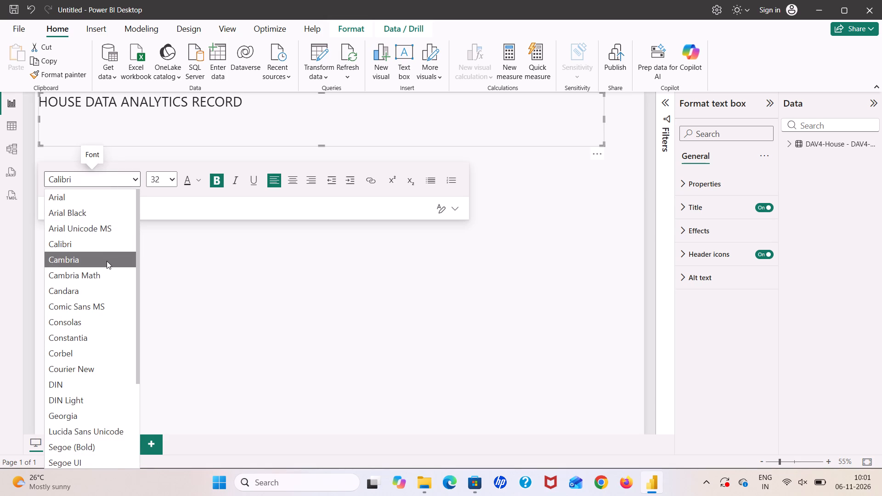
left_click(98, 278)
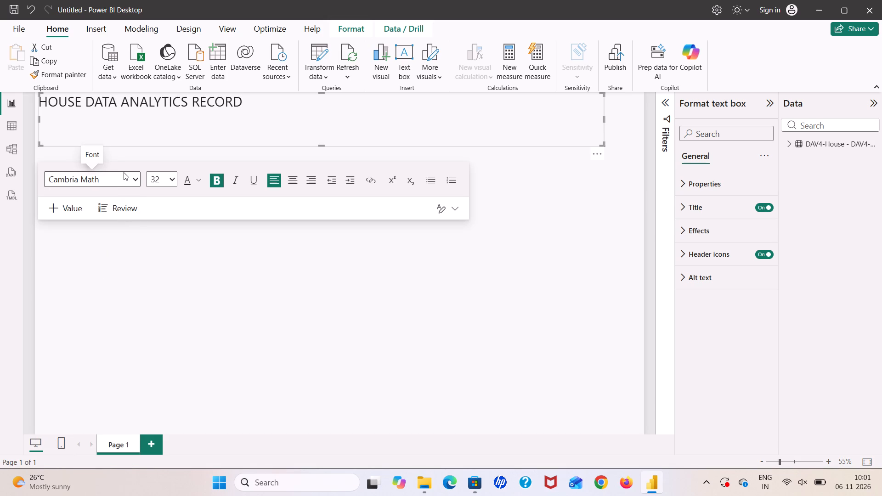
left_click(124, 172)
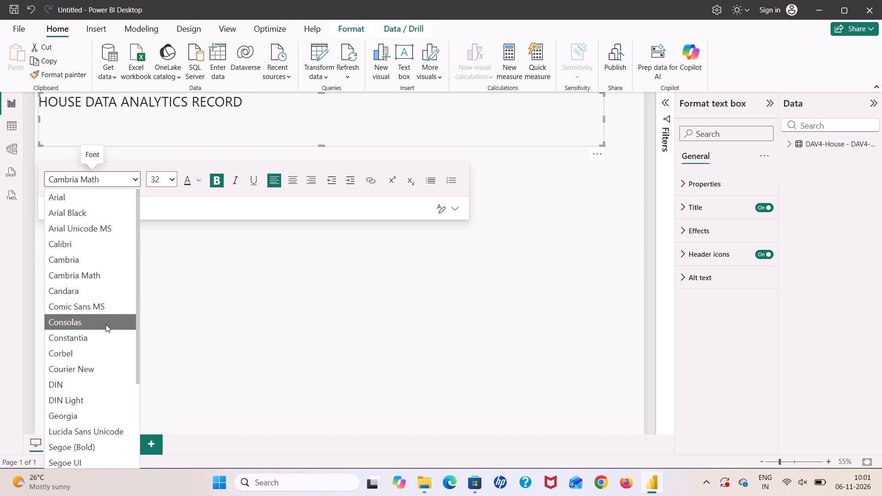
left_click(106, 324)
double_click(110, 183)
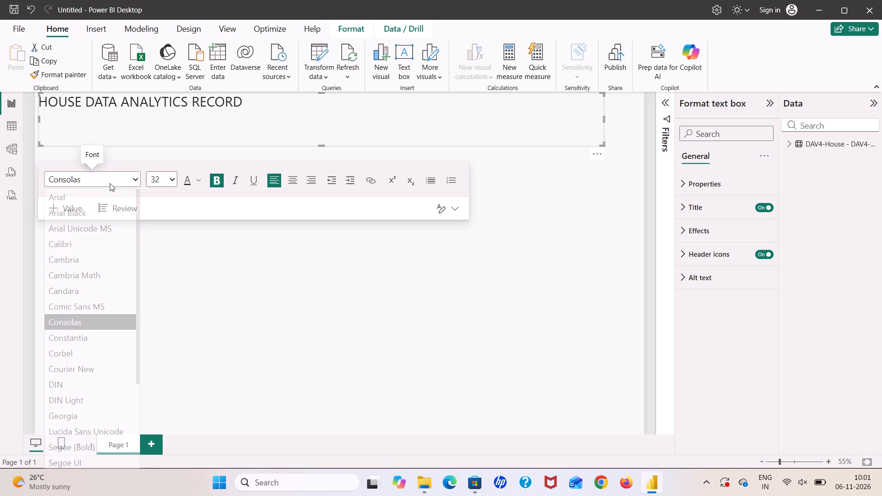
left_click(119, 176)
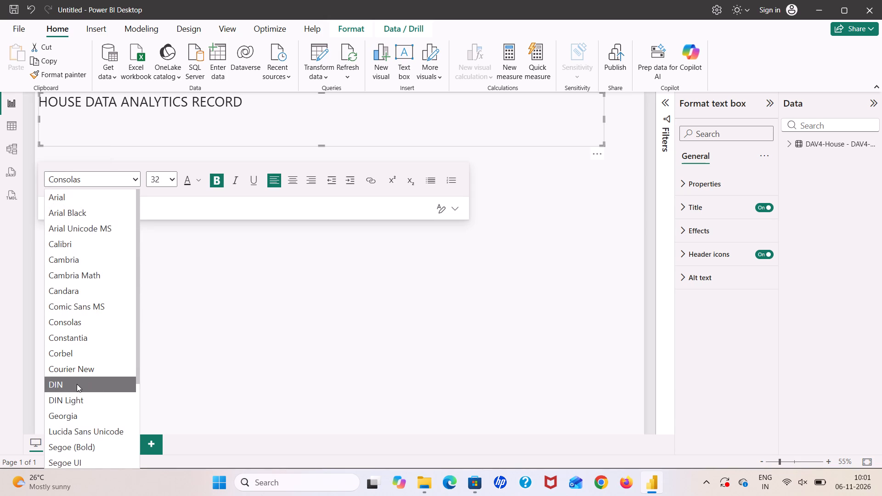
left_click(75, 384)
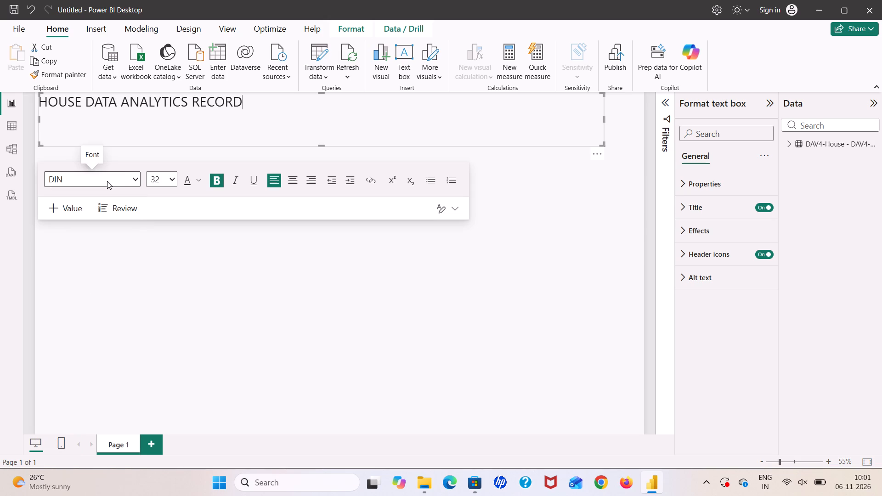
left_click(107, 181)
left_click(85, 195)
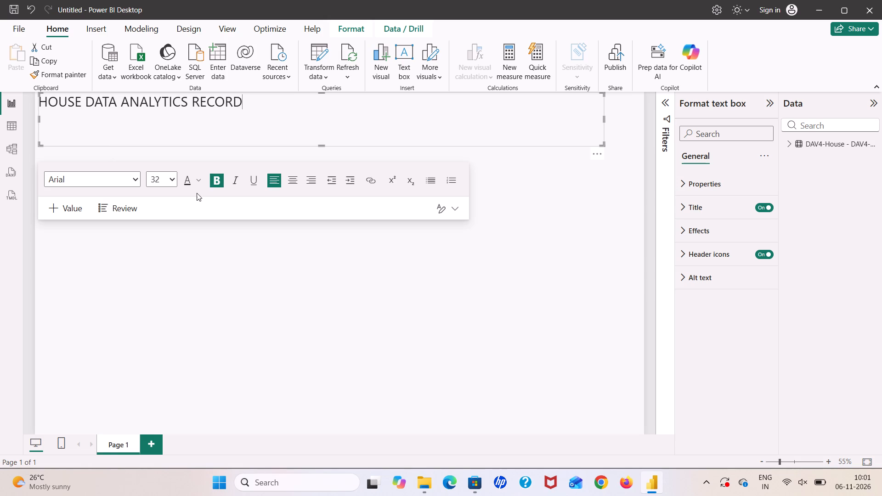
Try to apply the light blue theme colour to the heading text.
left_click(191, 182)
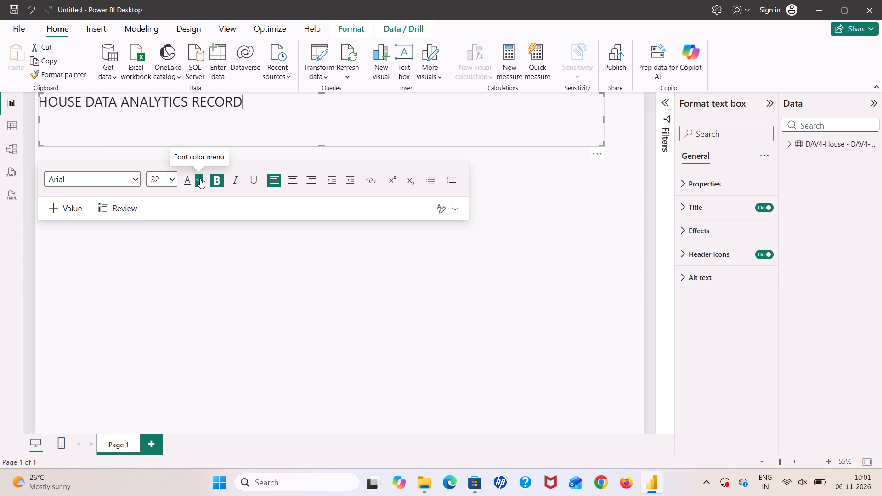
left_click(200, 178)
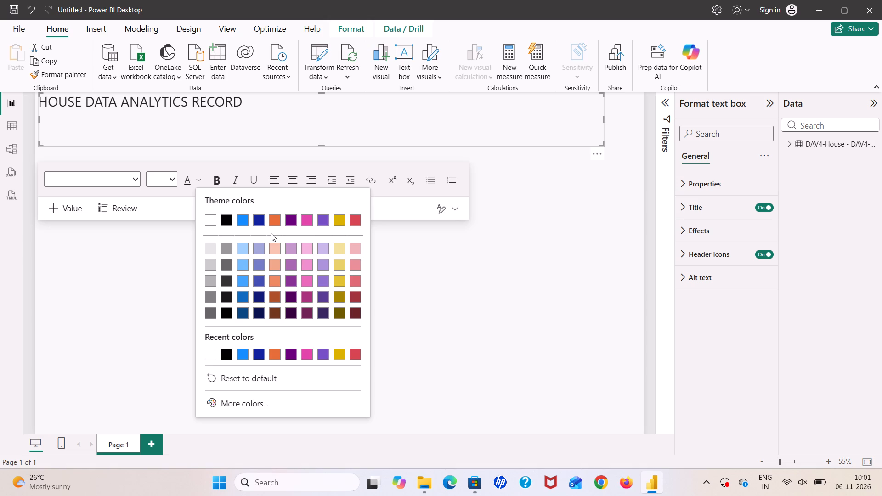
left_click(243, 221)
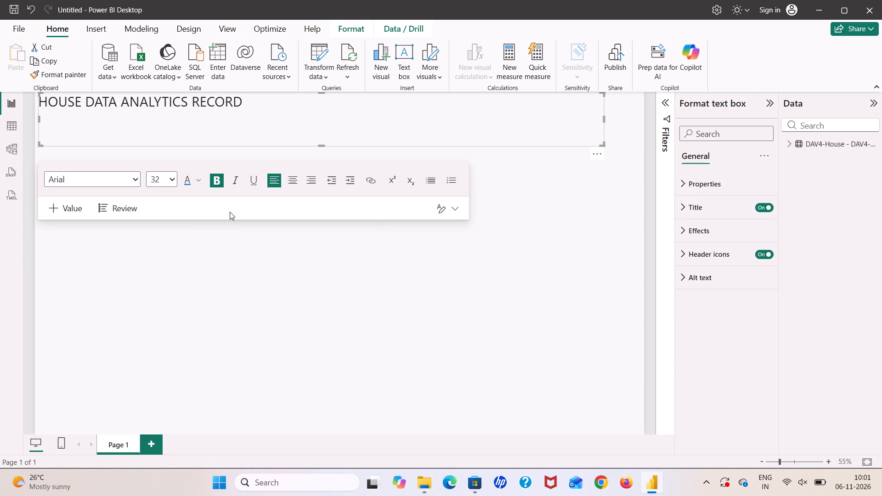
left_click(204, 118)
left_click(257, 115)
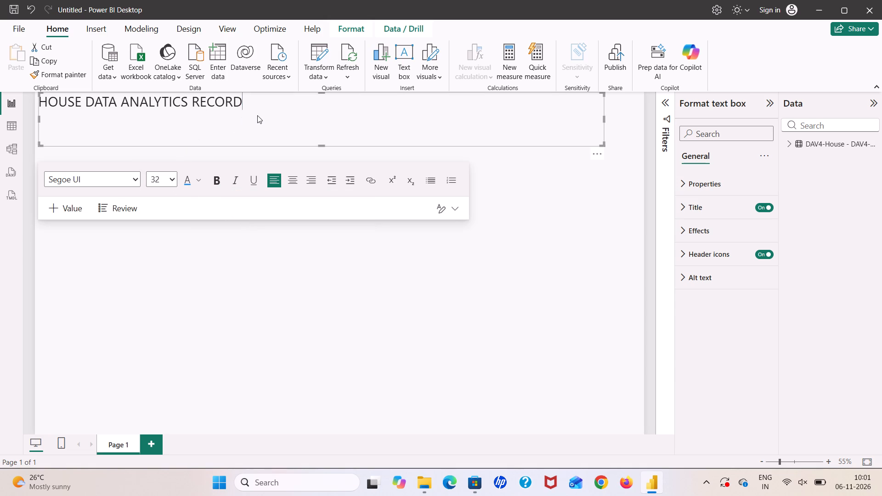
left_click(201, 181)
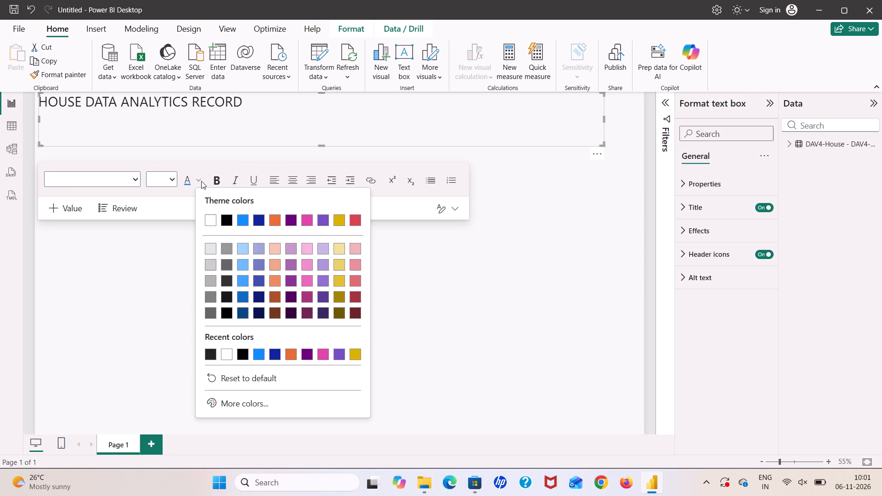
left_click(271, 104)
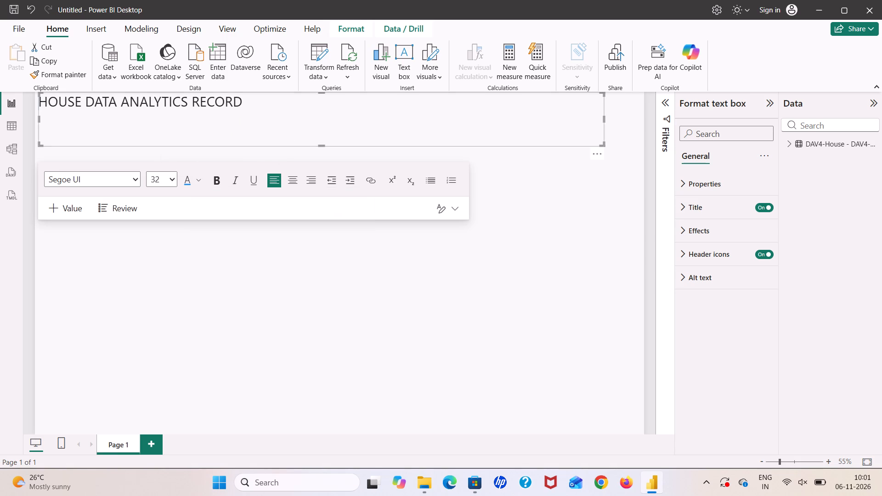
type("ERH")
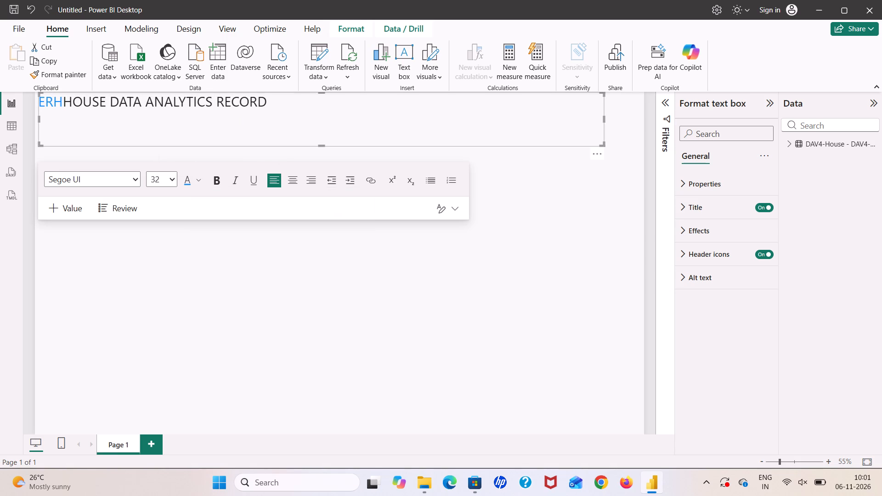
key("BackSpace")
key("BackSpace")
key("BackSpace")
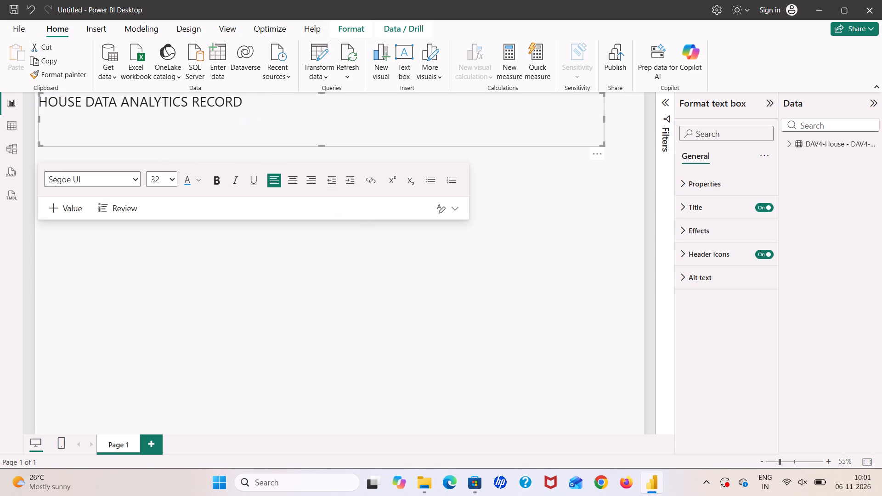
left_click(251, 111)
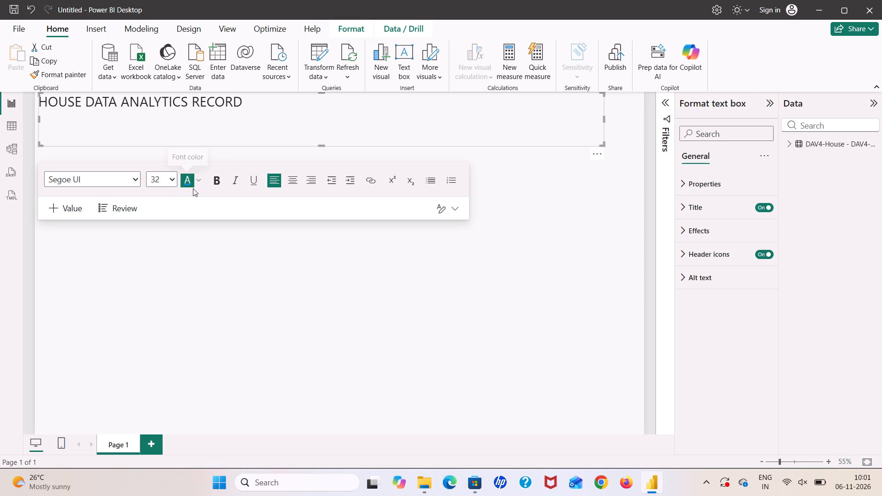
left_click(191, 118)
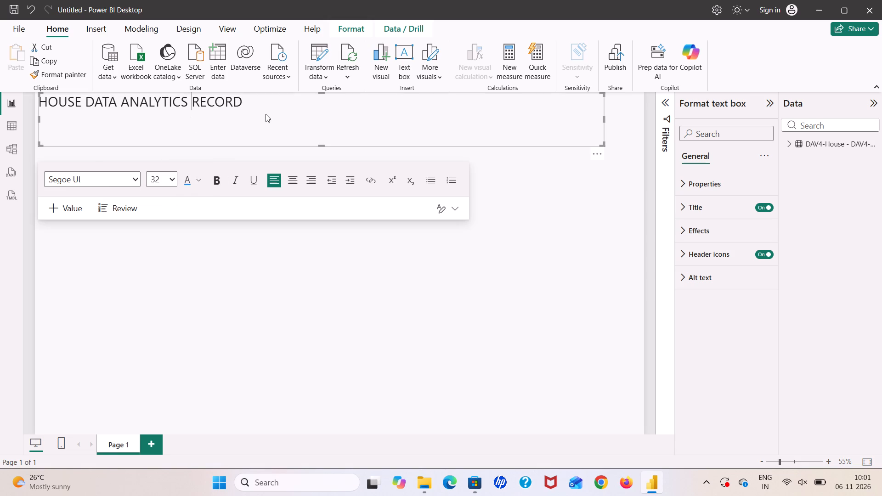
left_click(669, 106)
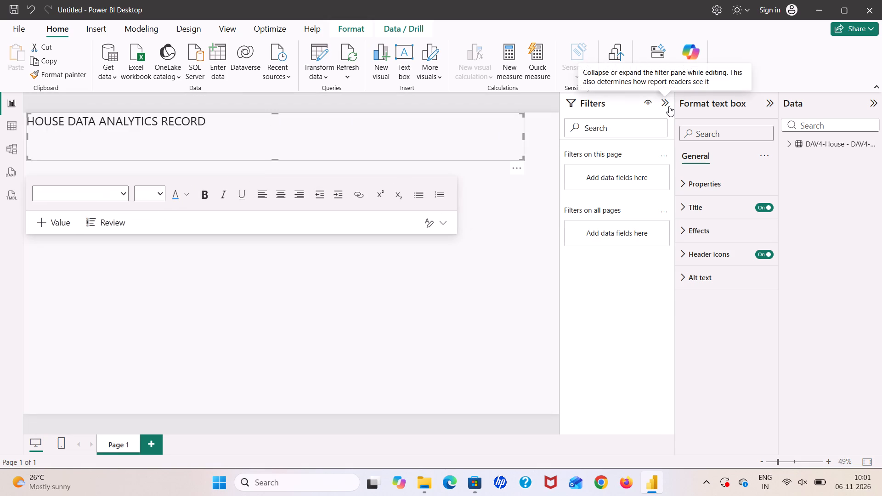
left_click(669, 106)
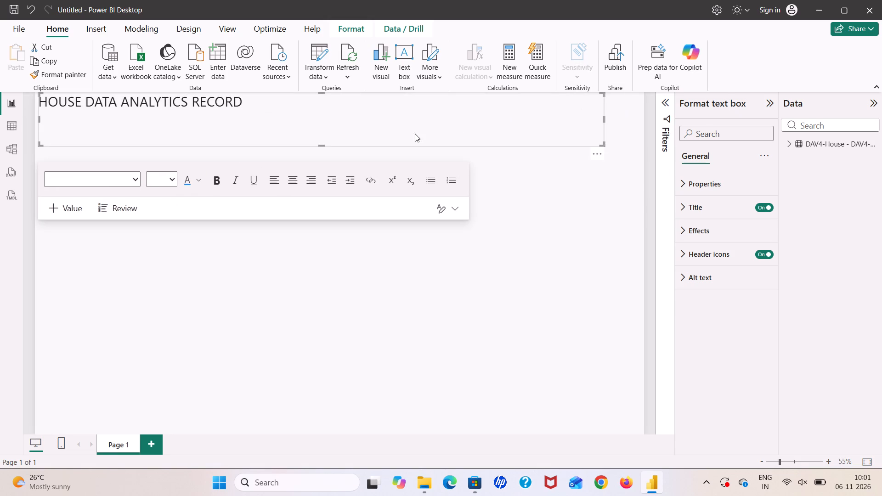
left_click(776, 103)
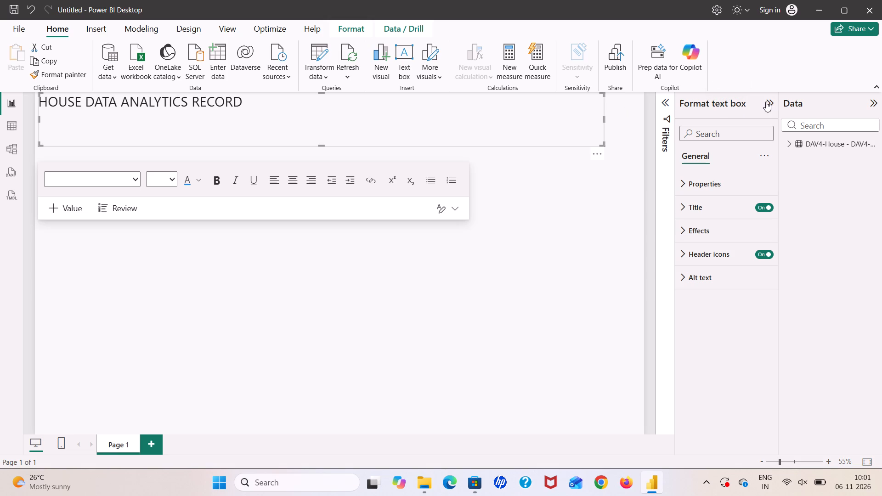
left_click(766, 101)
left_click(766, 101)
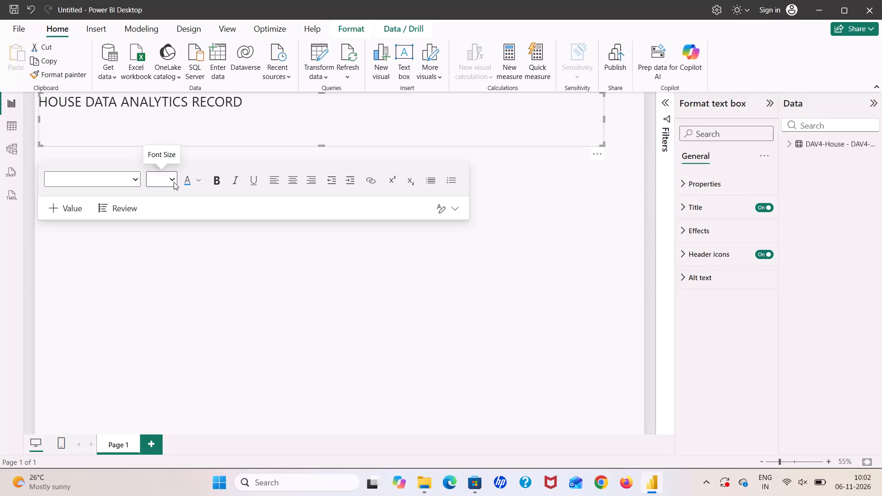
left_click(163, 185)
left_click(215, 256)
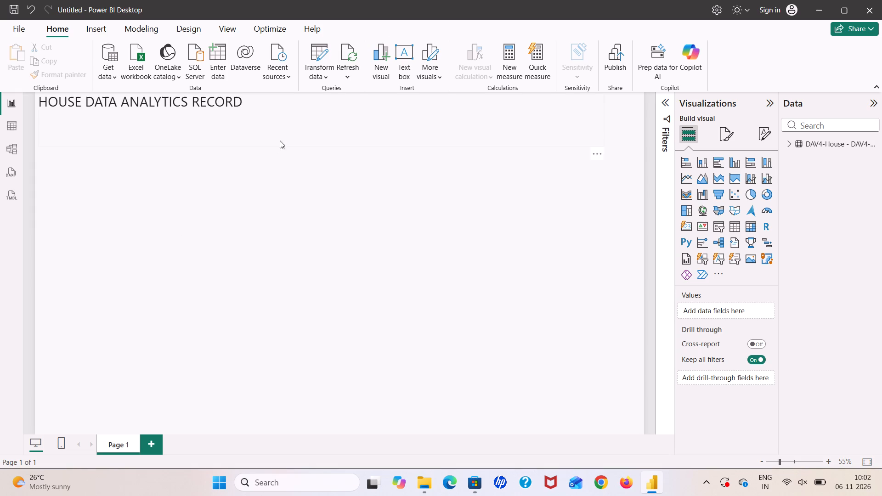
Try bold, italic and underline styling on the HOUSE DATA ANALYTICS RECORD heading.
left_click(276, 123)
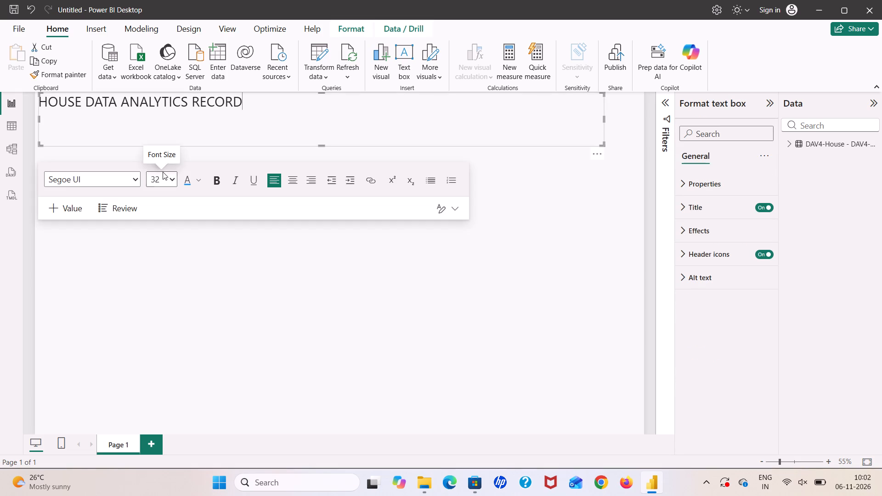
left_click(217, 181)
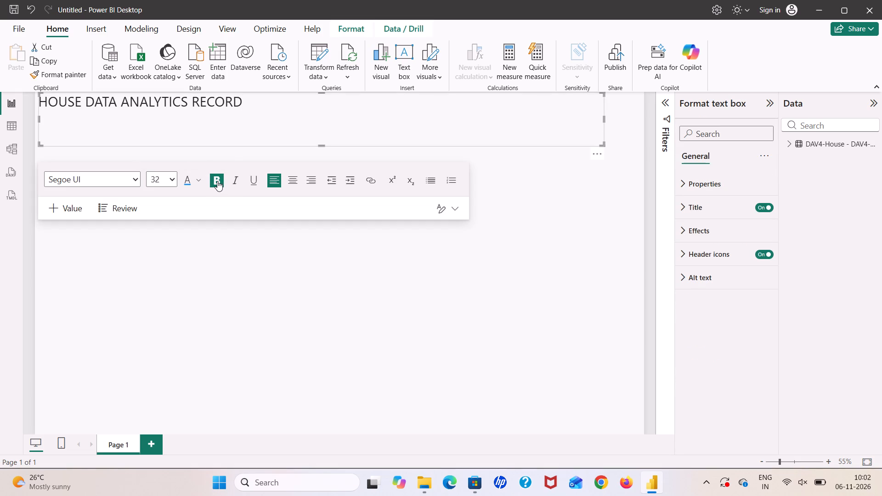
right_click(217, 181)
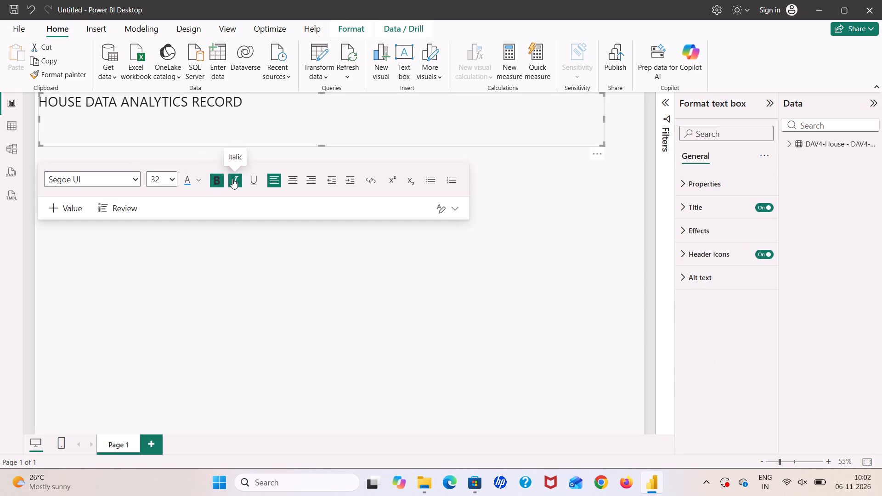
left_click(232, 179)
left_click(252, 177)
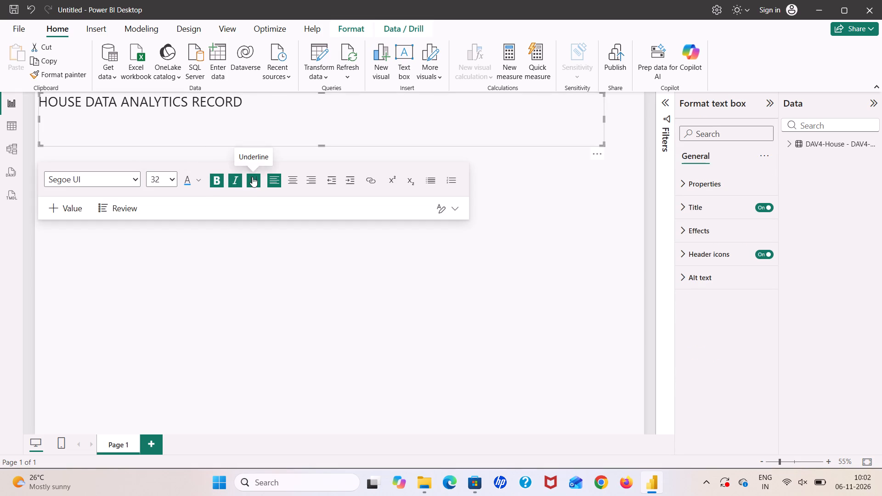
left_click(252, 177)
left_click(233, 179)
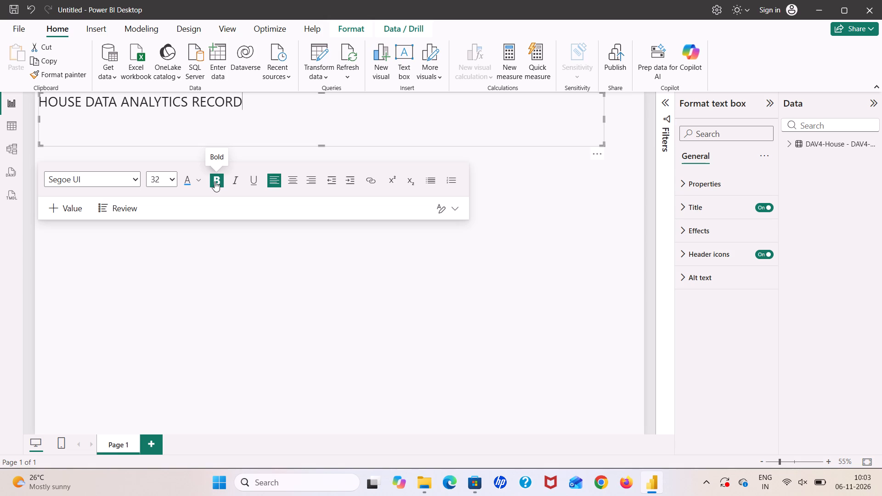
Insert the word PRICE after HOUSE in the heading.
left_click(80, 101)
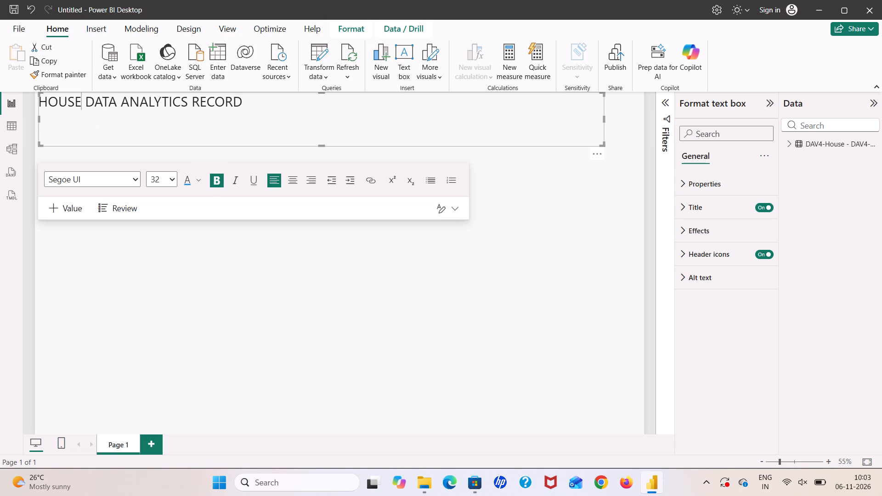
key("space")
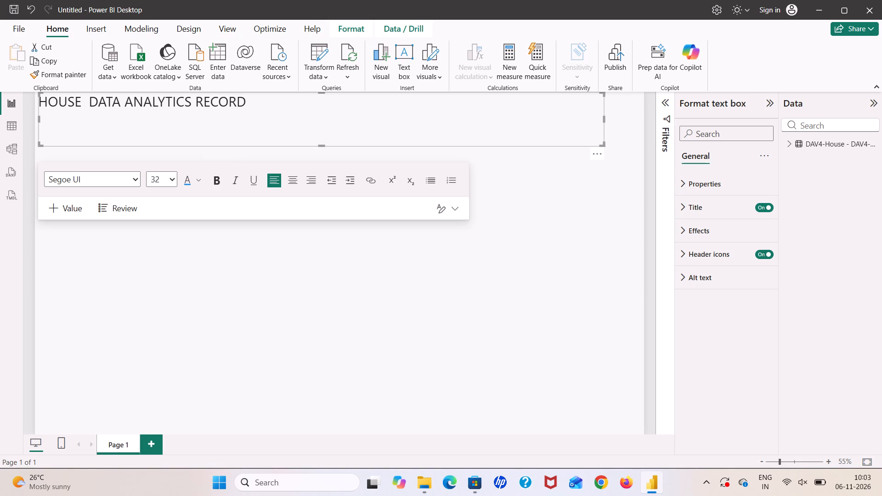
type("PRICE")
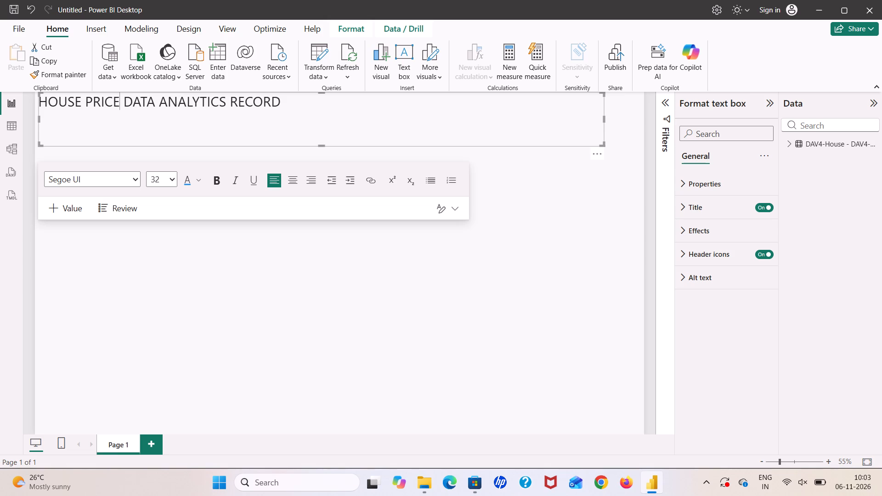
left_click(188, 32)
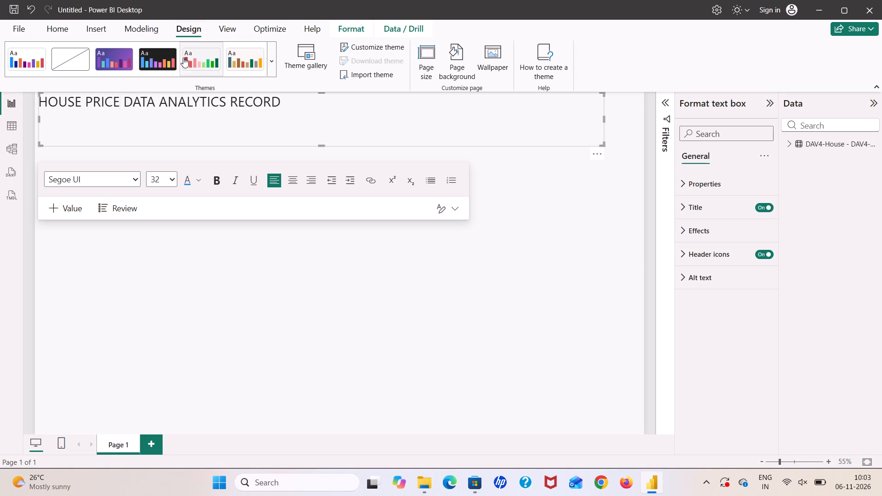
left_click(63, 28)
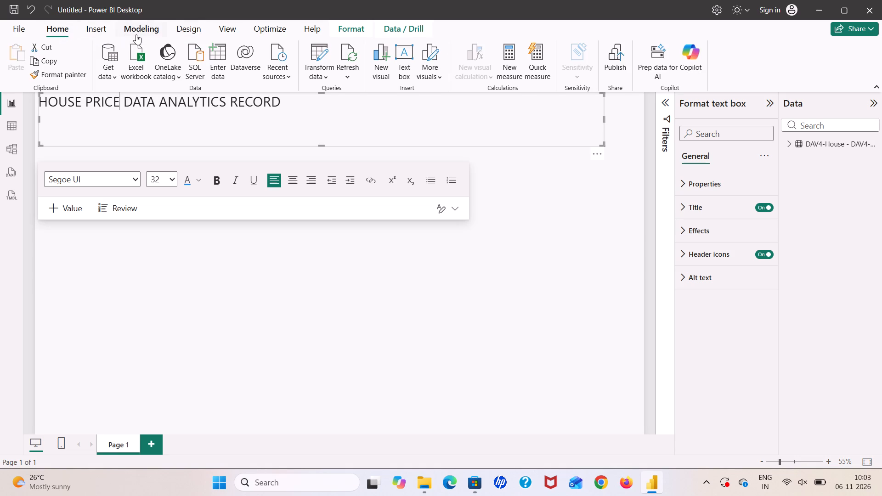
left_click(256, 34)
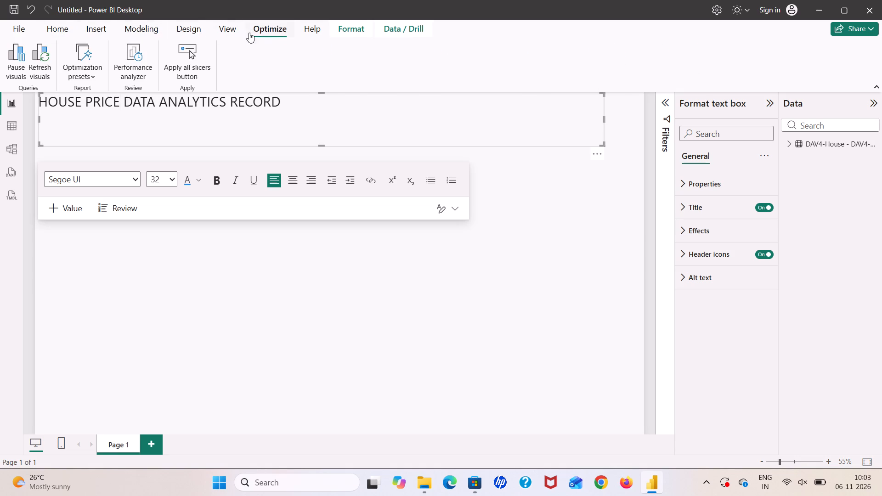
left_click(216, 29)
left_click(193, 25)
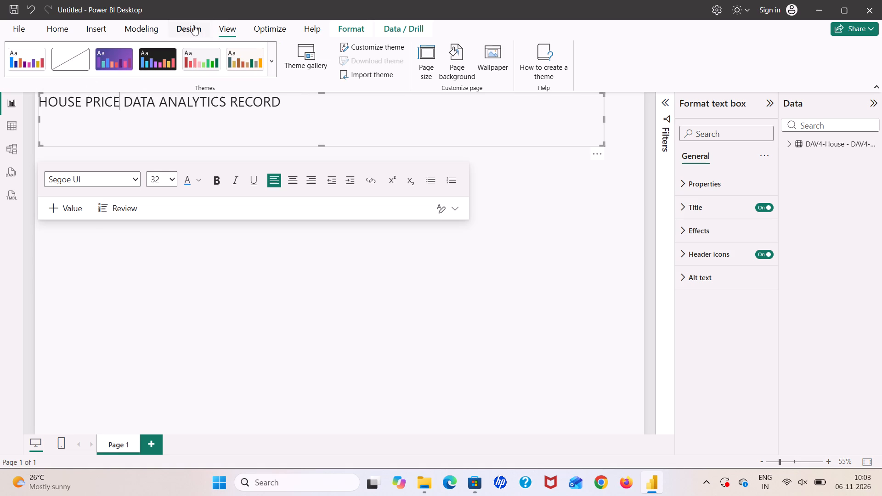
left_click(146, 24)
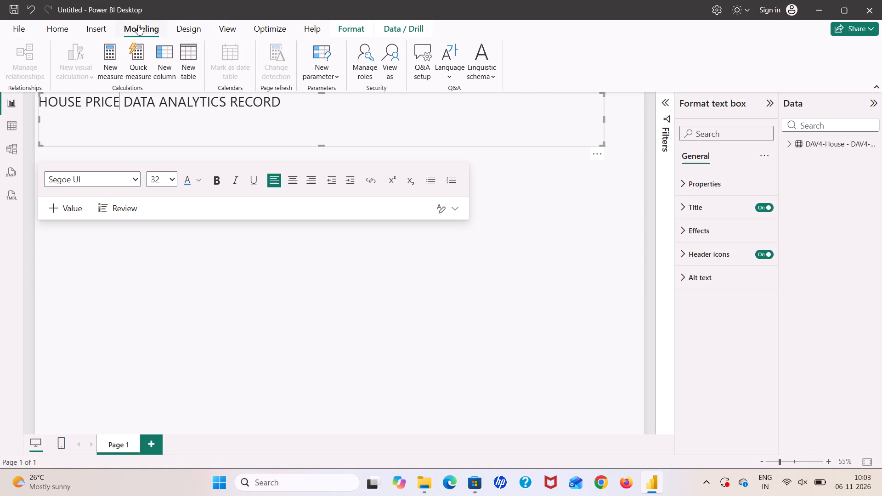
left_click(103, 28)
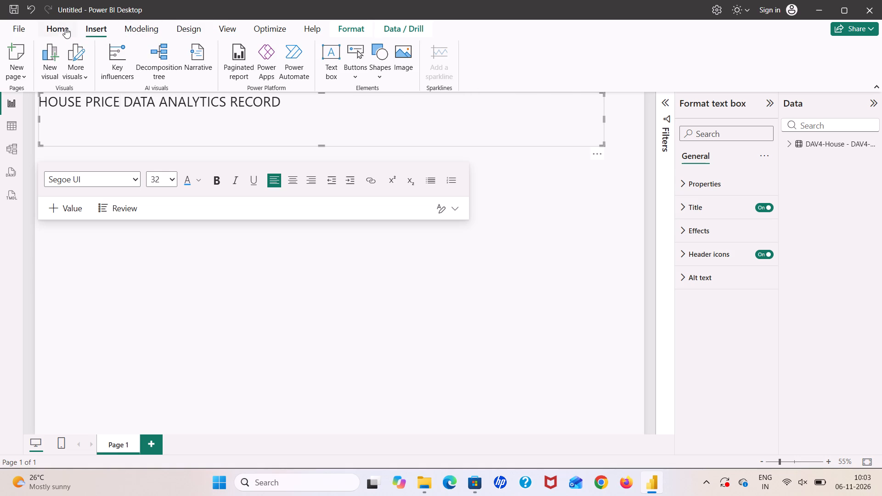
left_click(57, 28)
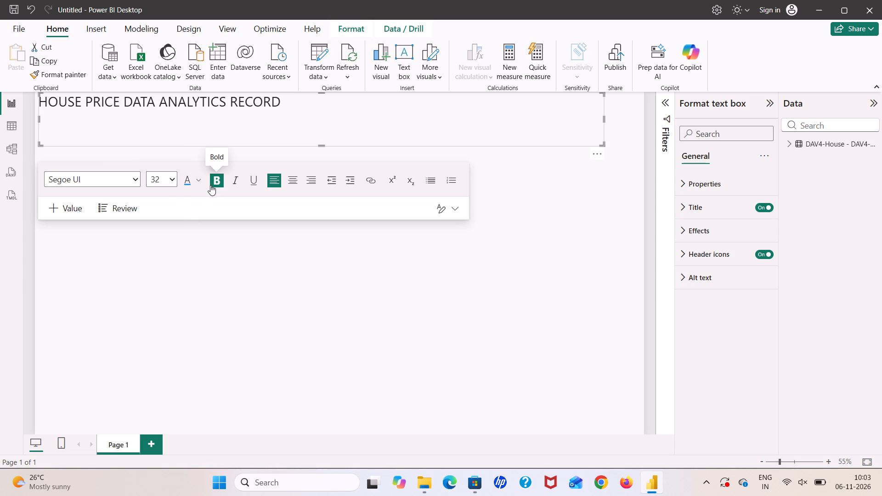
Copy the whole HOUSE PRICE DATA ANALYTICS RECORD heading and delete it from the text box.
left_click(280, 99)
left_click(280, 101)
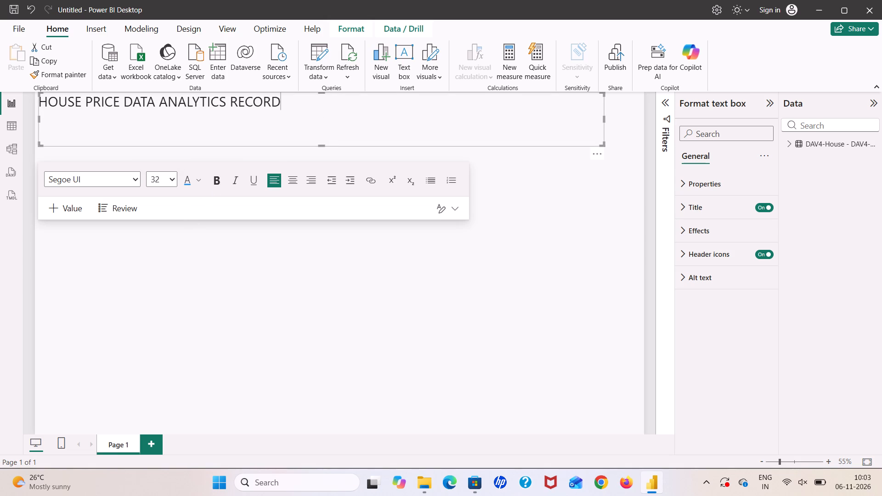
left_click(279, 103)
left_click_drag(279, 103, 14, 99)
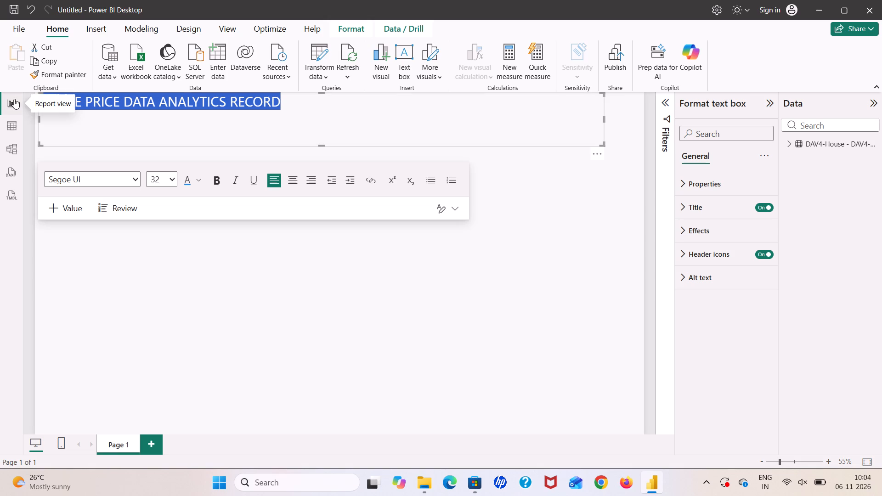
key("ctrl+c")
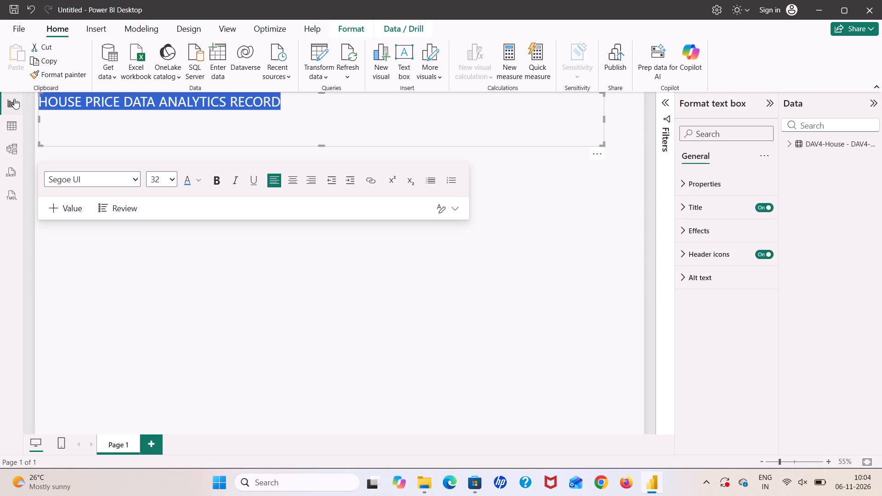
key("BackSpace")
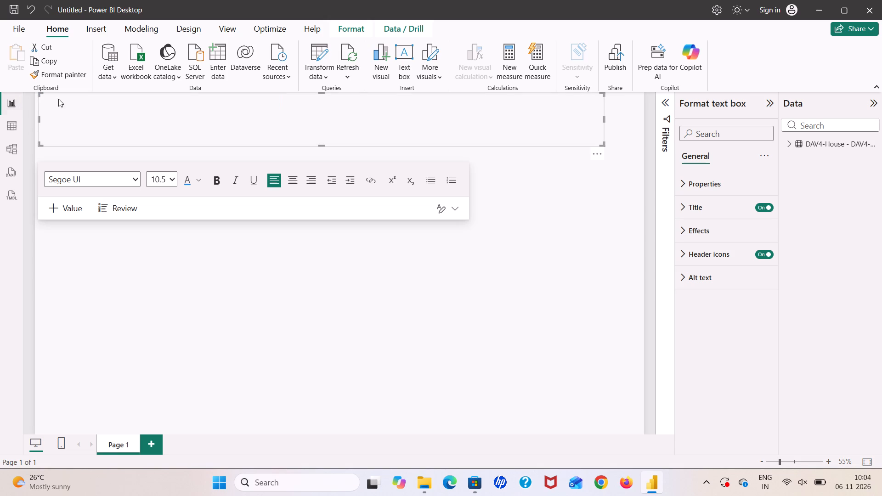
Set the empty text box's text formatting to size 32, black and bold.
left_click(163, 180)
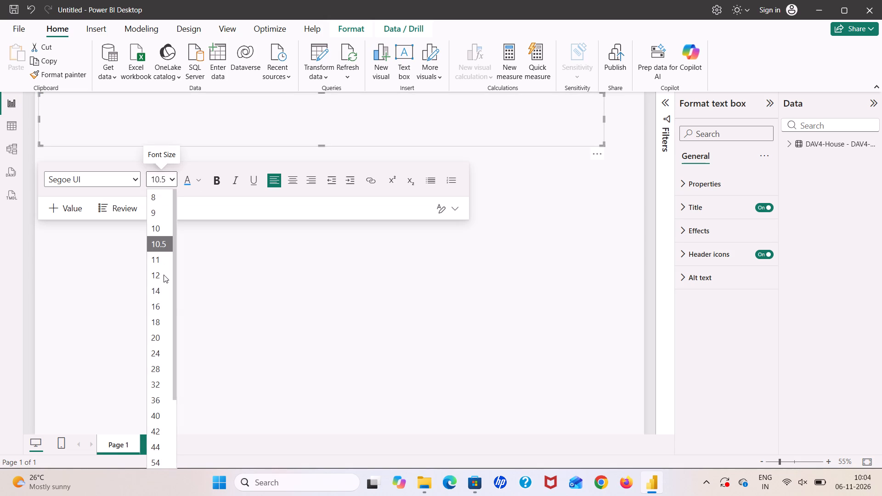
scroll(146, 350, "down", 1)
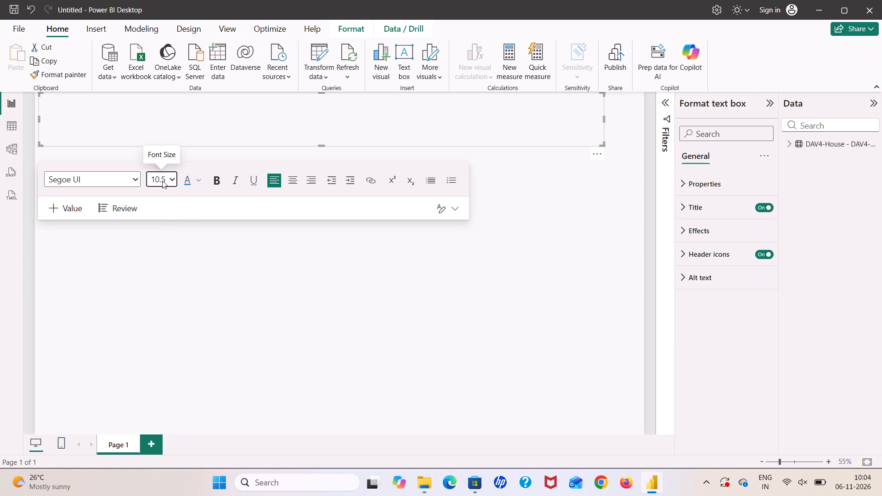
left_click(162, 180)
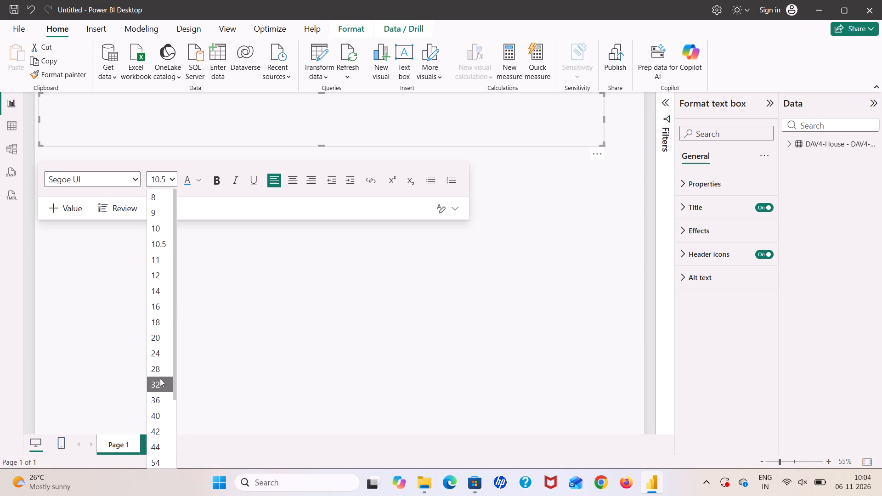
left_click(160, 380)
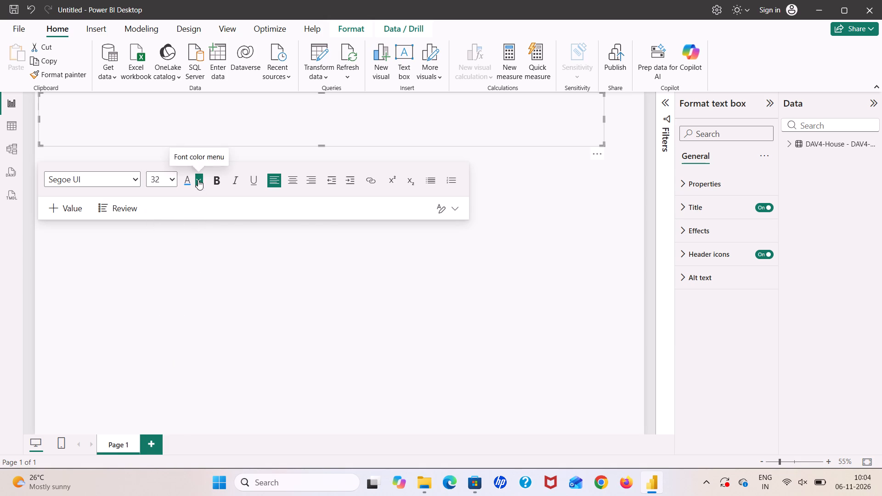
double_click(198, 180)
left_click(198, 180)
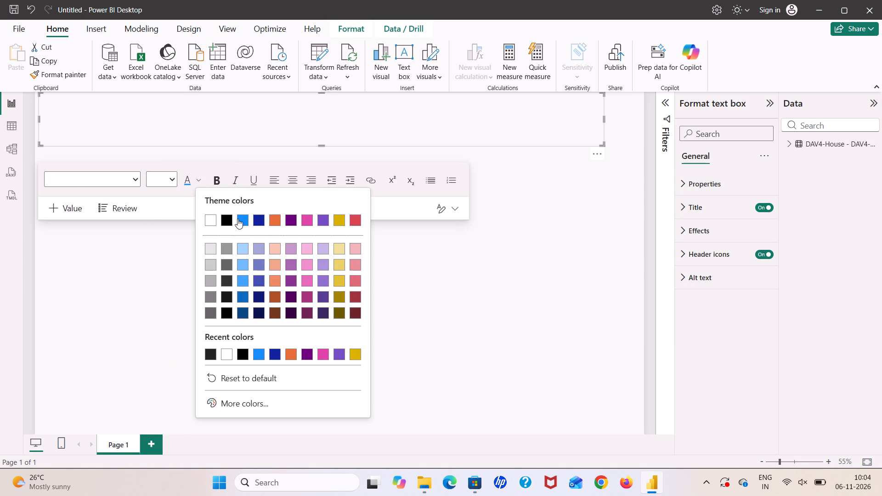
left_click(225, 218)
left_click(215, 182)
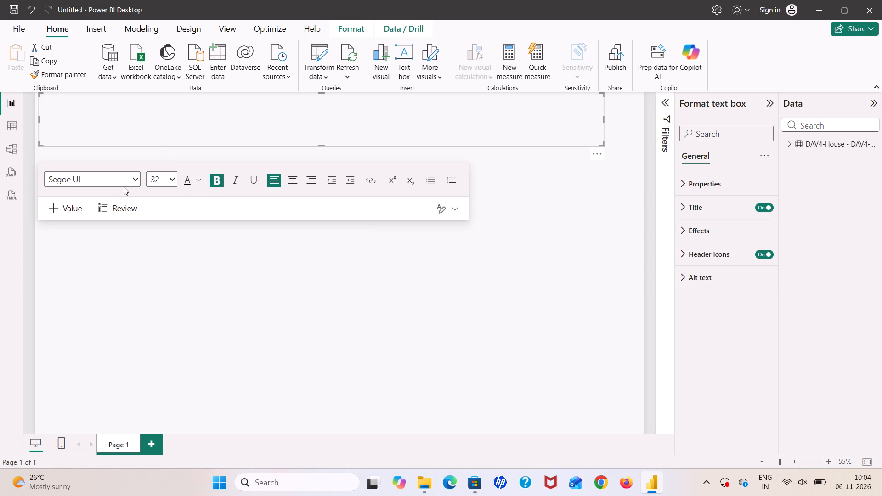
Paste the copied HOUSE PRICE DATA ANALYTICS RECORD heading back into the text box.
left_click(250, 123)
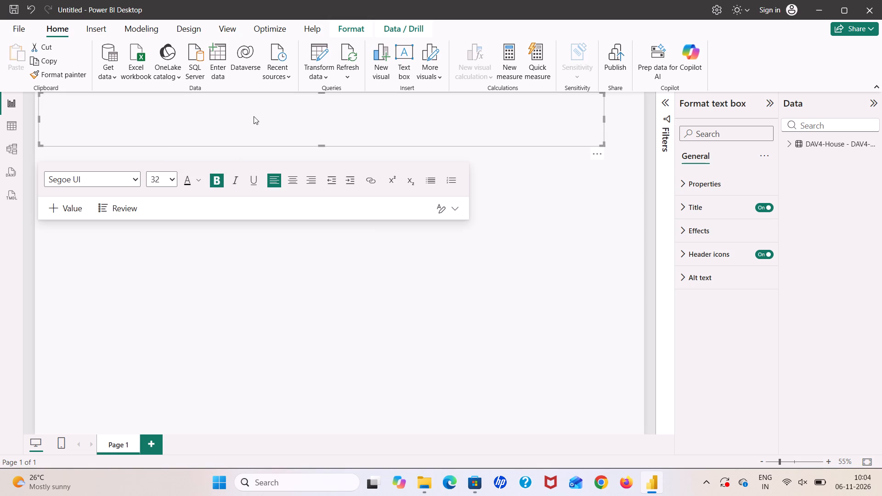
left_click(249, 97)
key("ctrl+v")
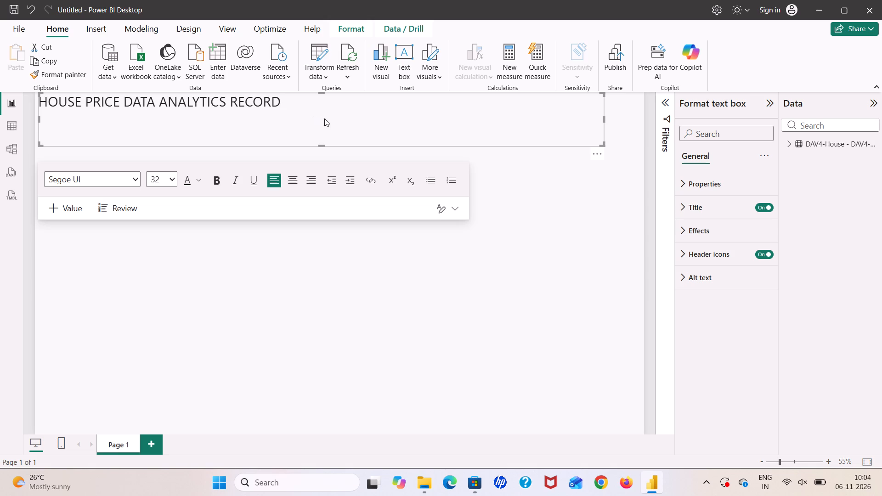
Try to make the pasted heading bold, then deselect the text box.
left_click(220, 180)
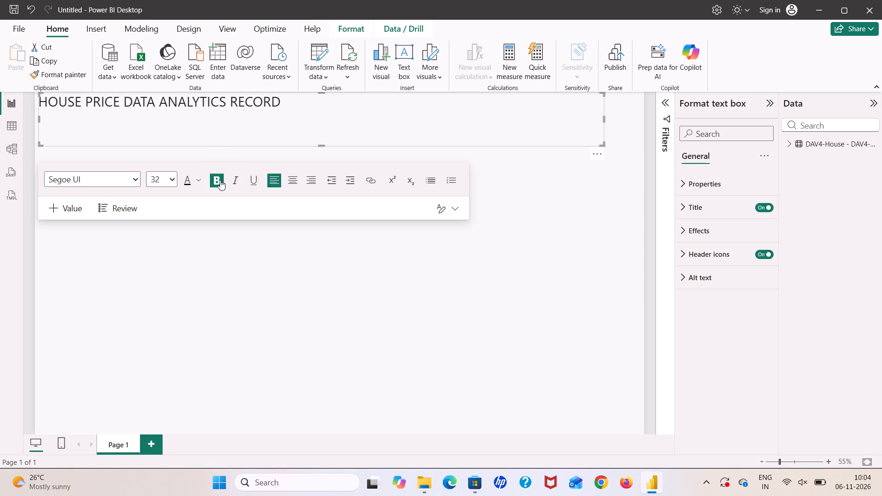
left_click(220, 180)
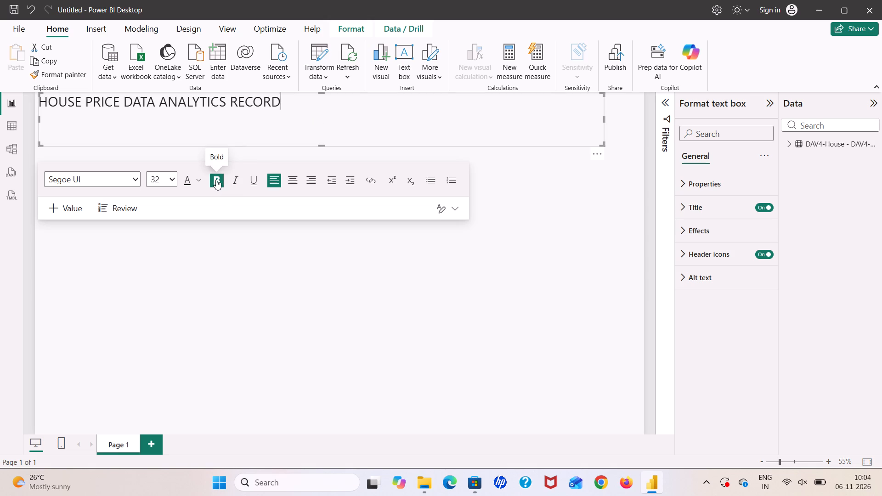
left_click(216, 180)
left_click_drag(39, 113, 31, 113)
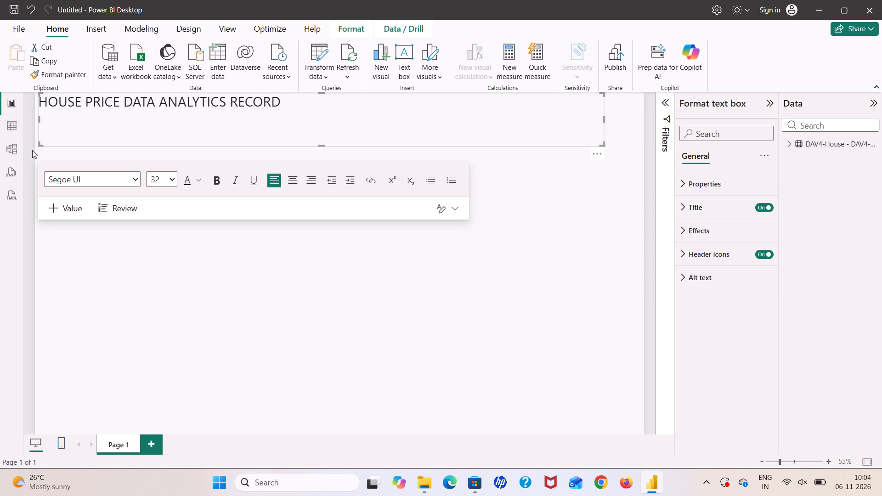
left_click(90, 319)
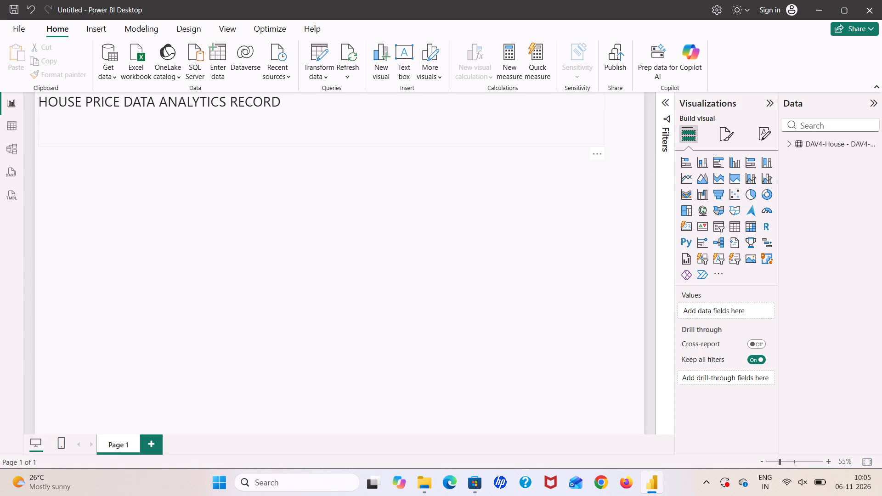
Centre the HOUSE PRICE DATA ANALYTICS RECORD heading within its text box.
left_click(193, 103)
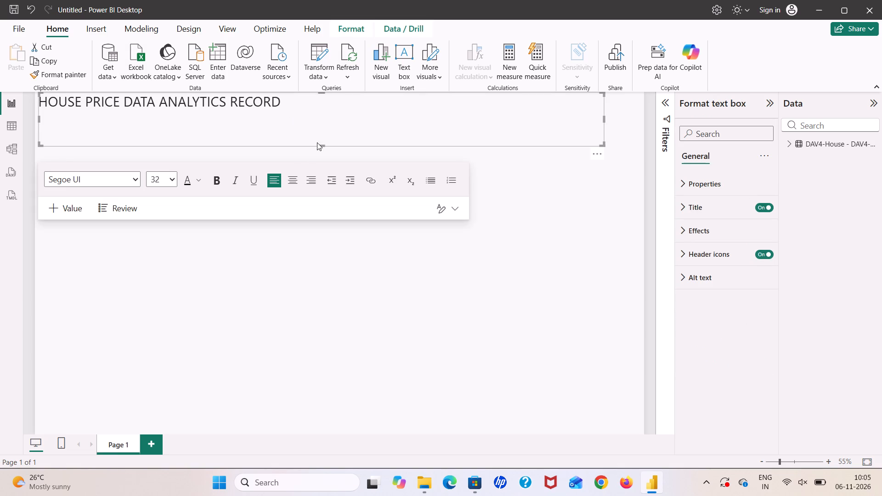
left_click(288, 175)
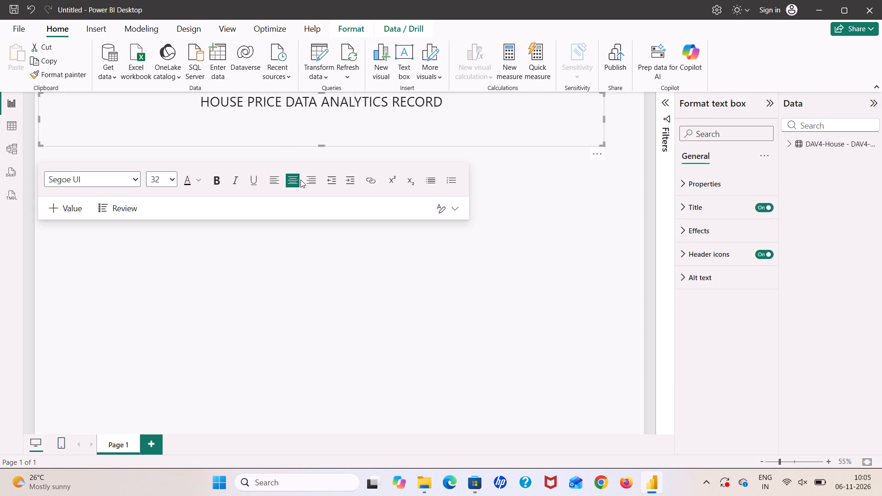
Try to apply bold and a blue font colour to the HOUSE PRICE DATA ANALYTICS RECORD heading.
left_click(220, 180)
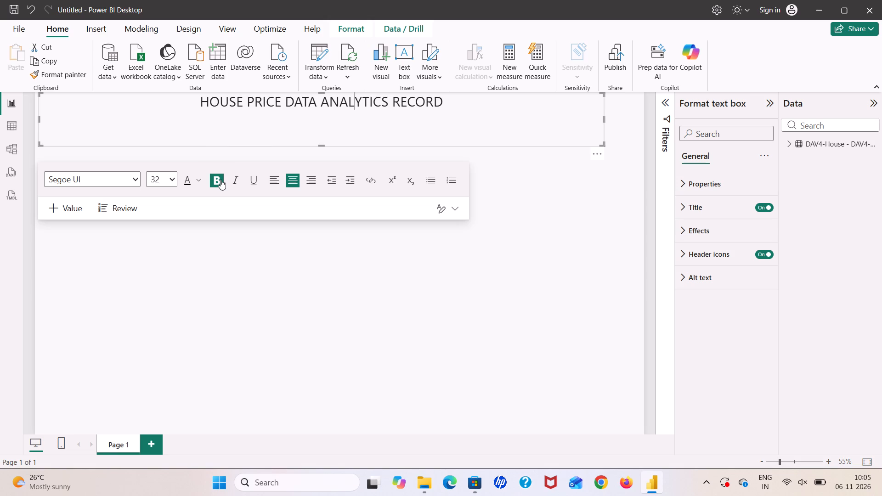
left_click(198, 180)
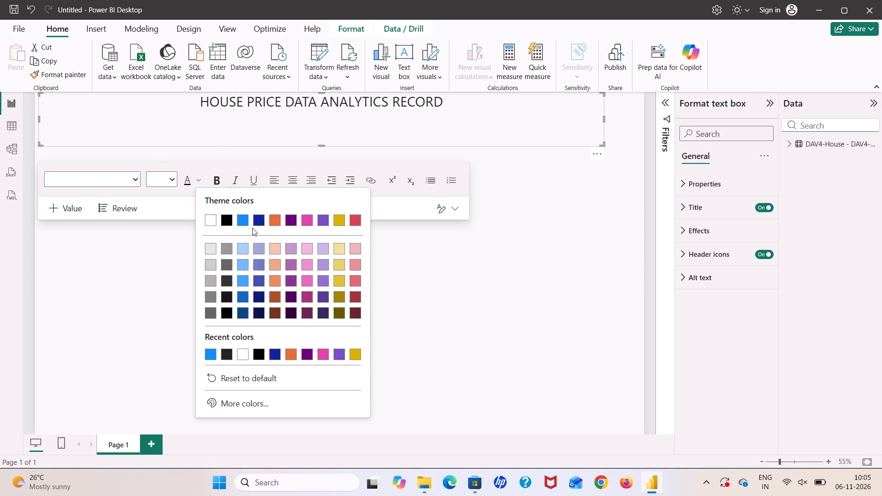
left_click(239, 245)
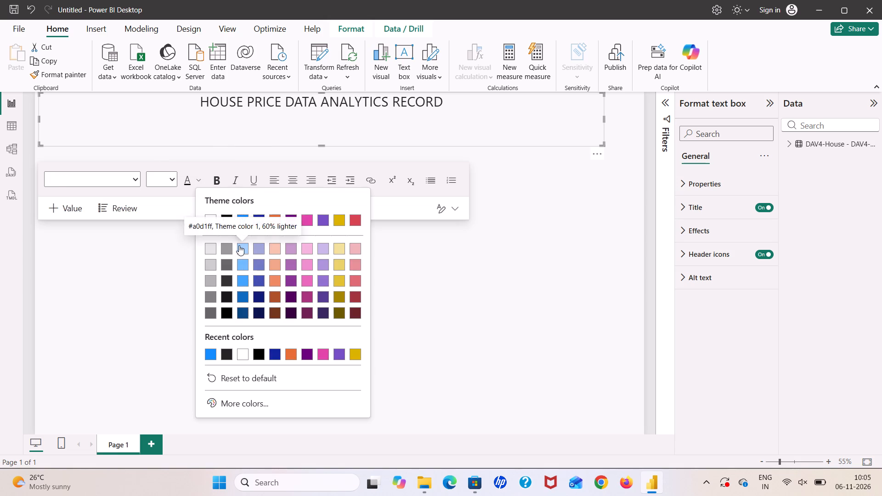
left_click(195, 179)
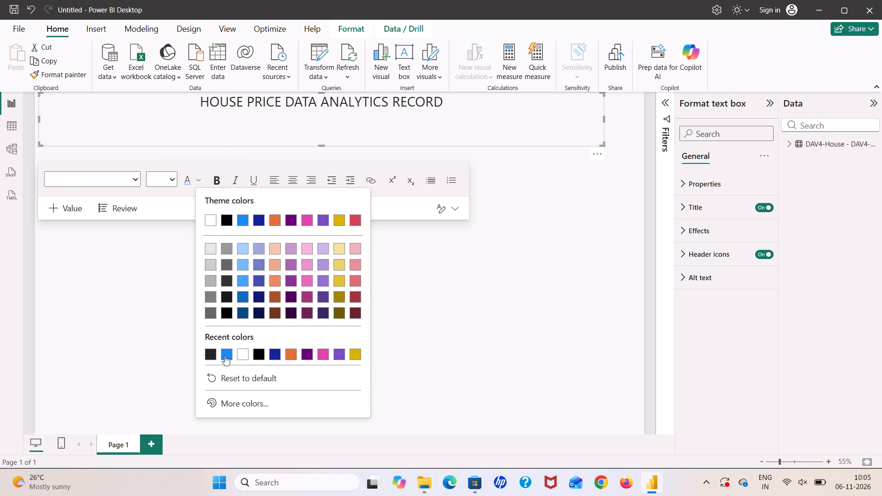
left_click(225, 356)
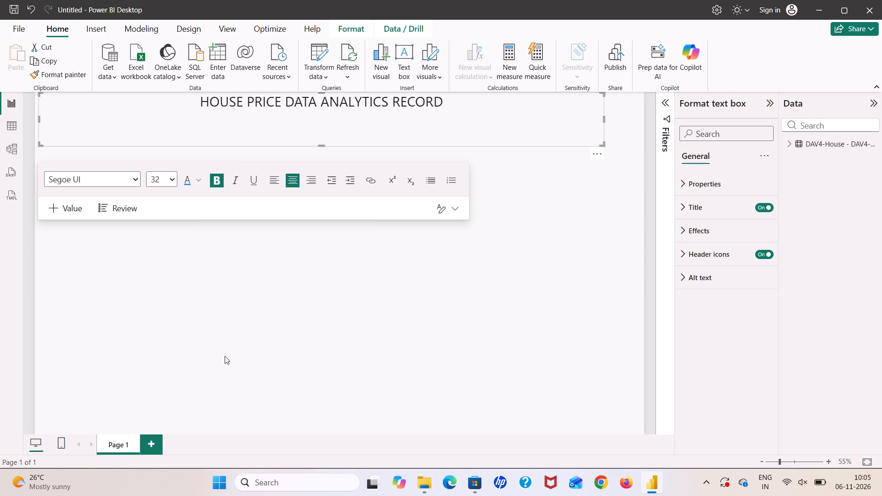
Try to switch the heading's font to Arial and reapply bold.
left_click(128, 180)
left_click(110, 201)
left_click(218, 179)
left_click(218, 179)
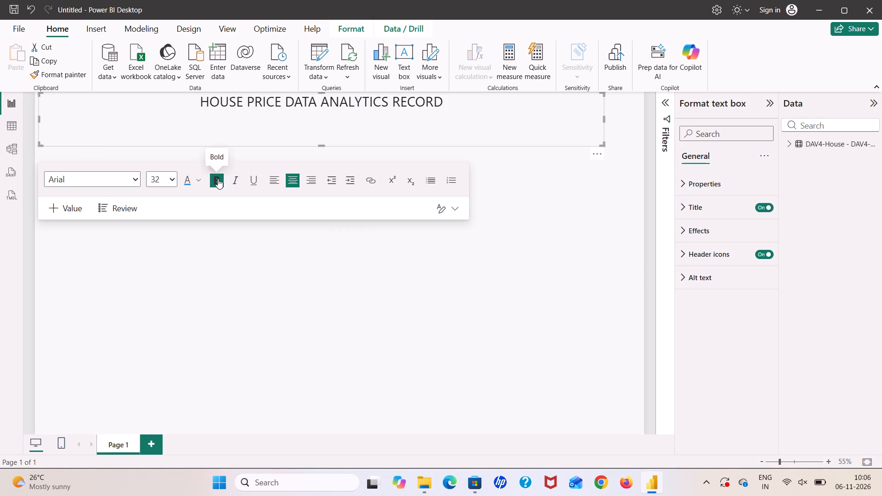
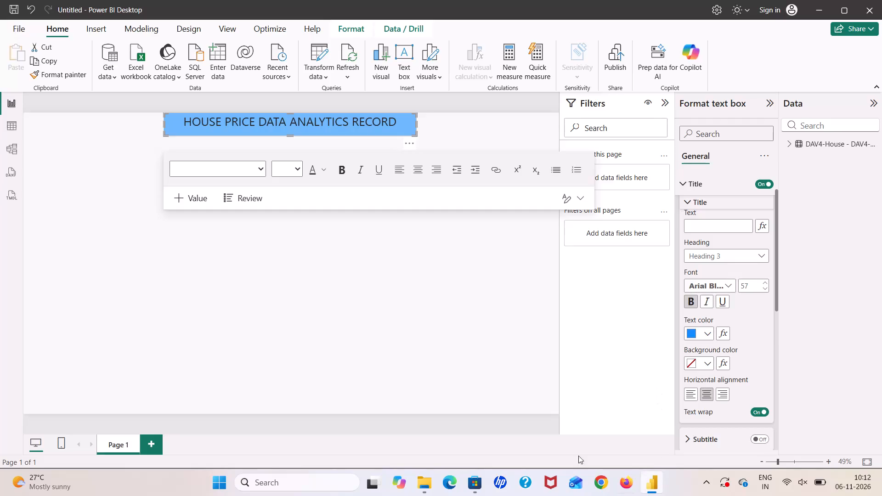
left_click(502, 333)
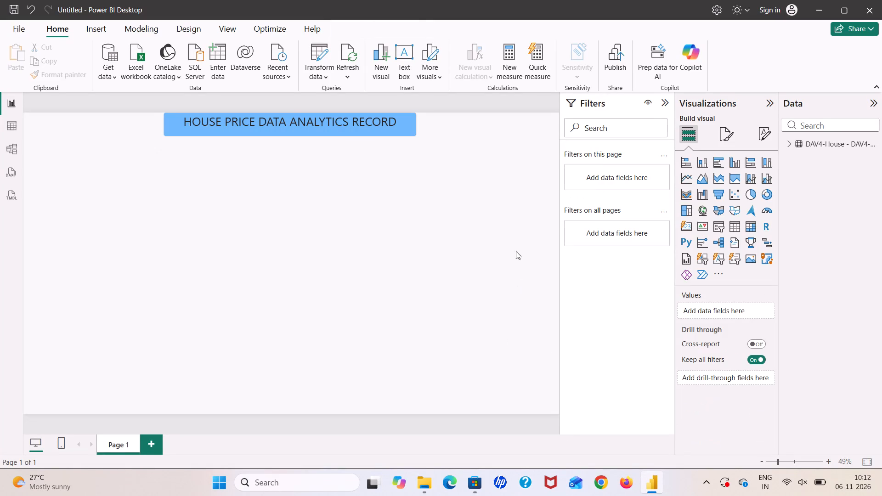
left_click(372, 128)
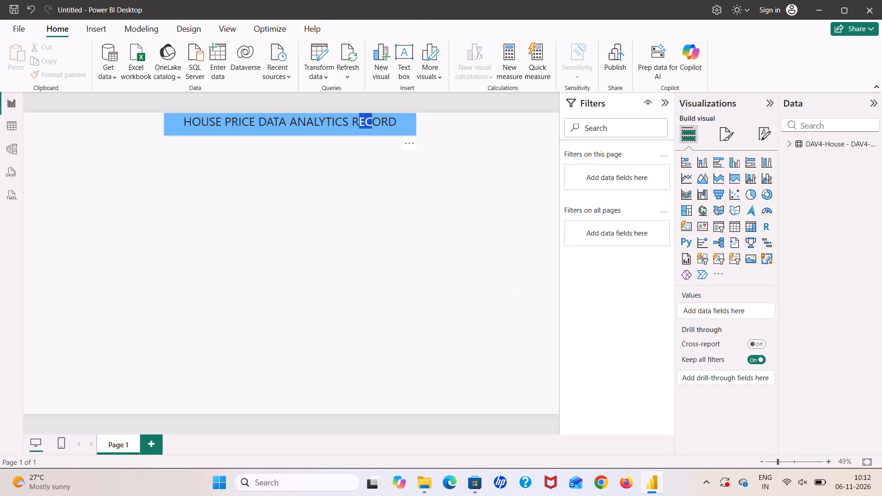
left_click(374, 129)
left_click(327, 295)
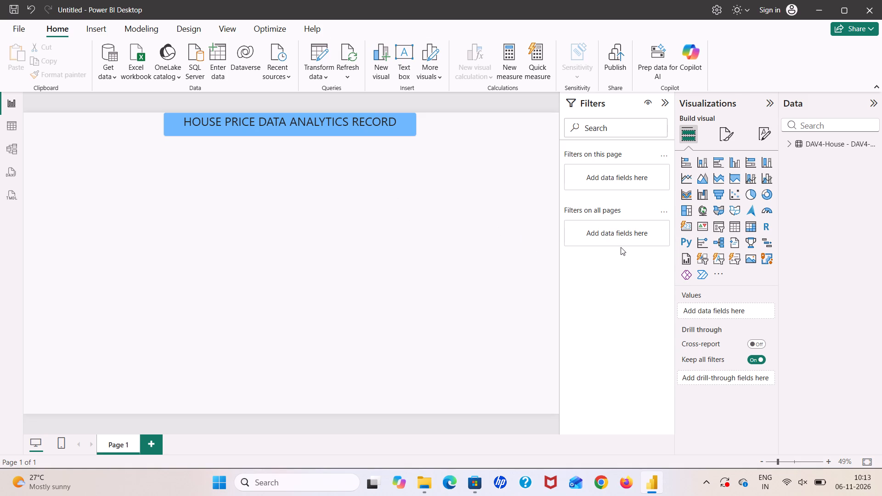
Examine the heading text box's alt text and header icon formatting options.
left_click(399, 118)
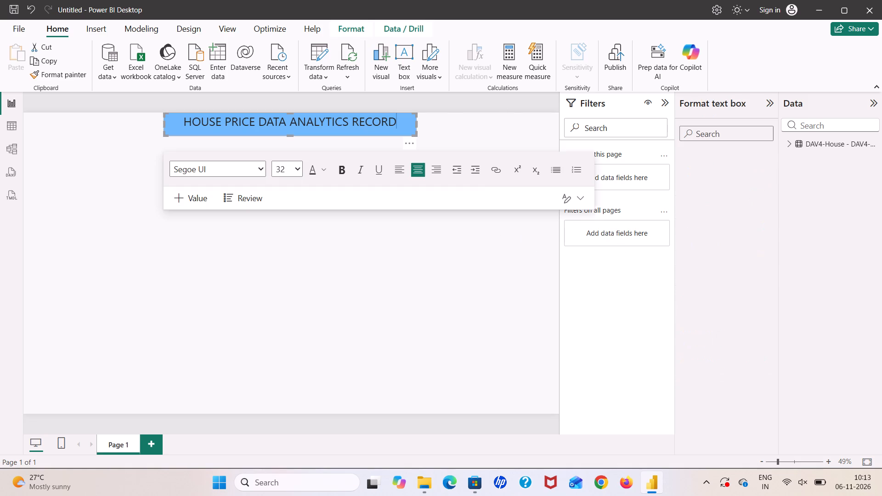
left_click(686, 274)
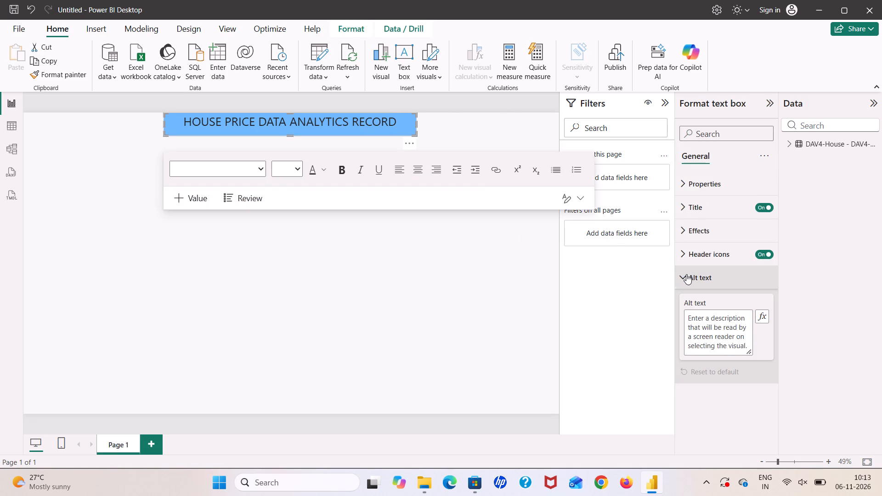
left_click(683, 256)
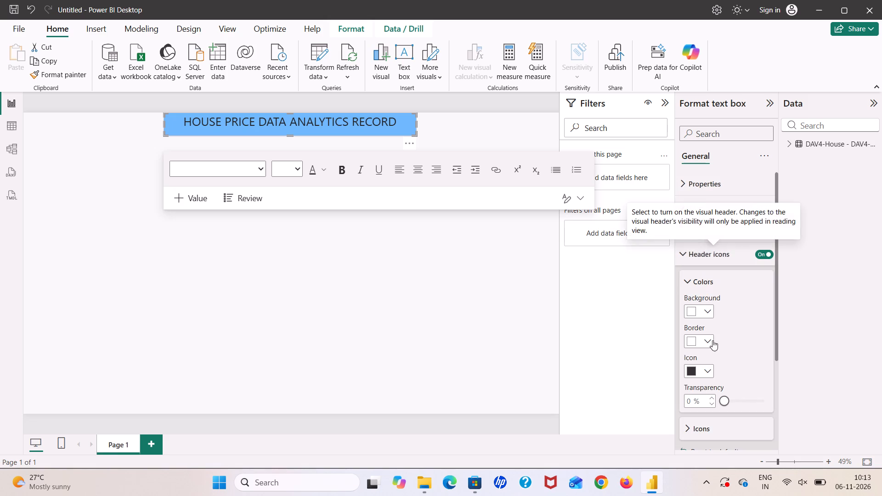
scroll(717, 380, "down", 13)
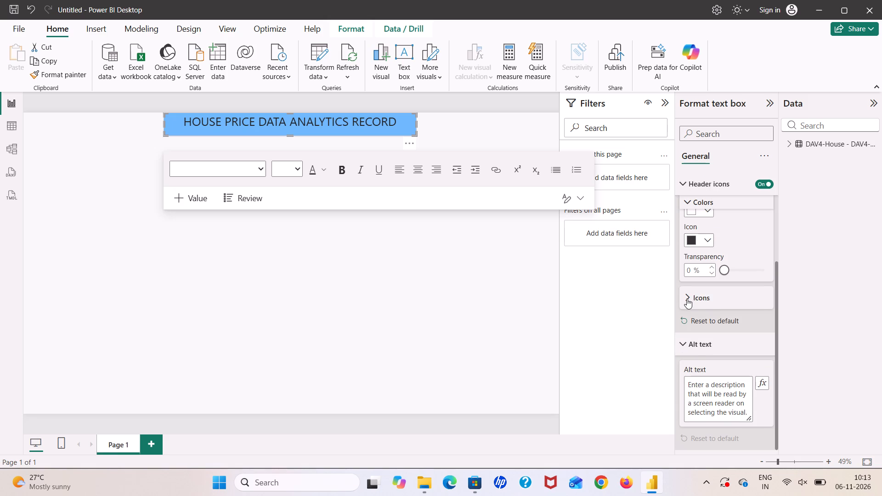
left_click(687, 299)
scroll(708, 425, "down", 5)
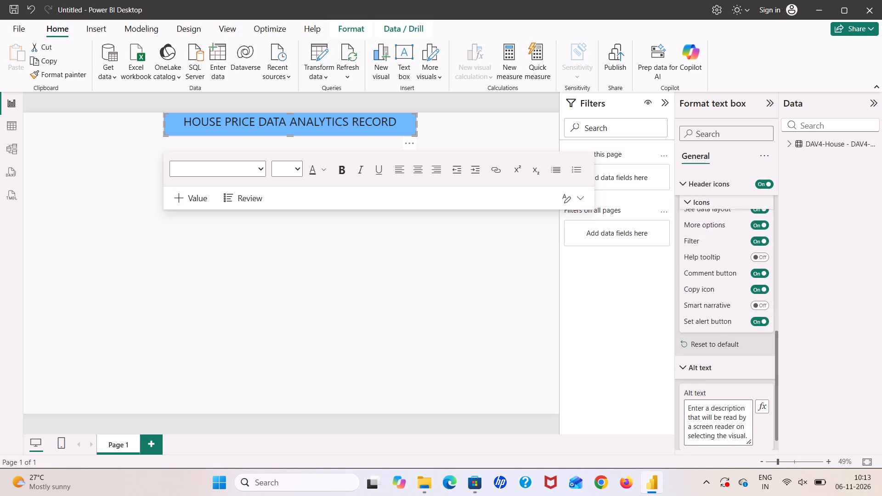
scroll(708, 425, "down", 4)
left_click(673, 389)
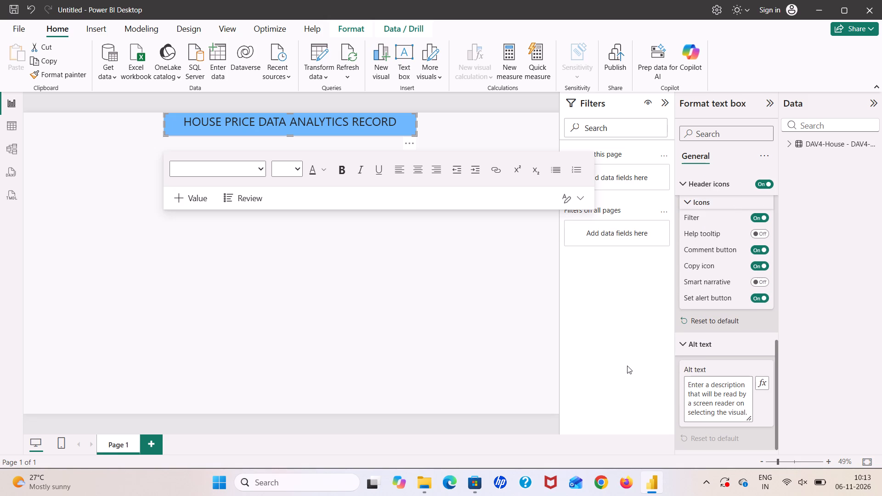
left_click(627, 366)
left_click_drag(625, 347, 692, 341)
left_click(692, 341)
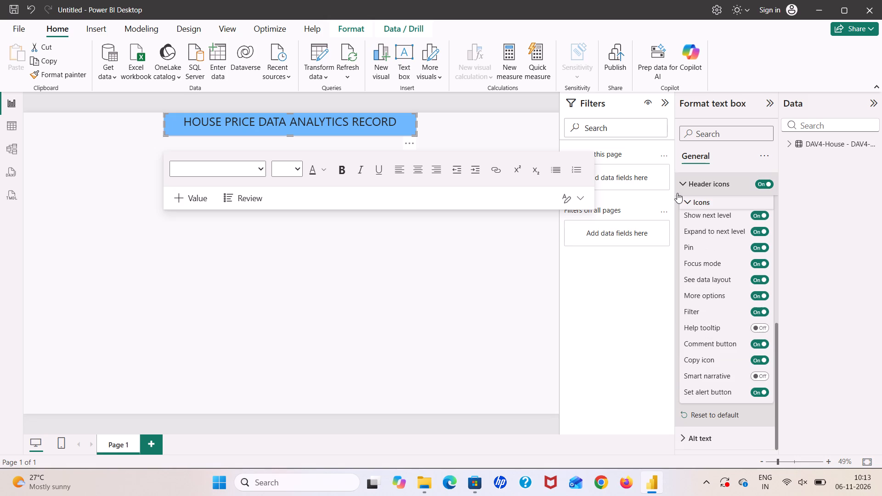
left_click(688, 198)
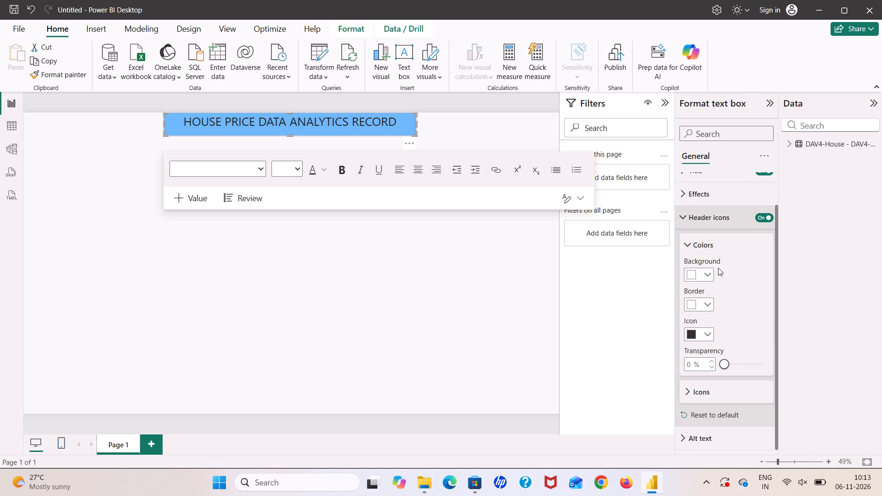
scroll(718, 268, "down", 4)
scroll(718, 268, "up", 11)
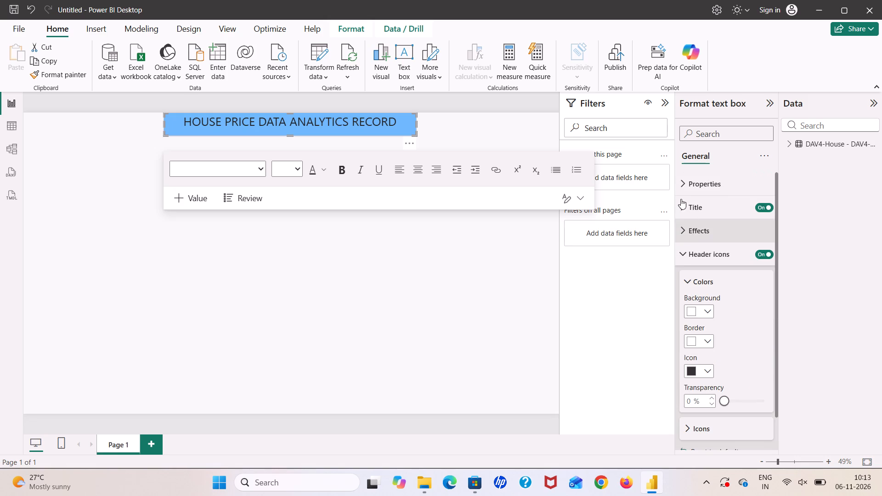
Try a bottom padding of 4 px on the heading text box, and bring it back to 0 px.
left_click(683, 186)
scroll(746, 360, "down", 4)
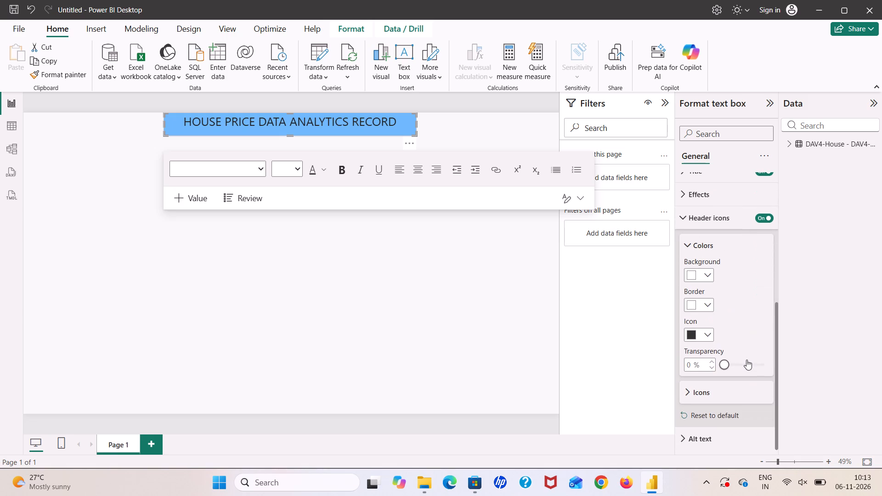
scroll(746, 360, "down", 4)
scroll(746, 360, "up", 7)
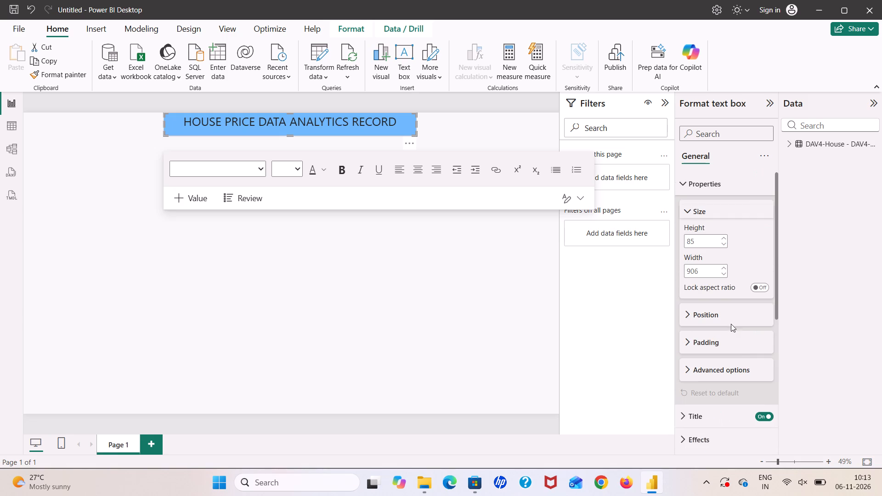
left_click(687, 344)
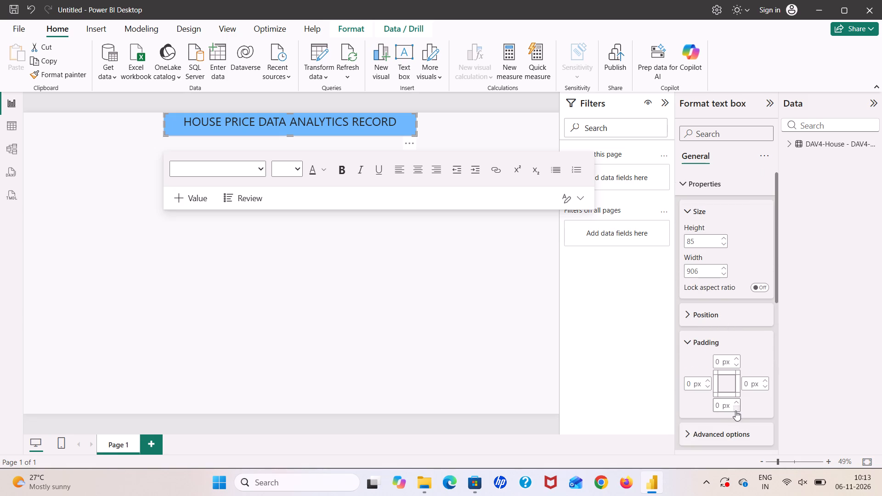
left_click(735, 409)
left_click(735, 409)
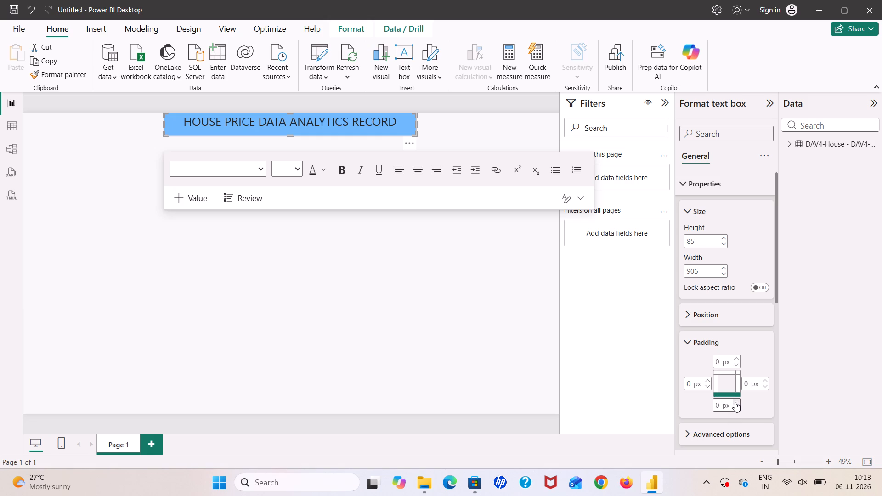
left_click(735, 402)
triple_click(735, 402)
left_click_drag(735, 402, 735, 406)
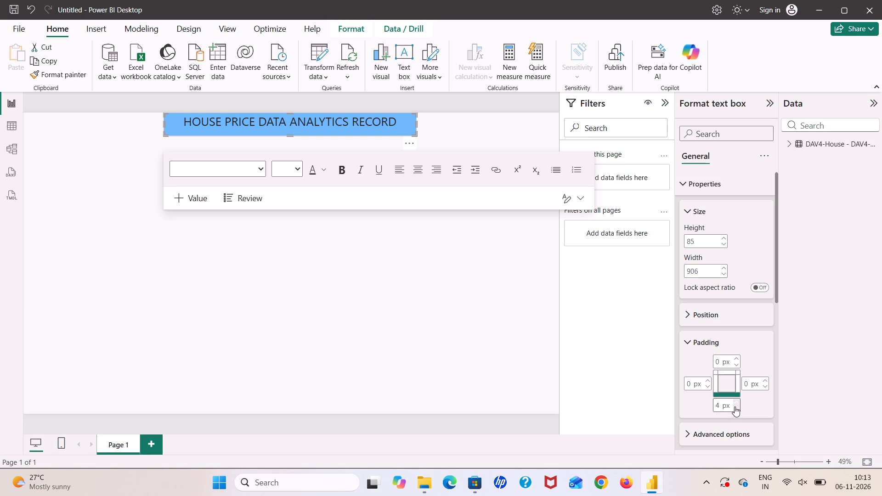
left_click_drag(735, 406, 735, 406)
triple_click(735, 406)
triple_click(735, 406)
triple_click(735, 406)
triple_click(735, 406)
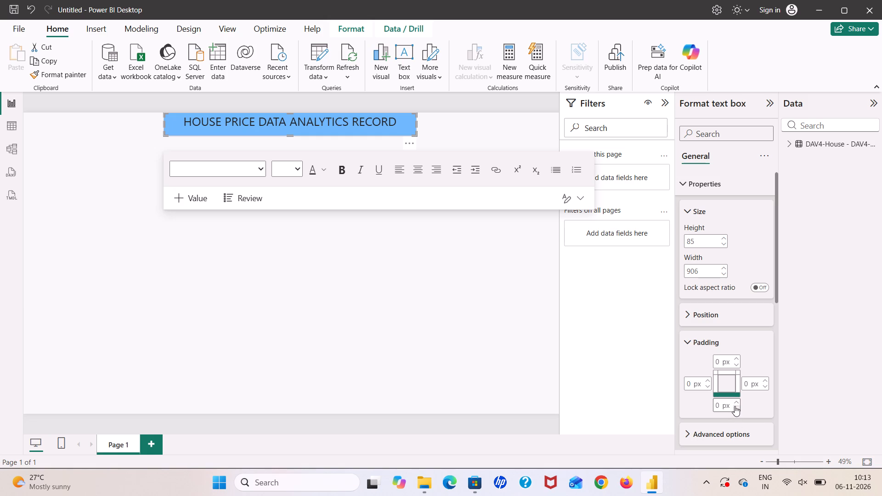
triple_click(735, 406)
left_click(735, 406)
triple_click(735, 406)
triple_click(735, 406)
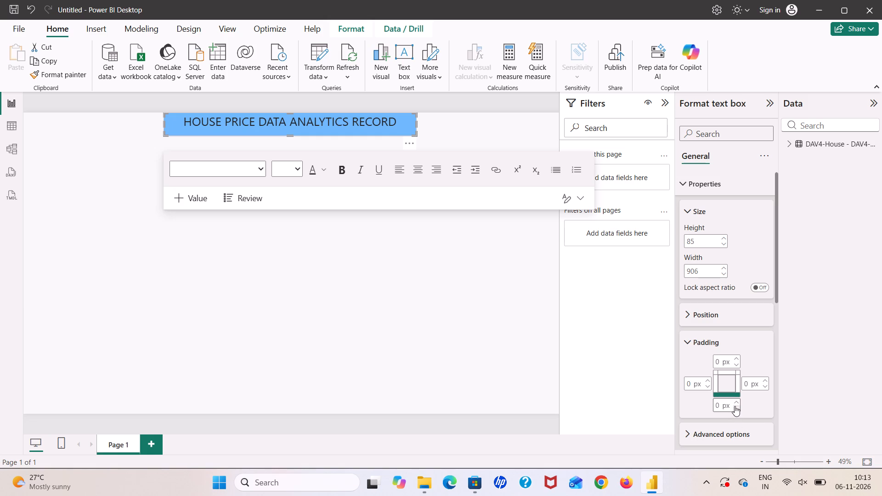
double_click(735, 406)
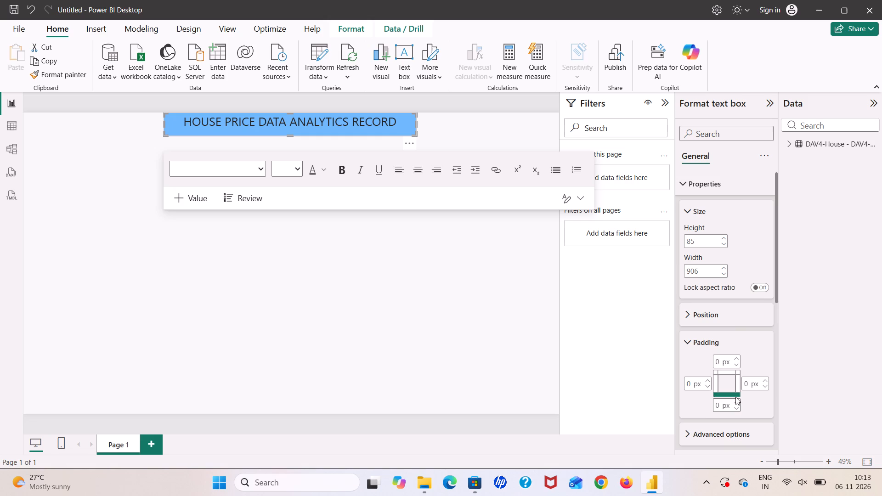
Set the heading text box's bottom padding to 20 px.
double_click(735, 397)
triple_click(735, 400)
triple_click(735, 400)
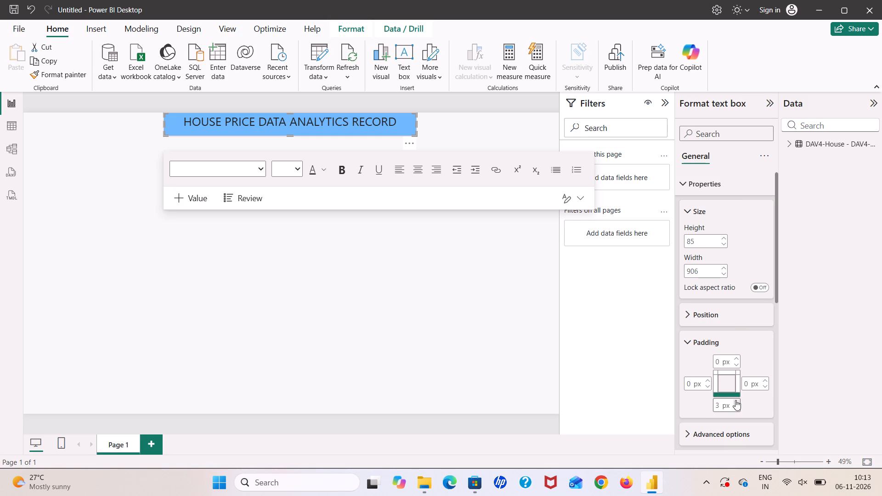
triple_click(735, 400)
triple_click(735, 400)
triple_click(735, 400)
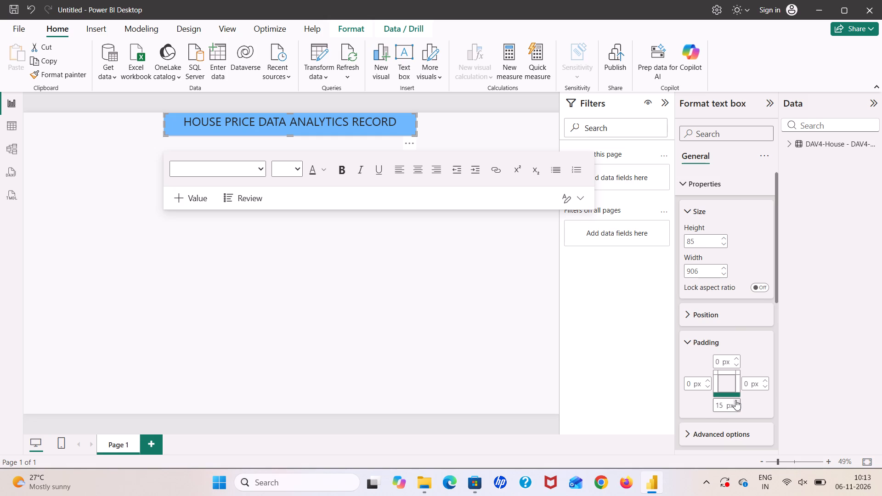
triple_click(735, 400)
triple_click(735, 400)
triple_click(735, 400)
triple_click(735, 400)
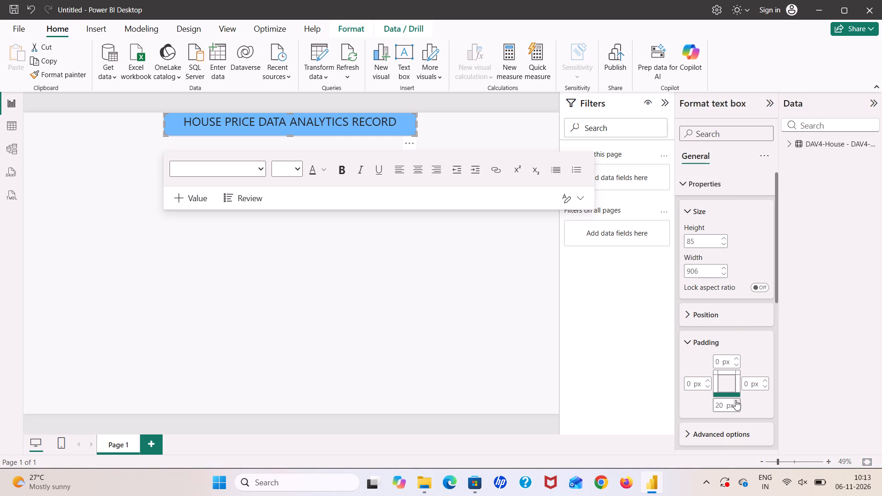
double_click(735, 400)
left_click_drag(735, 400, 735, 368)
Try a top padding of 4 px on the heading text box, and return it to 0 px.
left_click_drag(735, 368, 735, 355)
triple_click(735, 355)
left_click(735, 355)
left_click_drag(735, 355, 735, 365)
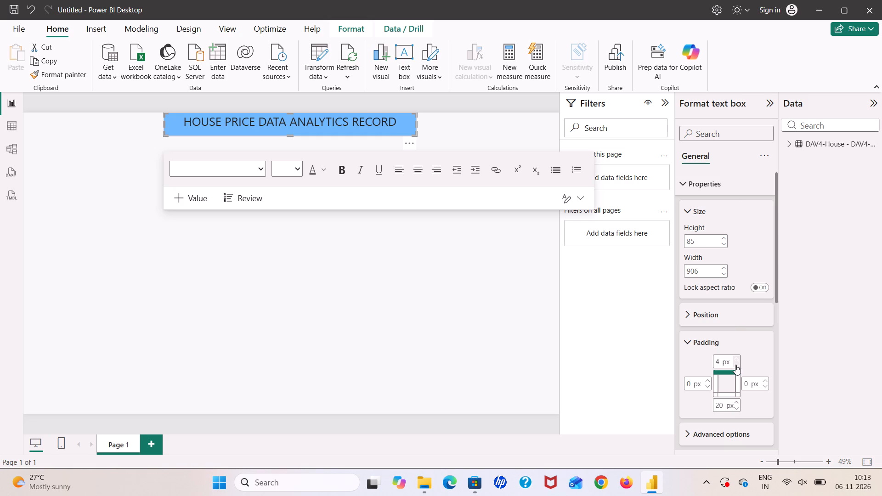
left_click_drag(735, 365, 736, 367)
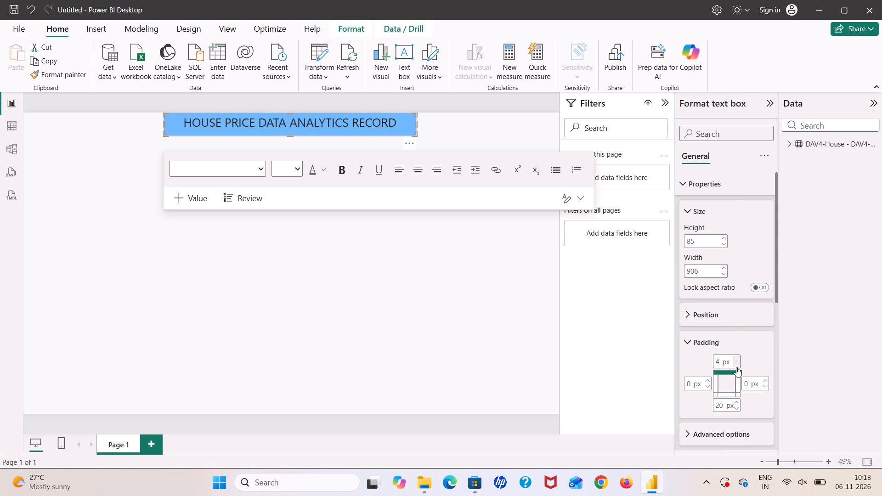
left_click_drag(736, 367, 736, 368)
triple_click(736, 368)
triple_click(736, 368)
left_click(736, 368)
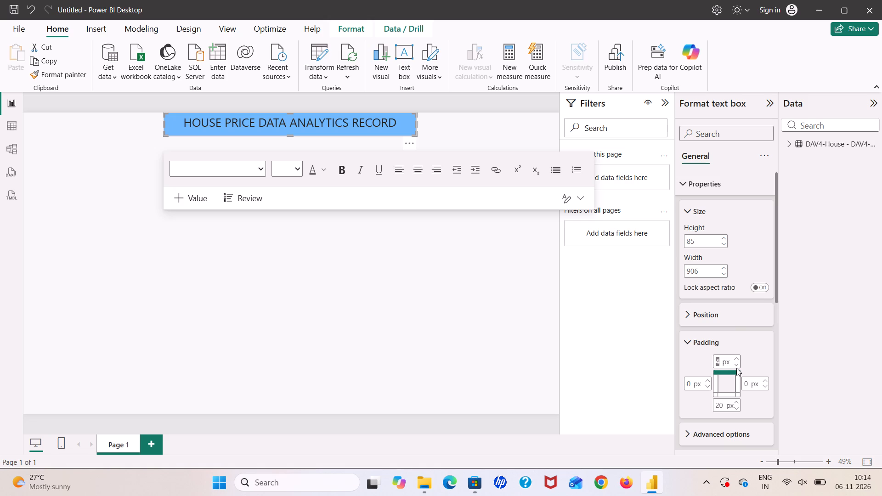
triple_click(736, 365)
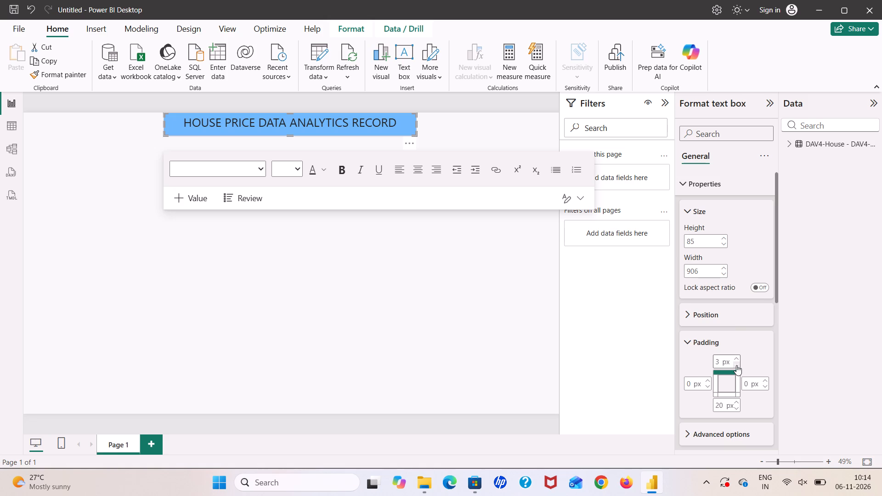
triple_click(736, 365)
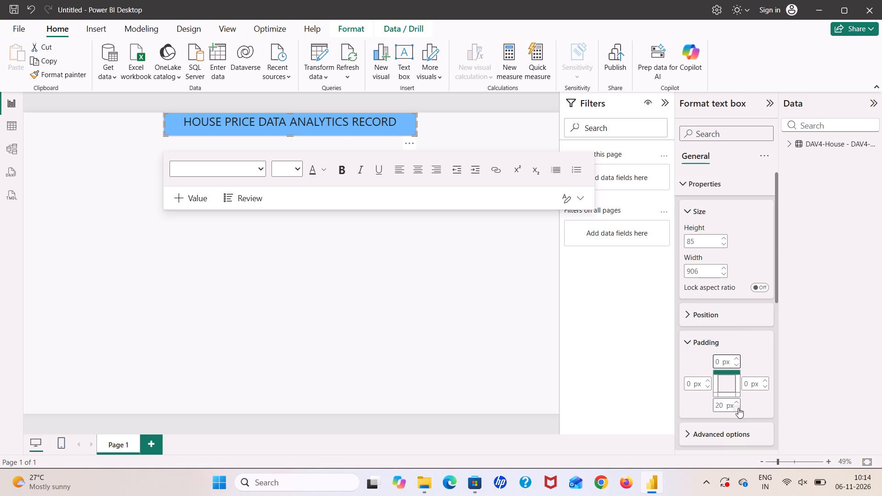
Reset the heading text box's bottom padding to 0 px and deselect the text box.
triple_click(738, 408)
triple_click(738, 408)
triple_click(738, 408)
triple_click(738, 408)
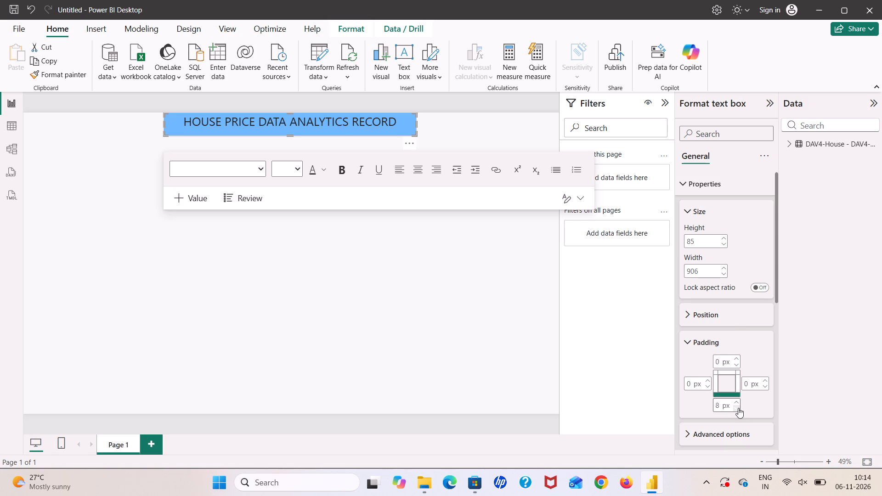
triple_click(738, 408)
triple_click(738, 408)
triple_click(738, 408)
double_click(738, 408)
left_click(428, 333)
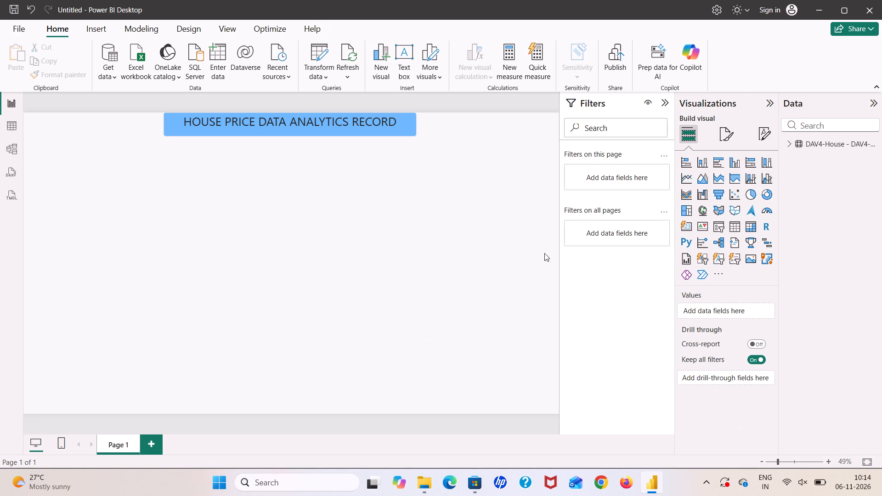
Add an empty slicer visual and place it in the report page's upper-right corner, beside the heading.
left_click(719, 227)
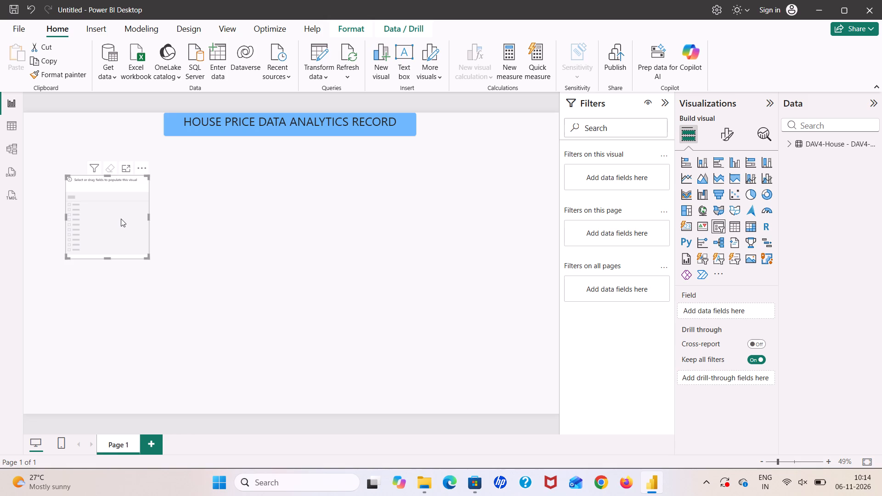
left_click_drag(121, 219, 376, 185)
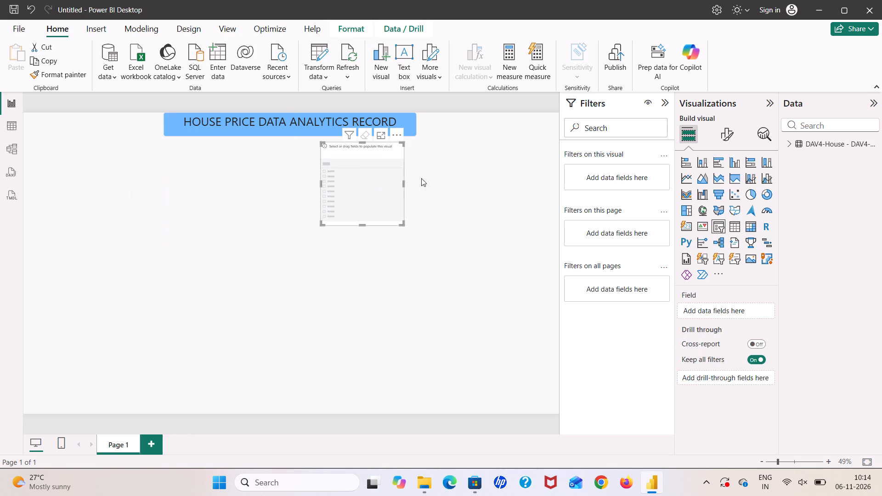
left_click_drag(359, 176, 517, 156)
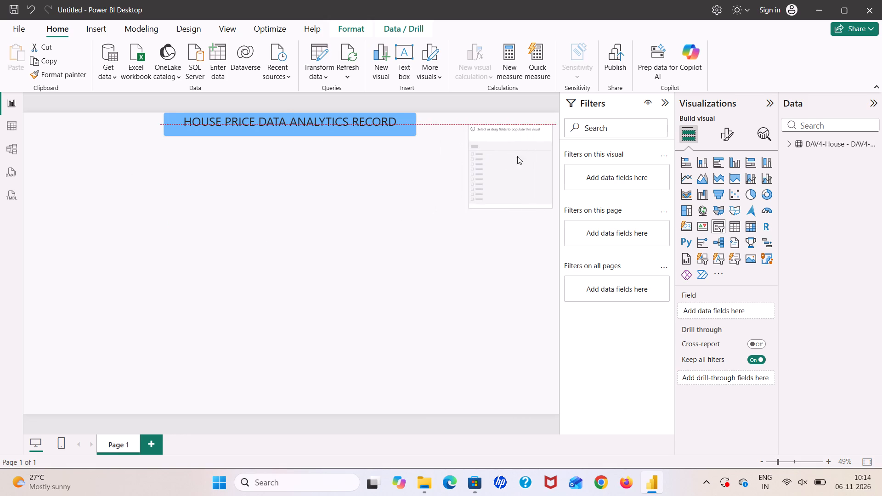
Move the empty slicer slightly inward and up from the page's upper-right edge, beside the heading.
left_click_drag(517, 156, 492, 152)
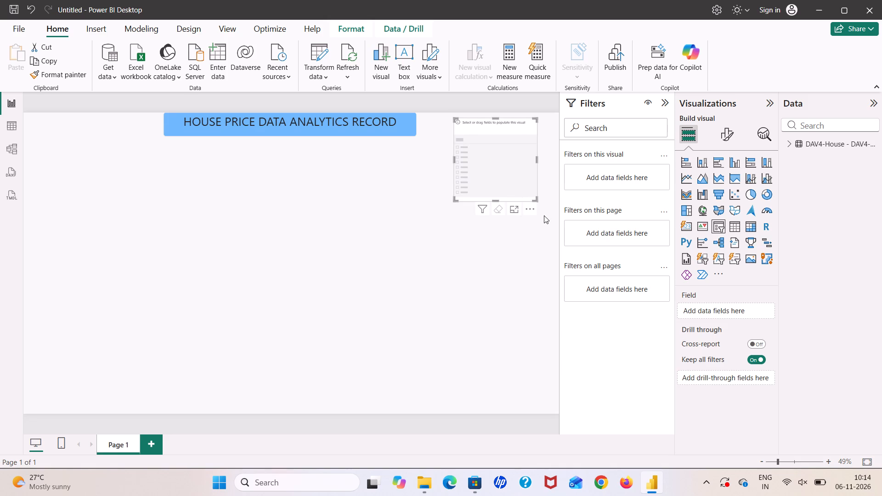
left_click(534, 208)
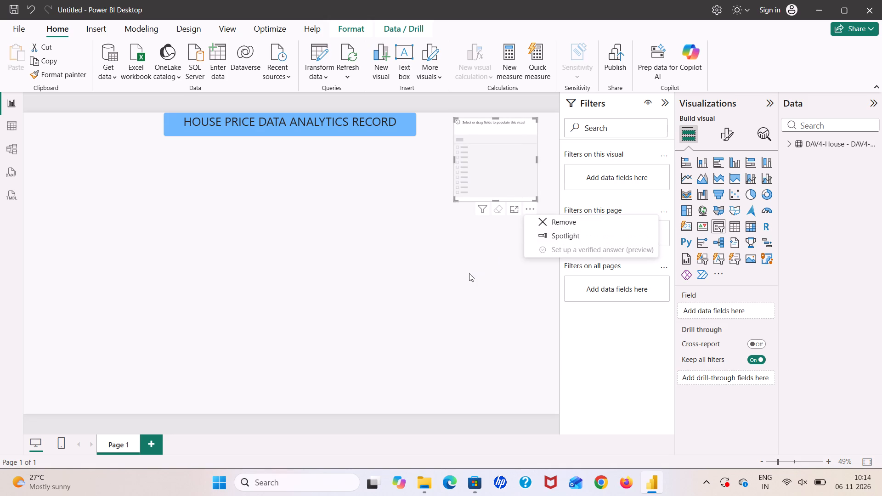
left_click(469, 273)
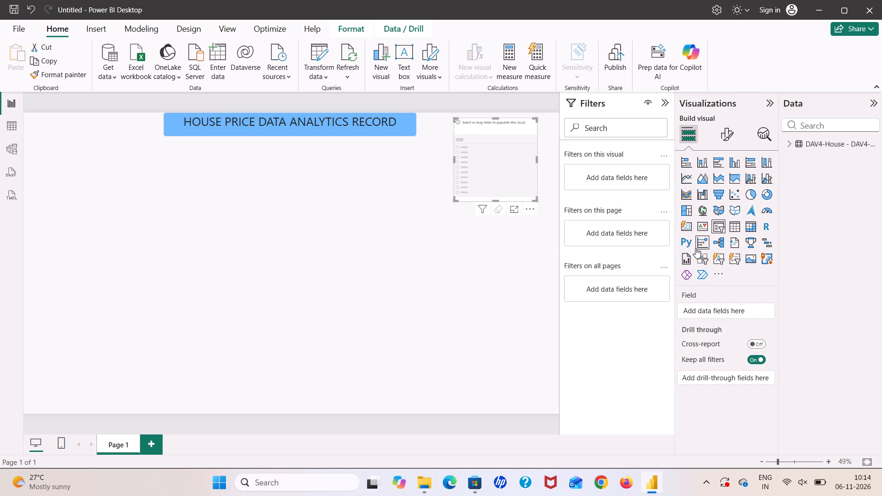
Collapse the Filters pane to give the report canvas more room, keeping the empty slicer selected.
left_click(664, 100)
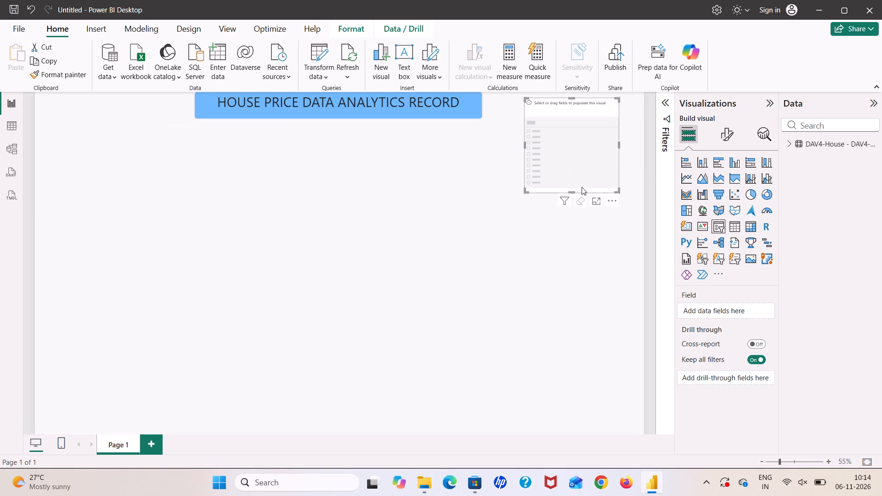
left_click(565, 201)
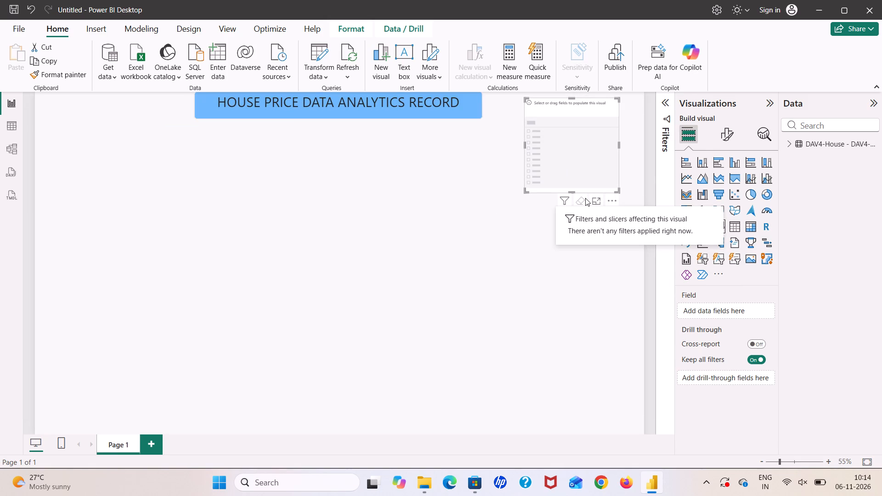
left_click(577, 138)
left_click(577, 138)
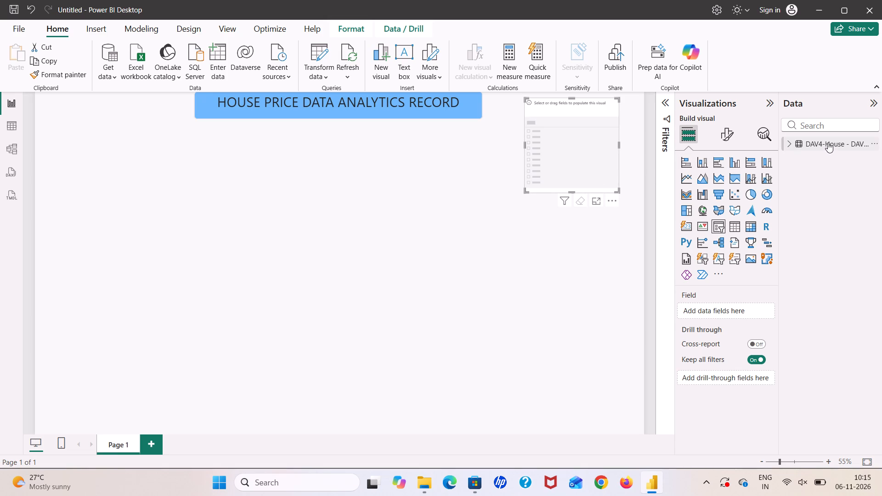
Expand the DAV4-House table to list its fields and reselect the empty slicer on the page.
left_click_drag(828, 142, 846, 161)
left_click_drag(846, 161, 837, 142)
left_click_drag(837, 142, 746, 212)
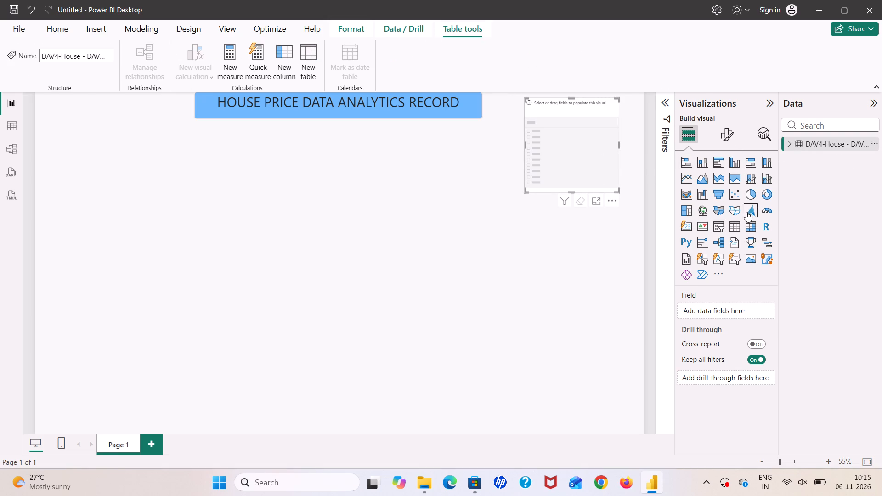
left_click_drag(746, 212, 790, 145)
left_click(790, 145)
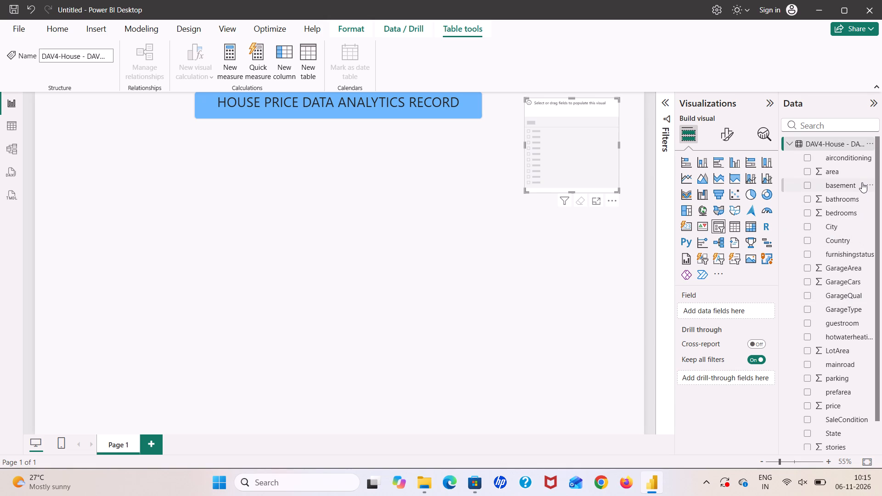
scroll(856, 228, "down", 6)
scroll(856, 228, "up", 4)
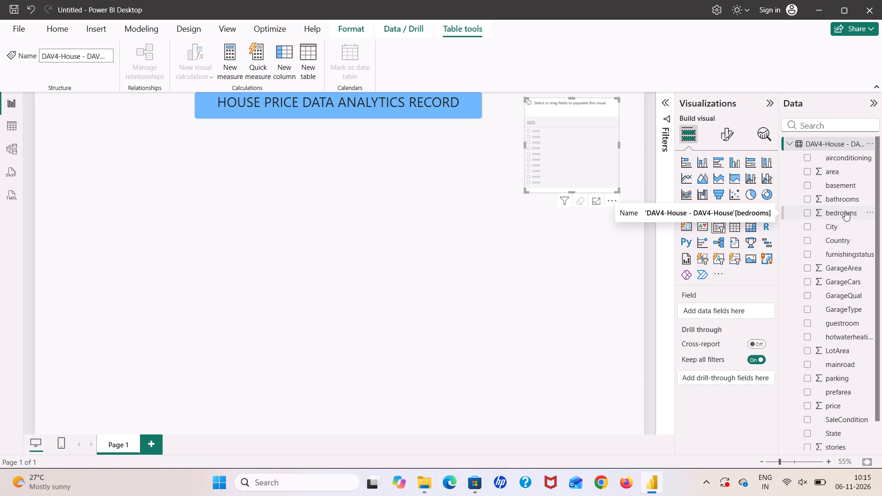
left_click(531, 282)
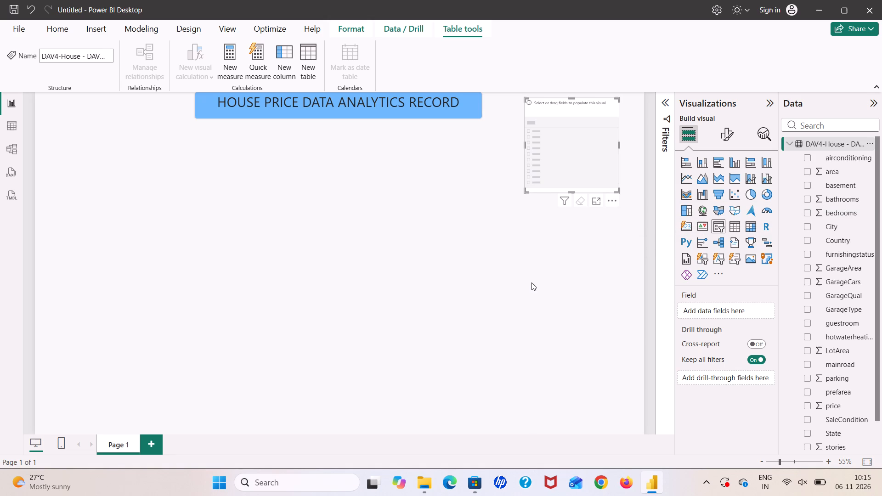
left_click(578, 139)
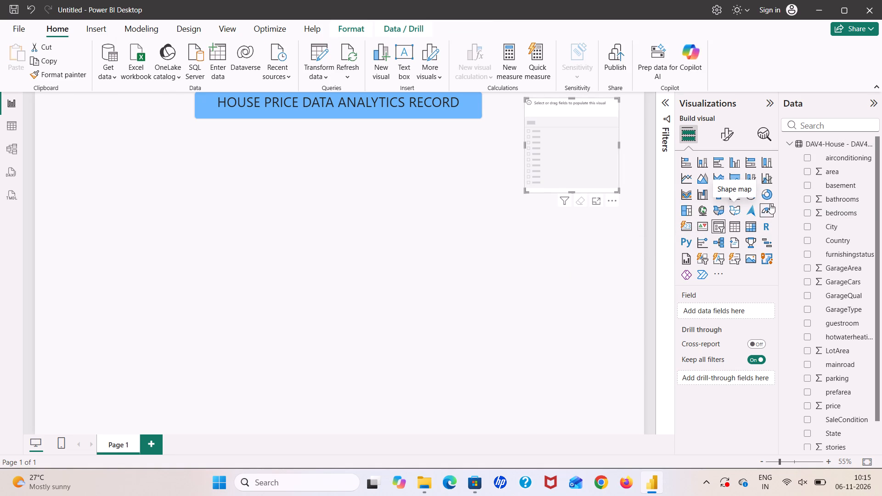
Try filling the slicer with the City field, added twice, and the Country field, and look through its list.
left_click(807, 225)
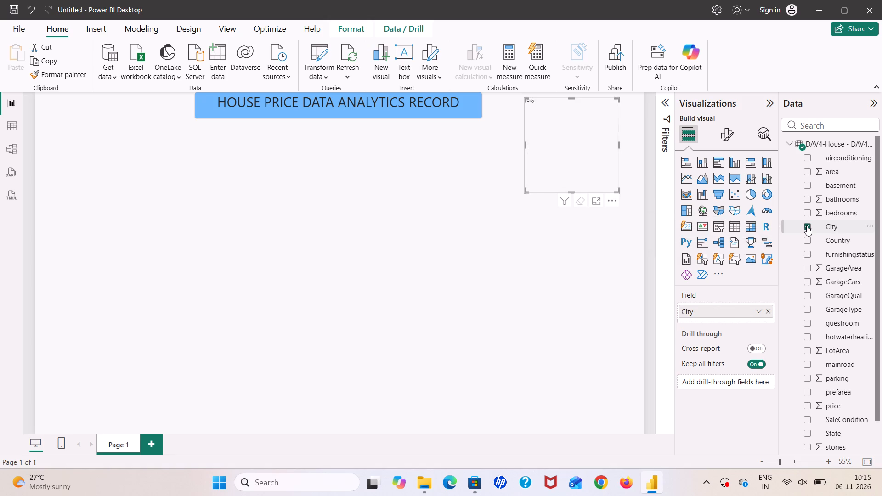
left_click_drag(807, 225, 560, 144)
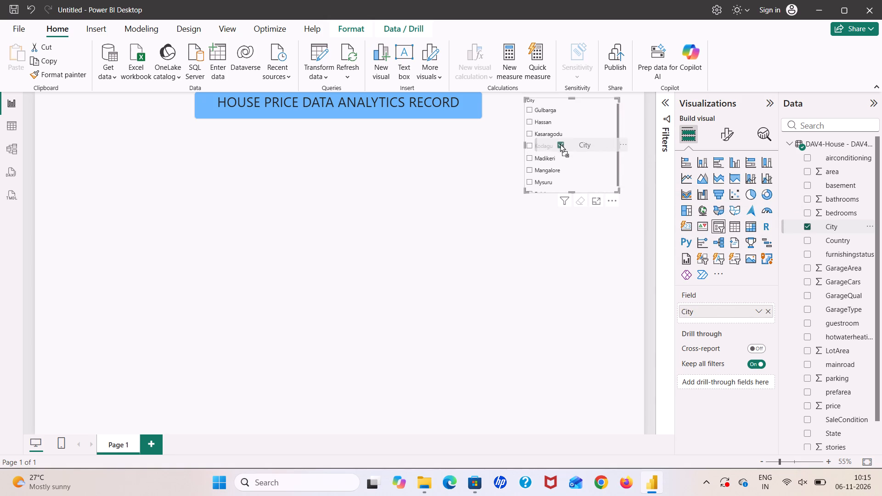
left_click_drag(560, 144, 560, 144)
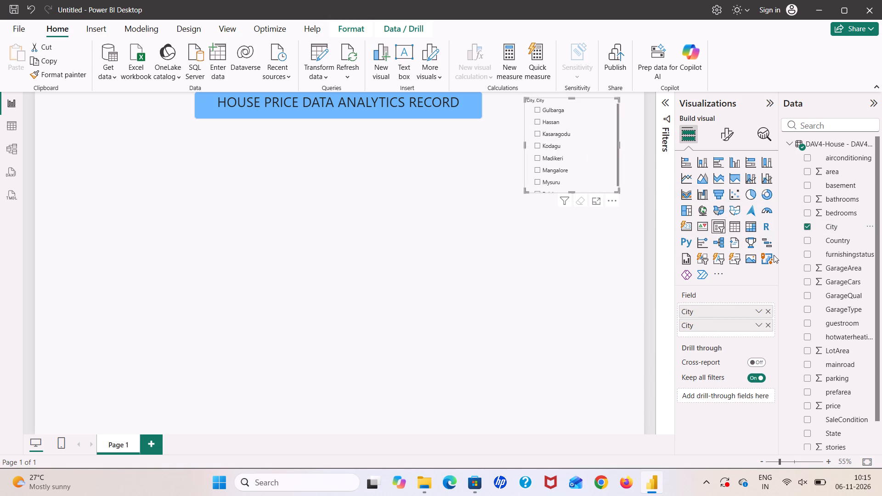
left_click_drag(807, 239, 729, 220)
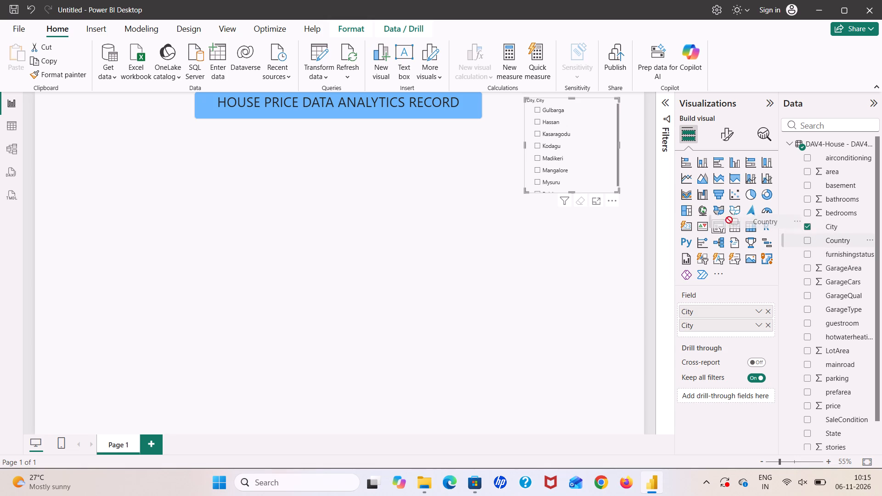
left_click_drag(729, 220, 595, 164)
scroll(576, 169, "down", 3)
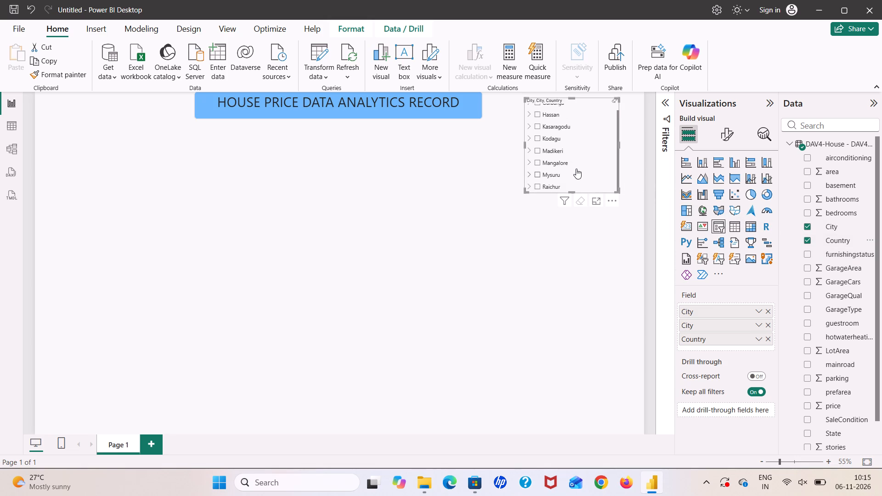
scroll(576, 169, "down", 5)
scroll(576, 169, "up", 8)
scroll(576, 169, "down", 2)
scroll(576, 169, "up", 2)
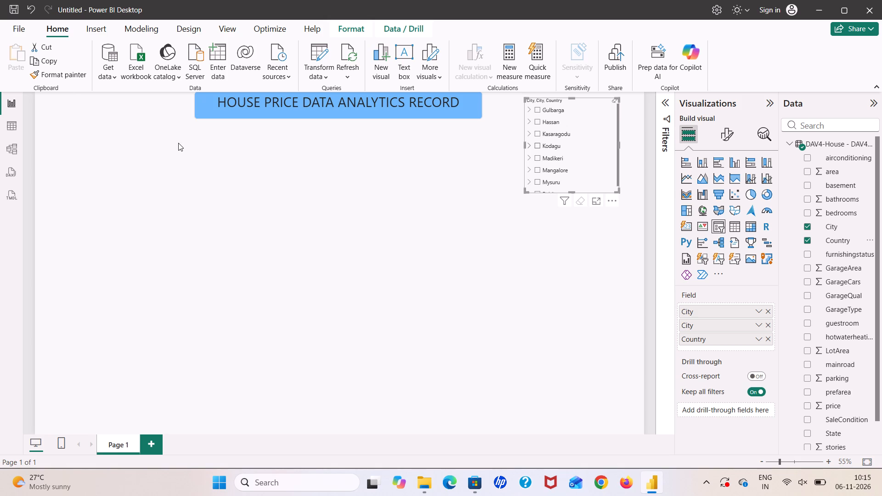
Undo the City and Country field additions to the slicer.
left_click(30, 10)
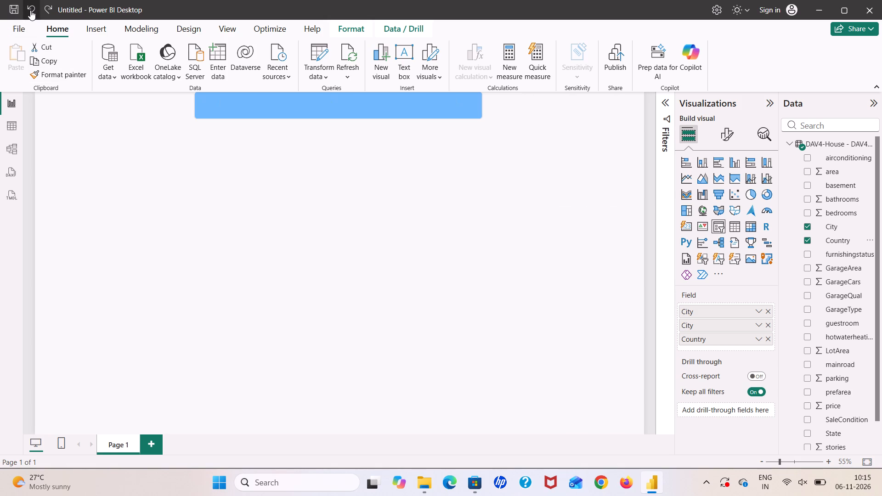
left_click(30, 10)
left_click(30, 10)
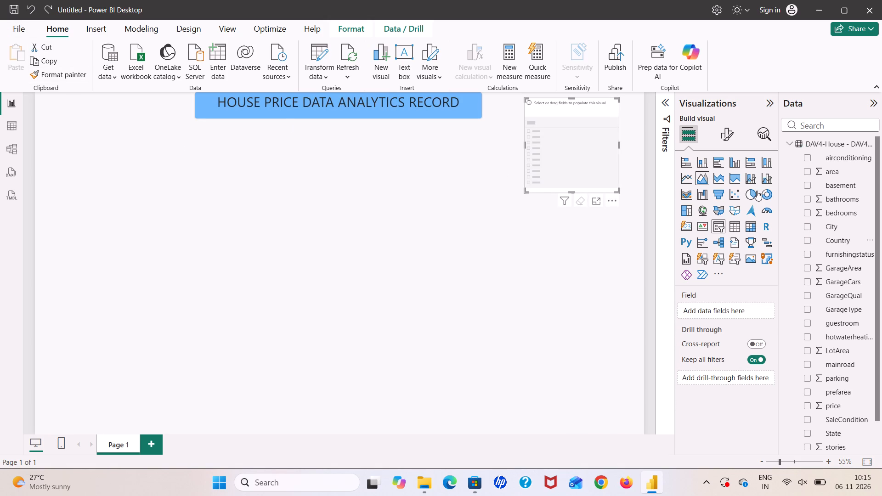
Add only the City field from the DAV4-House table to the slicer and look through its city list.
left_click(835, 224)
scroll(835, 224, "left", 1)
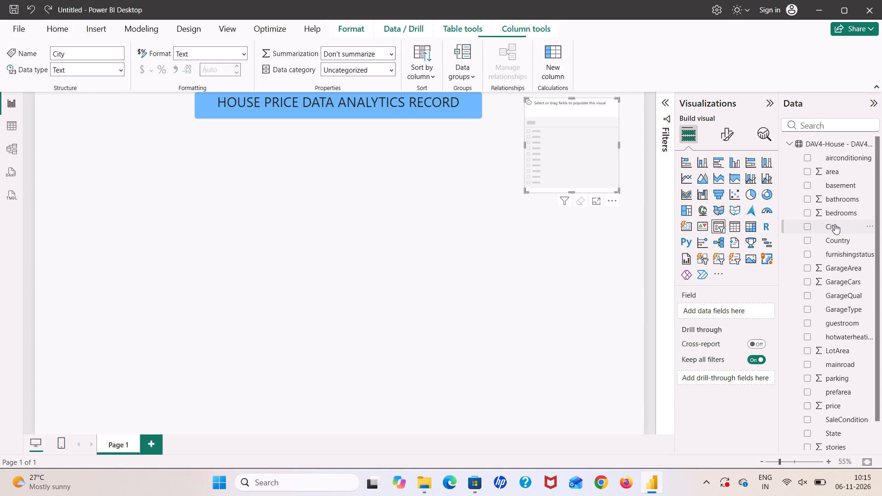
scroll(835, 224, "left", 1)
left_click_drag(835, 224, 697, 191)
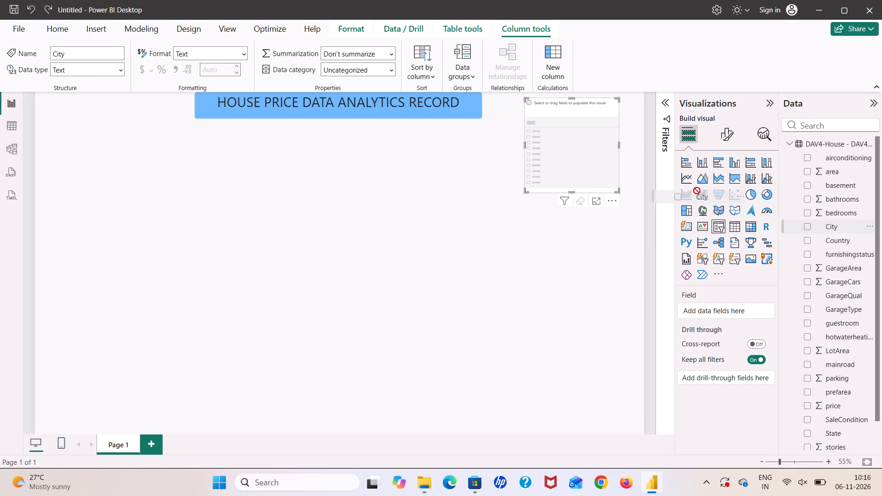
left_click_drag(697, 191, 614, 155)
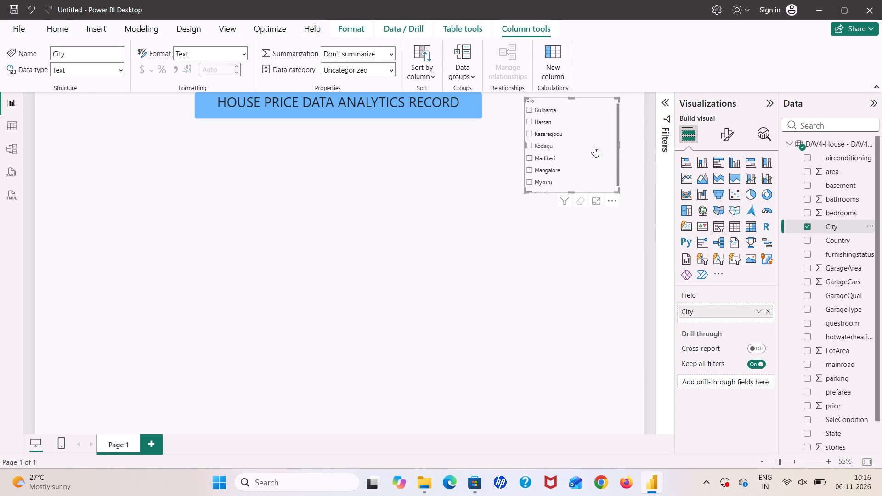
scroll(594, 147, "up", 1)
scroll(594, 147, "down", 1)
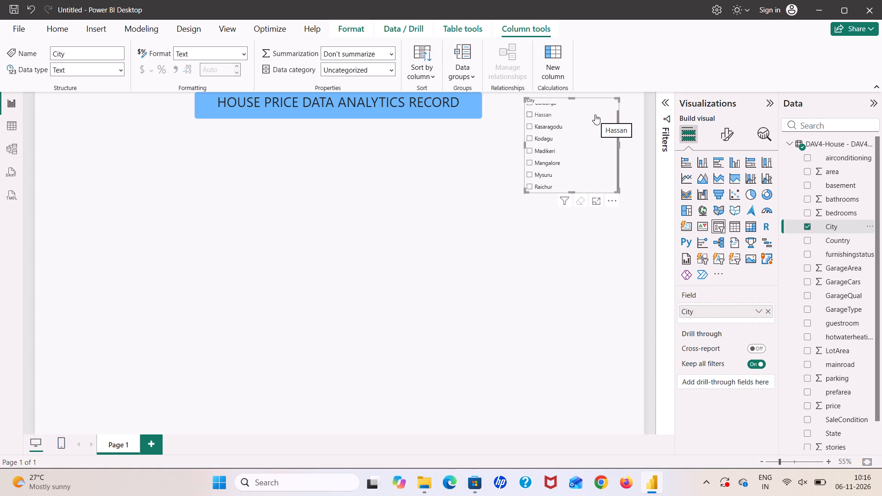
scroll(578, 121, "up", 2)
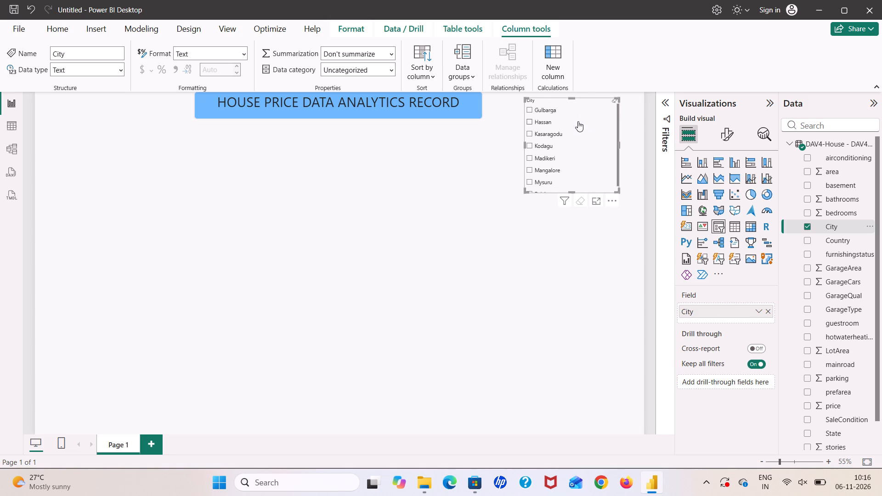
Shorten the City slicer to a height of about three cities and position it beside the heading.
left_click_drag(571, 192, 575, 172)
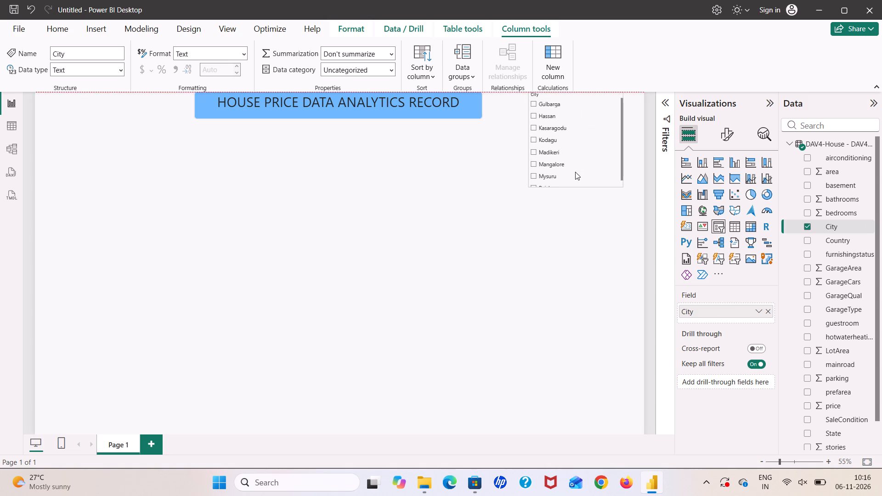
left_click_drag(575, 172, 568, 187)
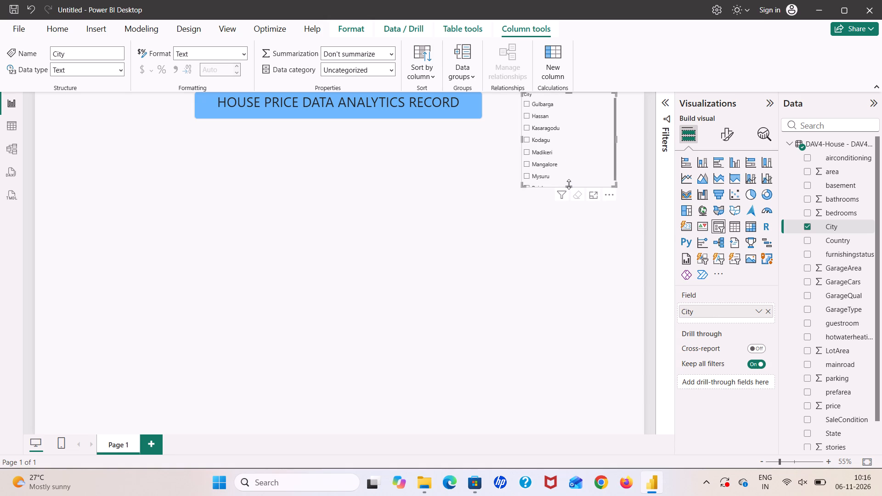
left_click_drag(569, 184, 570, 153)
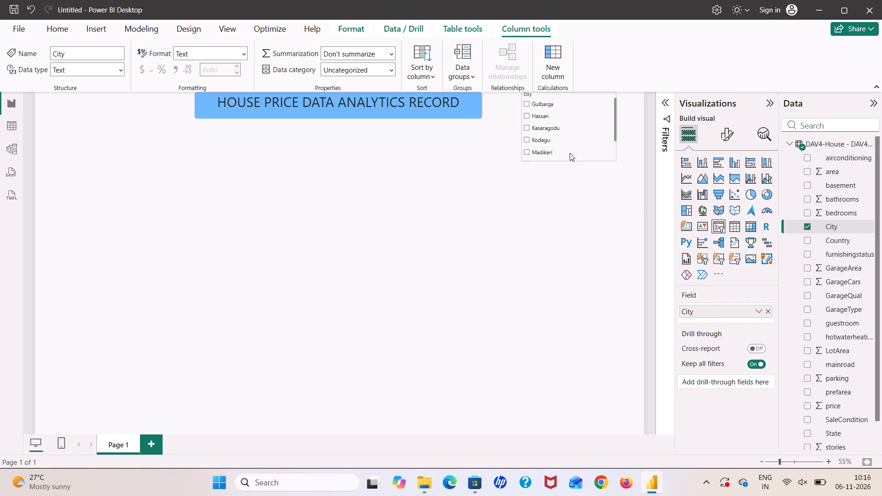
left_click_drag(570, 153, 577, 182)
left_click_drag(577, 182, 571, 148)
left_click_drag(570, 128, 575, 138)
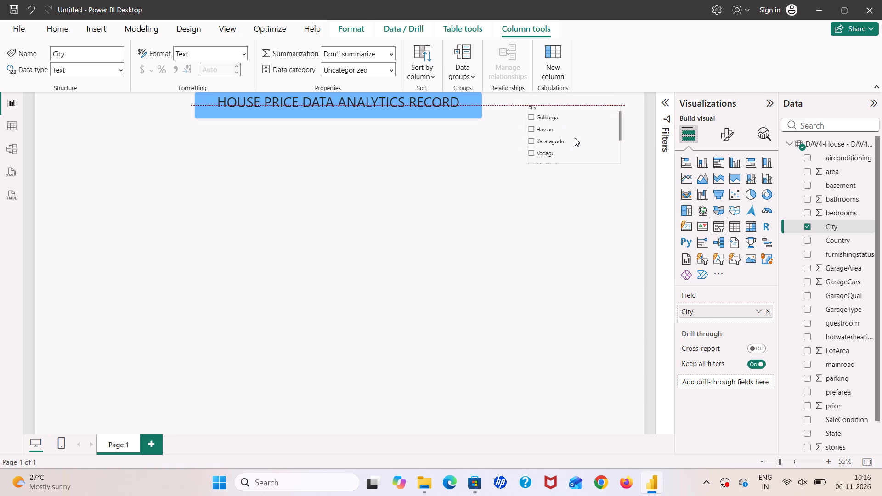
left_click_drag(575, 138, 574, 137)
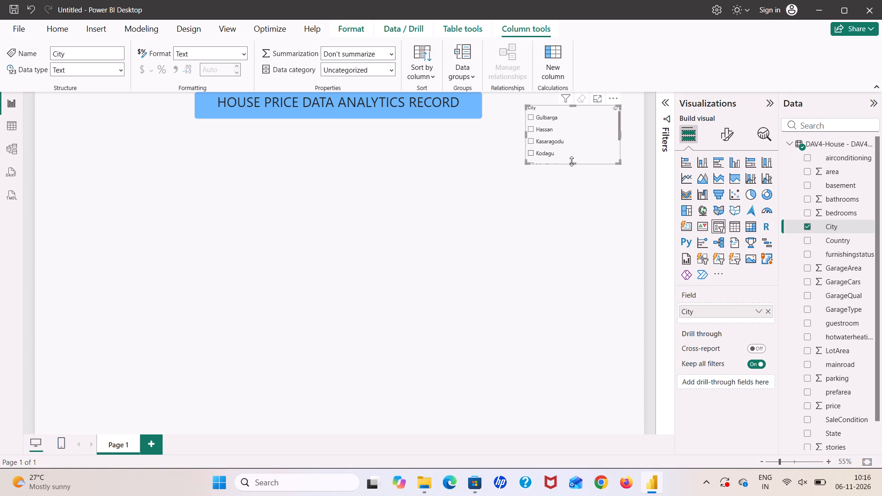
left_click_drag(571, 163, 571, 145)
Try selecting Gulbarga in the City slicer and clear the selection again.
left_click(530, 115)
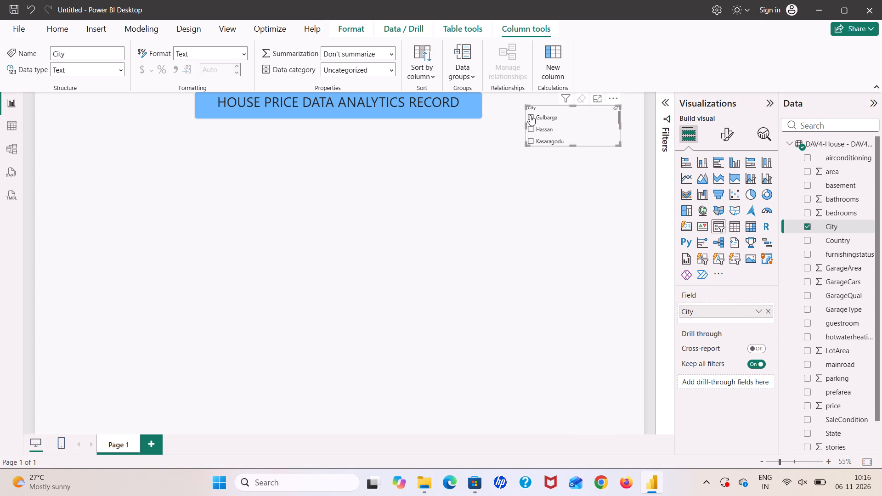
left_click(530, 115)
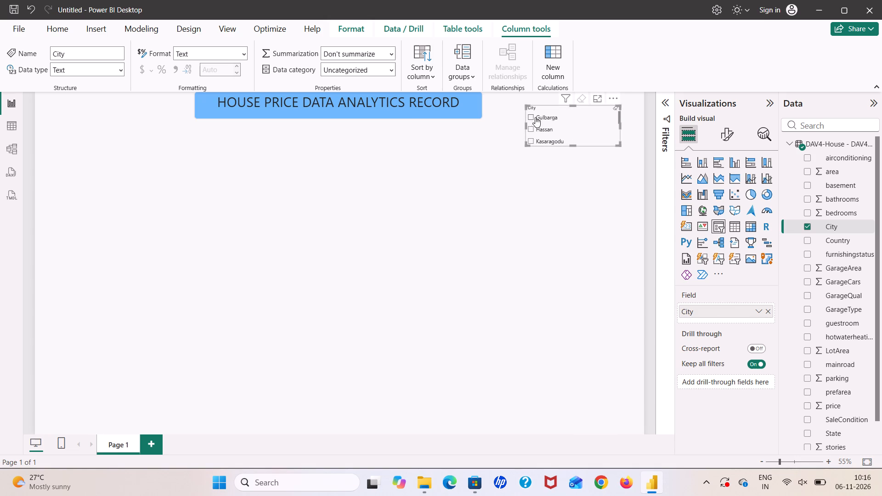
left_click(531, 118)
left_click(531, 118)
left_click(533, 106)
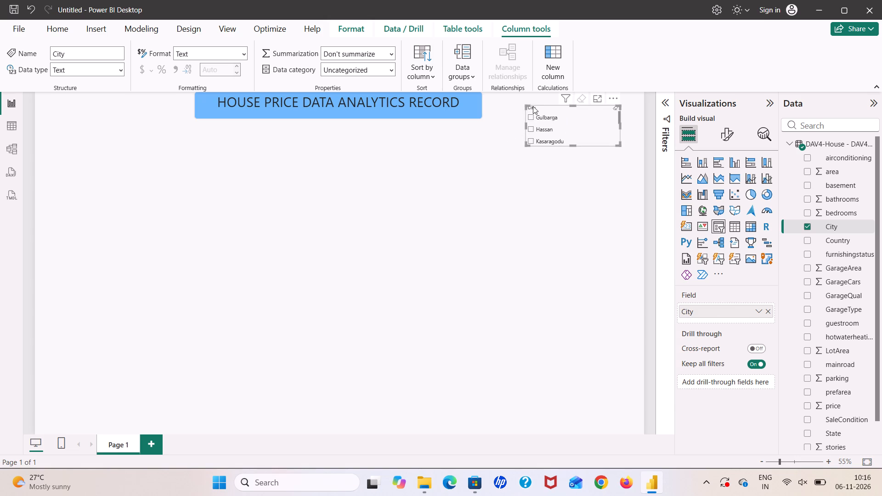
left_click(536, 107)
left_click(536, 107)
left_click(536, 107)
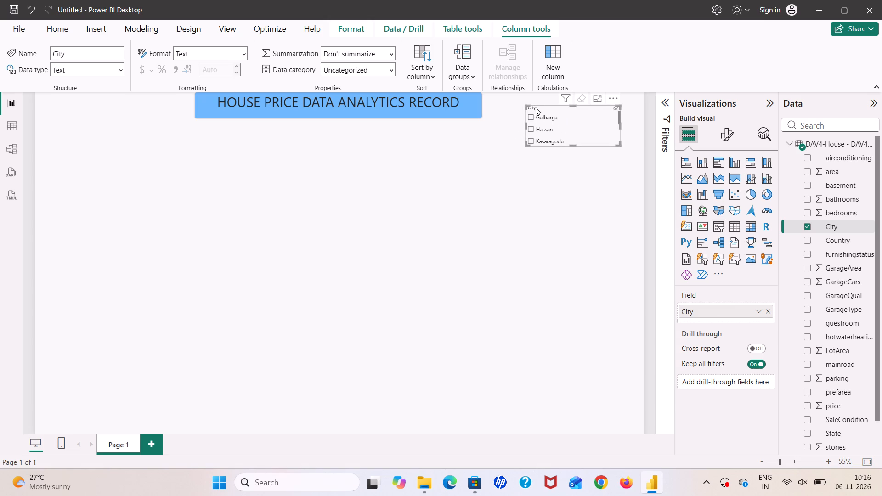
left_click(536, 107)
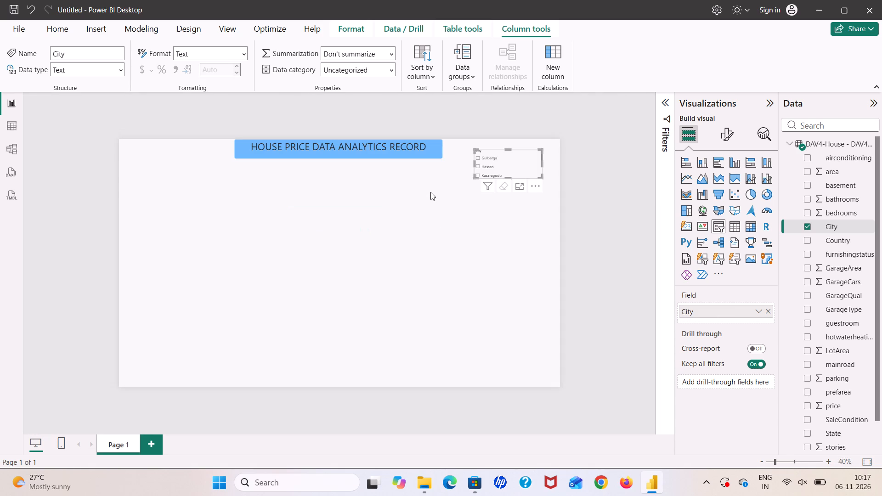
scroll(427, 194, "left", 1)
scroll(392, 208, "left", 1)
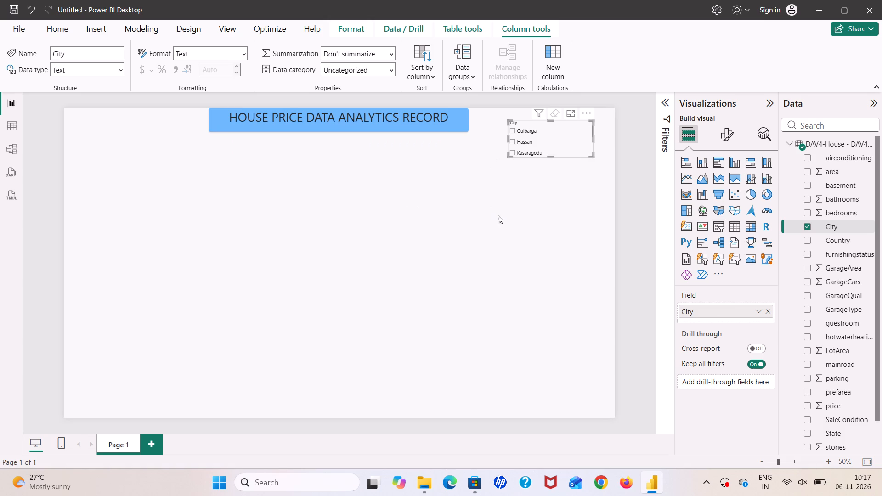
Convert the City slicer into a pie chart, keeping City as its legend.
left_click(752, 191)
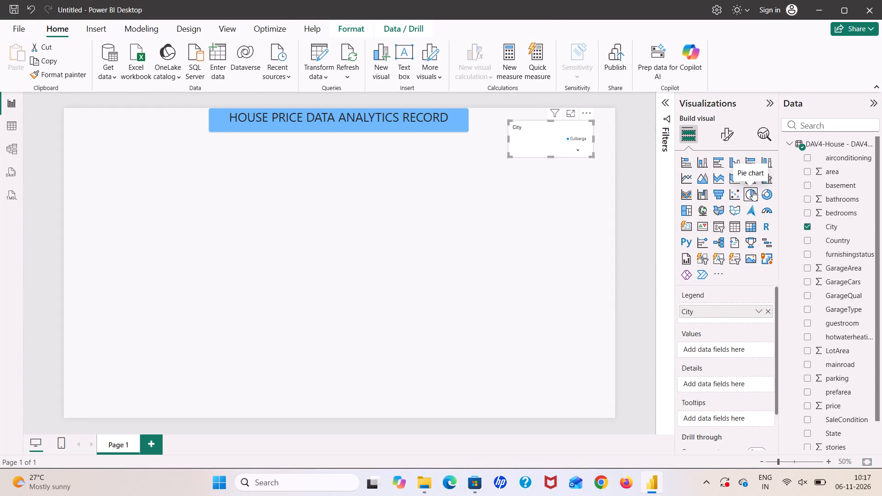
left_click(752, 191)
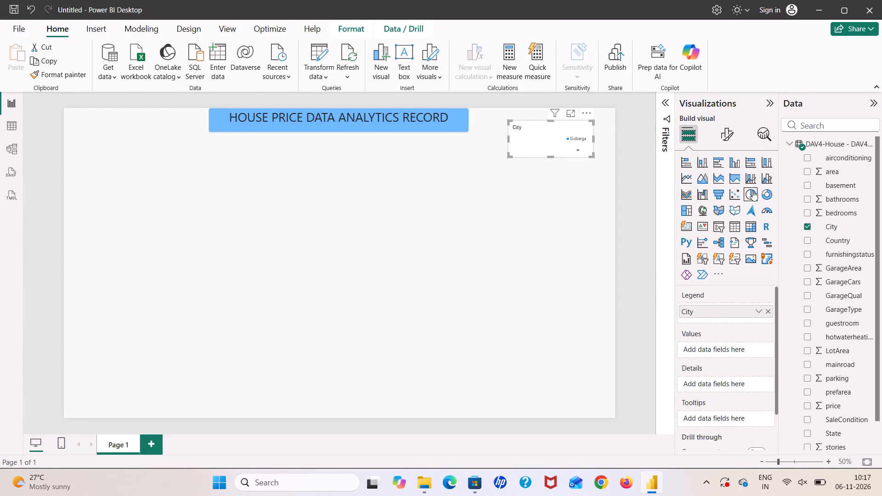
left_click(755, 310)
scroll(714, 349, "down", 1)
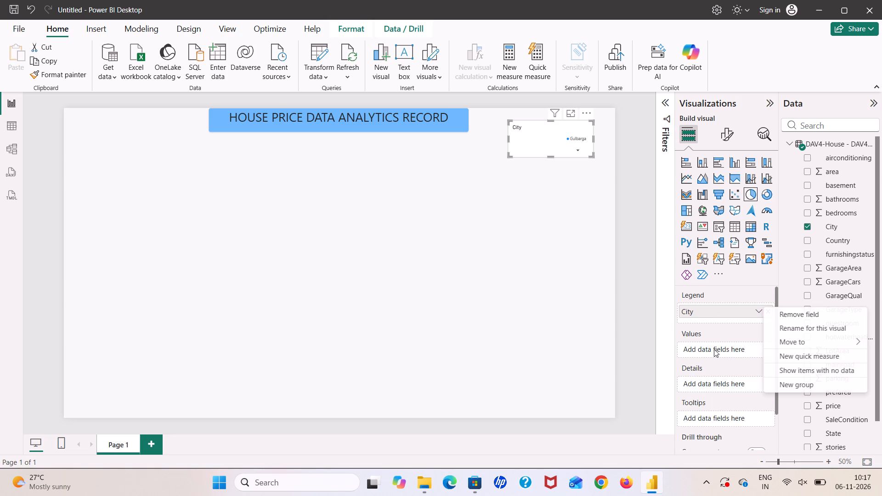
scroll(714, 349, "down", 1)
left_click(708, 346)
left_click(716, 348)
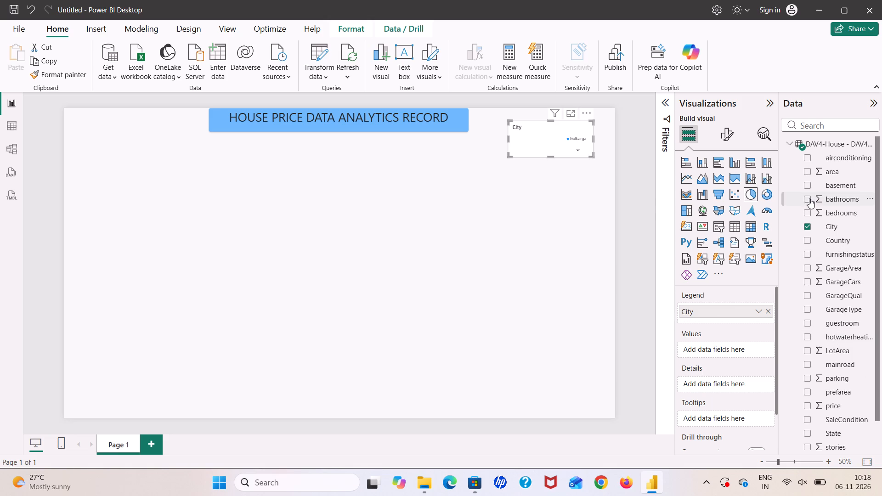
Add bathrooms as the pie chart's values and bedrooms as its details.
left_click_drag(820, 197, 718, 347)
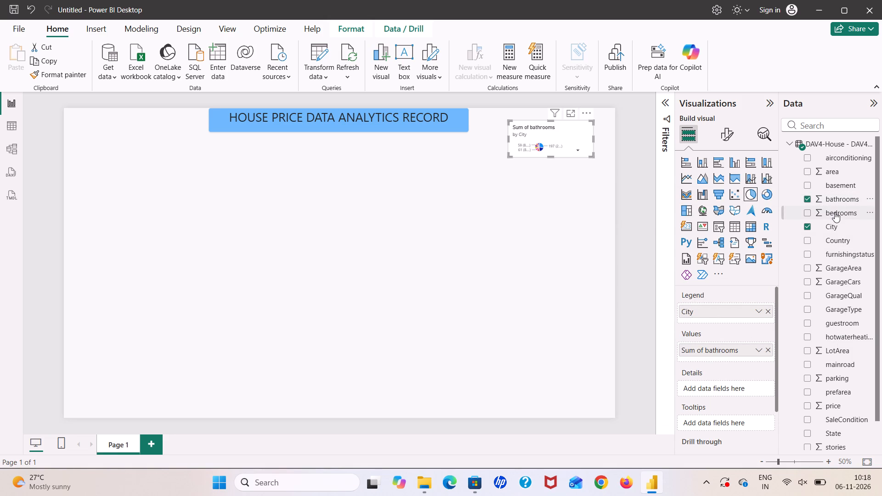
left_click_drag(835, 212, 729, 411)
left_click_drag(729, 411, 724, 387)
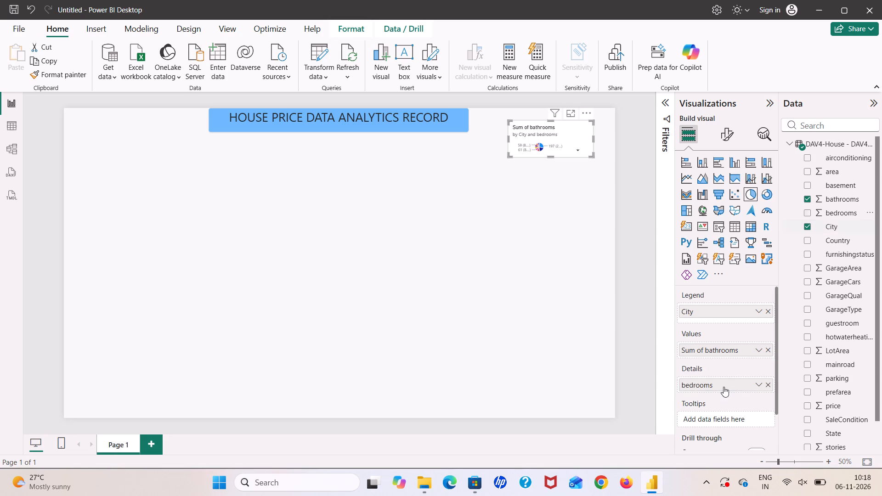
scroll(723, 421, "down", 2)
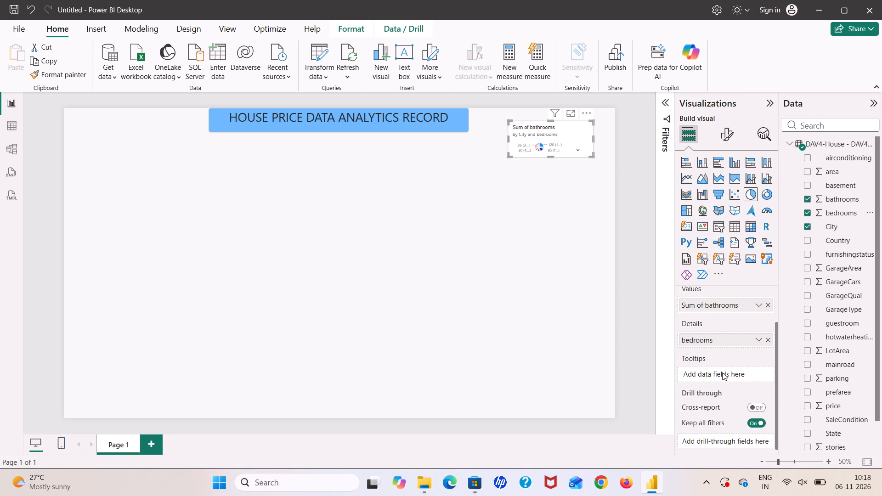
left_click(721, 372)
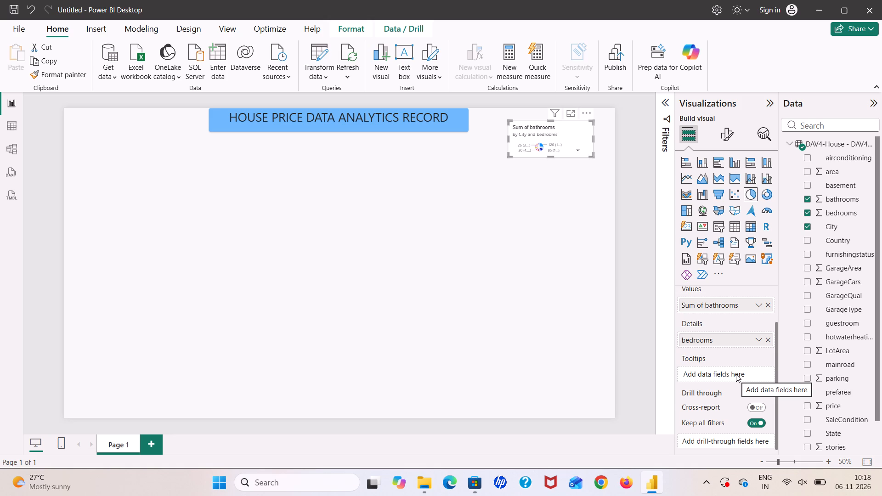
Enlarge the pie chart in height and width, and move it to the left side of the page below the heading.
left_click(543, 145)
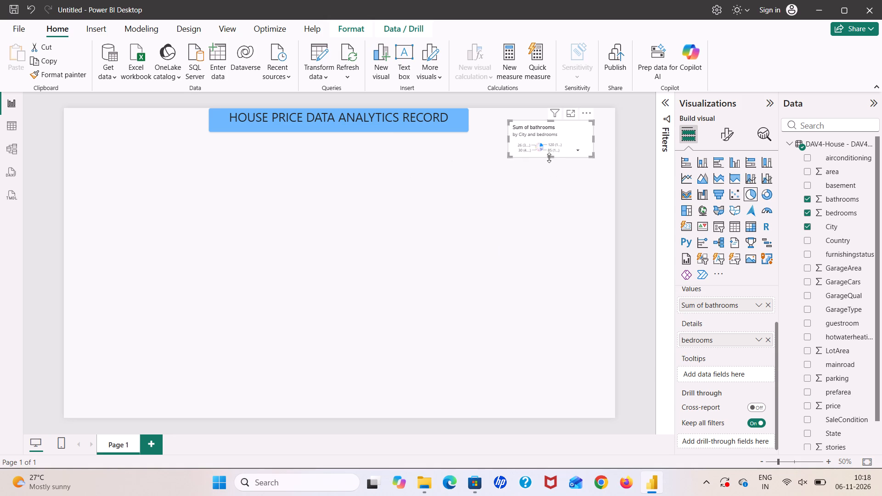
left_click_drag(548, 155, 532, 236)
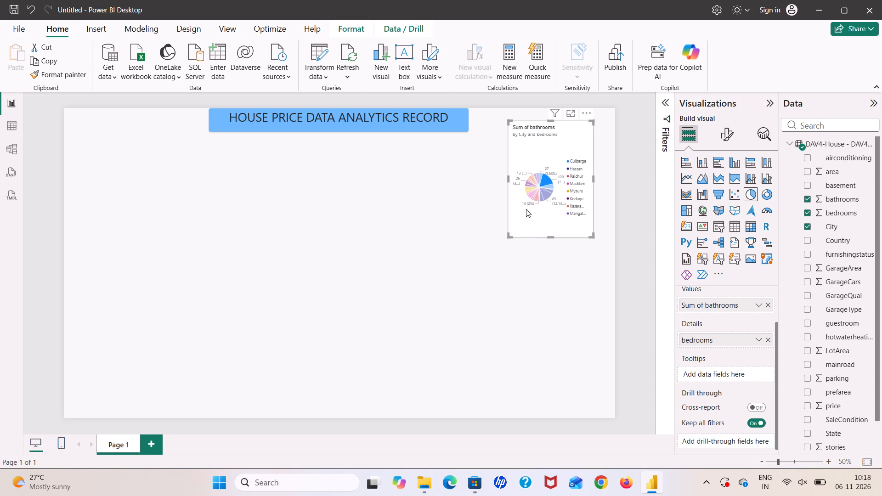
left_click_drag(508, 178, 430, 182)
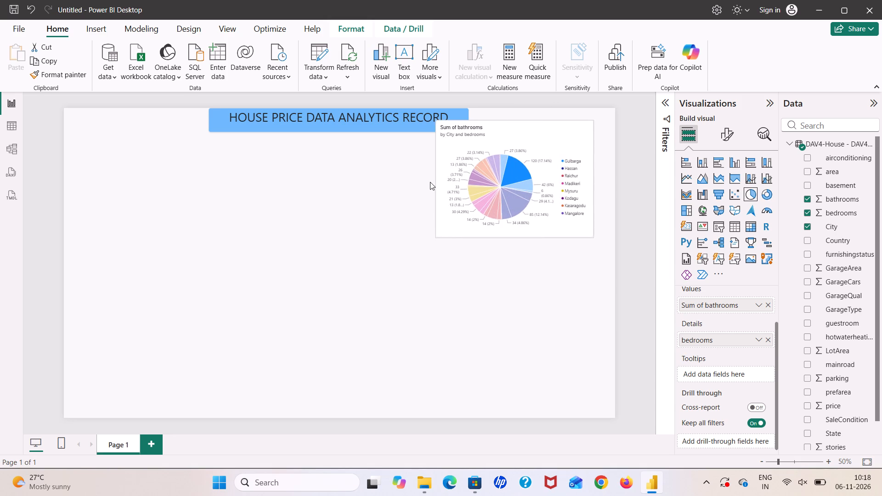
left_click_drag(430, 182, 421, 182)
left_click_drag(513, 169, 237, 237)
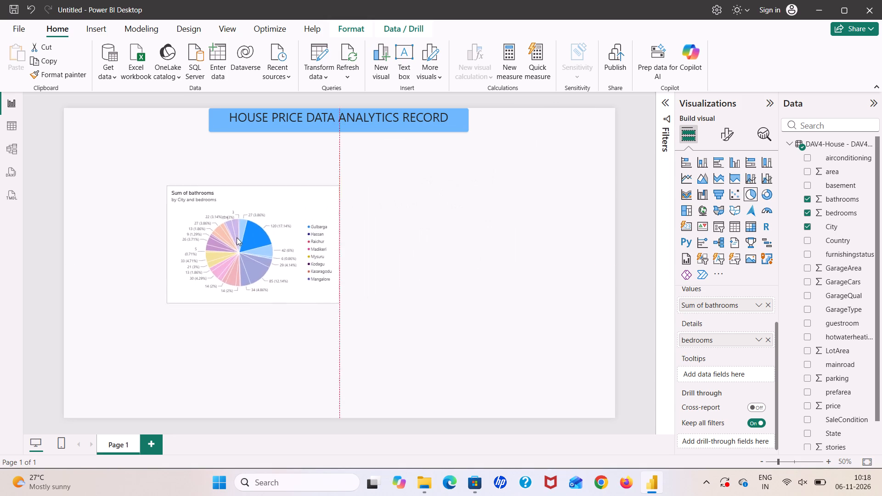
left_click_drag(237, 237, 164, 200)
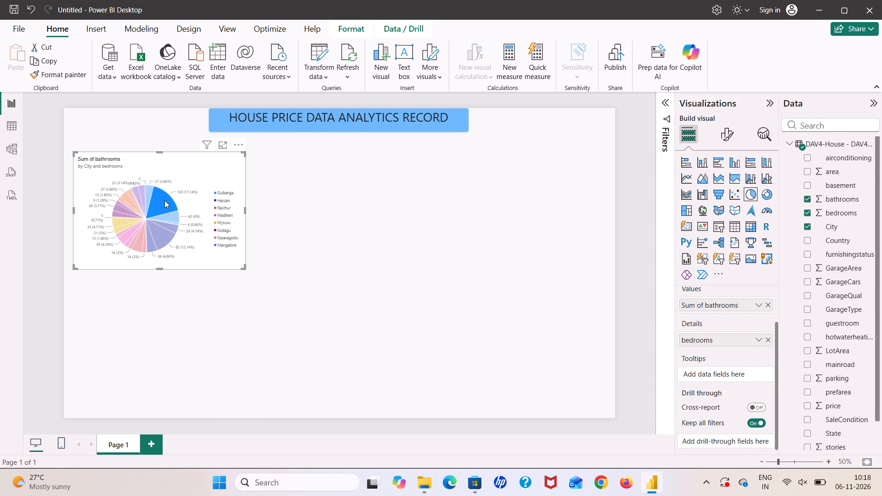
left_click(164, 200)
left_click(129, 164)
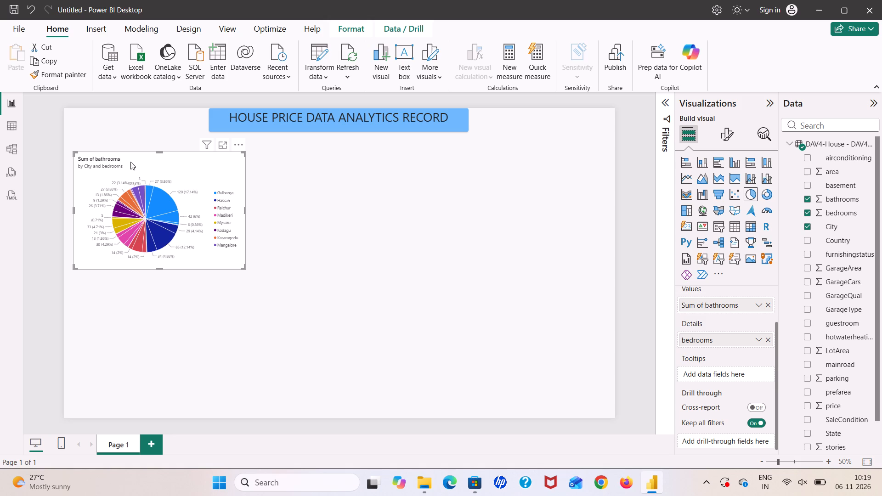
Examine the aggregation choices and the visual-level filter settings for the pie chart's Sum of bathrooms value.
left_click(758, 304)
left_click(758, 304)
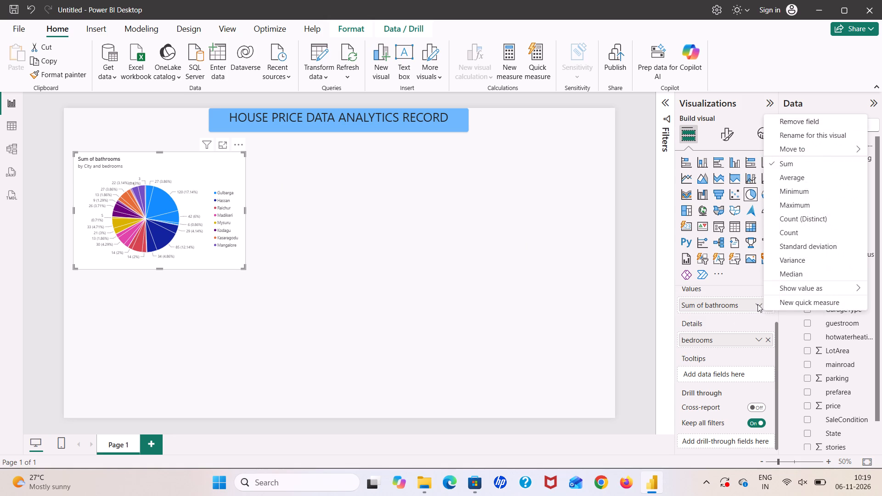
left_click(739, 306)
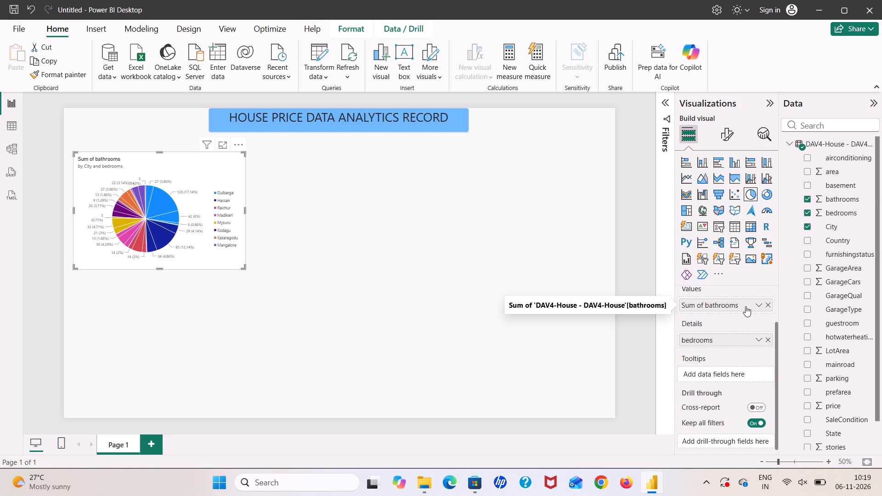
left_click(758, 305)
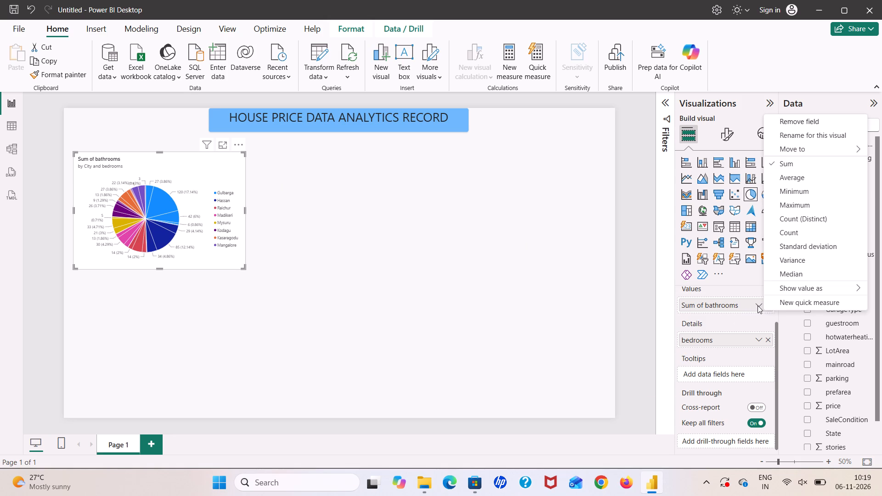
scroll(794, 194, "down", 1)
left_click(732, 300)
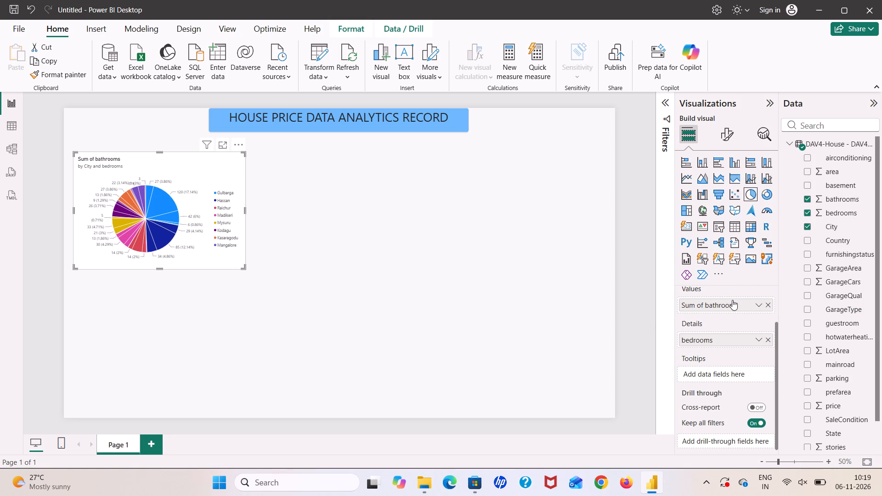
left_click(665, 98)
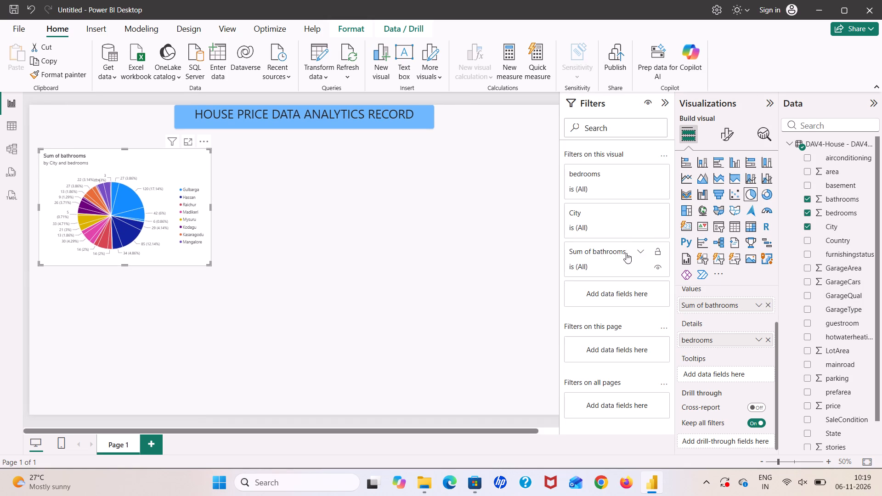
left_click(636, 253)
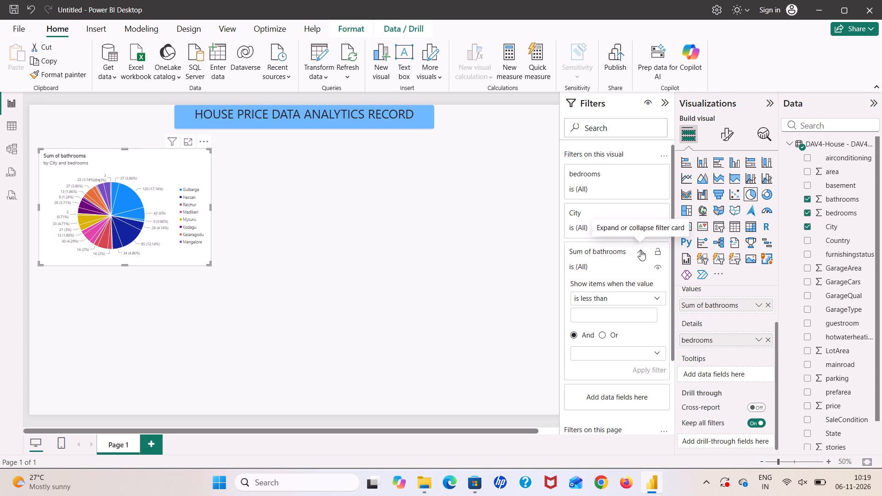
left_click(640, 250)
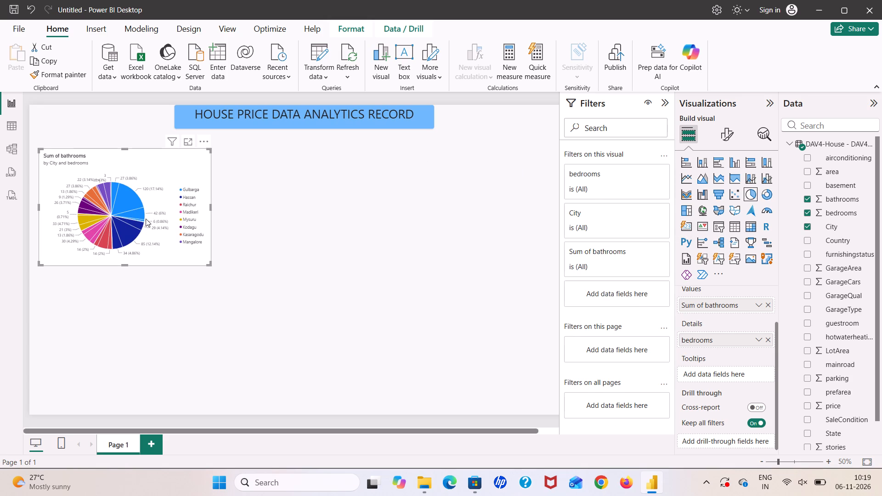
Highlight the 42 (6%) slice of the pie chart, look through the chart's available actions, and collapse the filter settings.
left_click(143, 219)
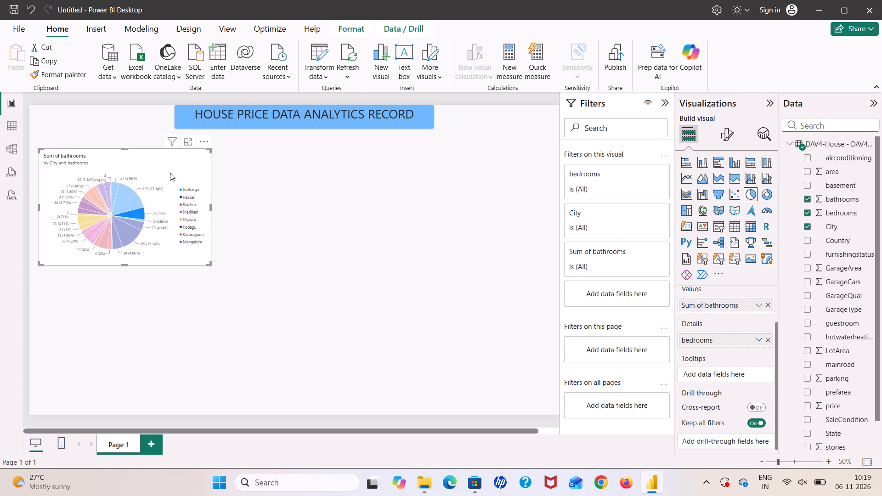
left_click(170, 169)
left_click(115, 169)
right_click(175, 160)
scroll(175, 160, "right", 2)
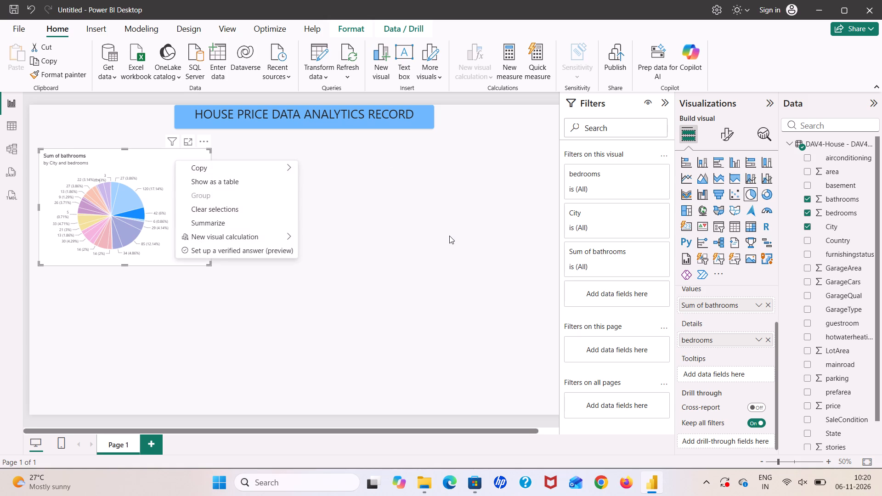
left_click(449, 236)
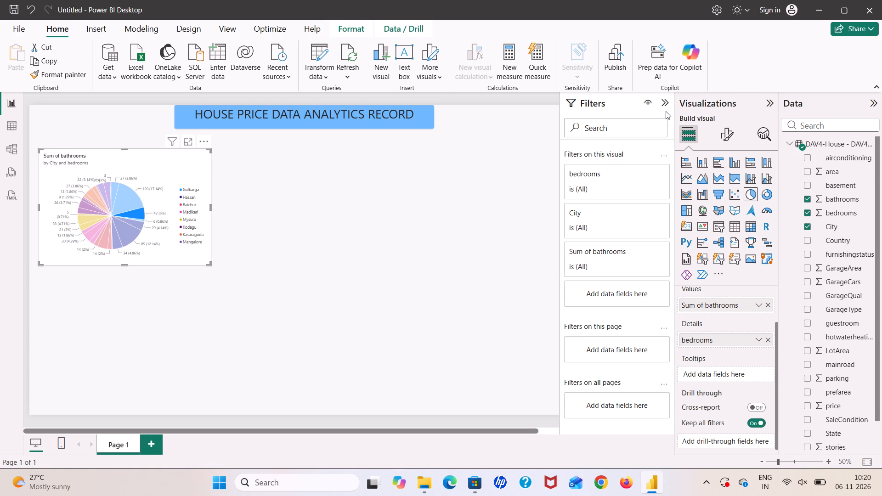
left_click(666, 102)
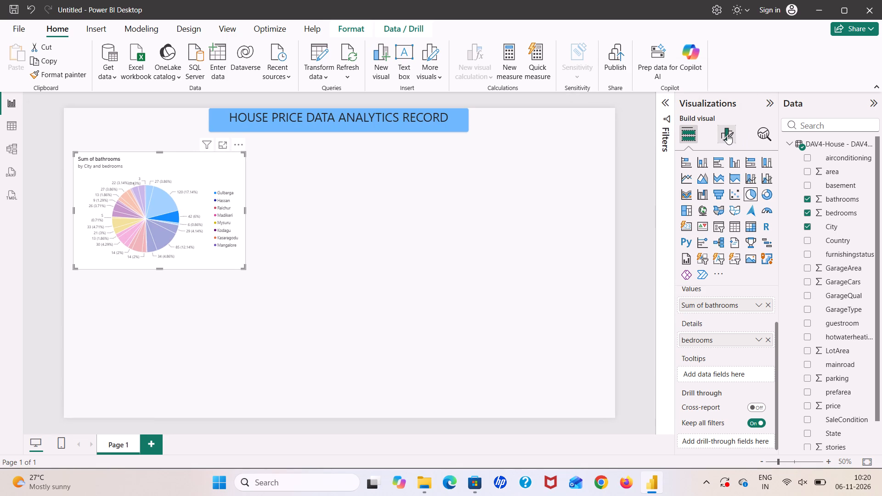
Examine the pie chart's analytics options and its formatting settings, including Slices, Background, Visual border and Shadow.
left_click(727, 134)
left_click(761, 134)
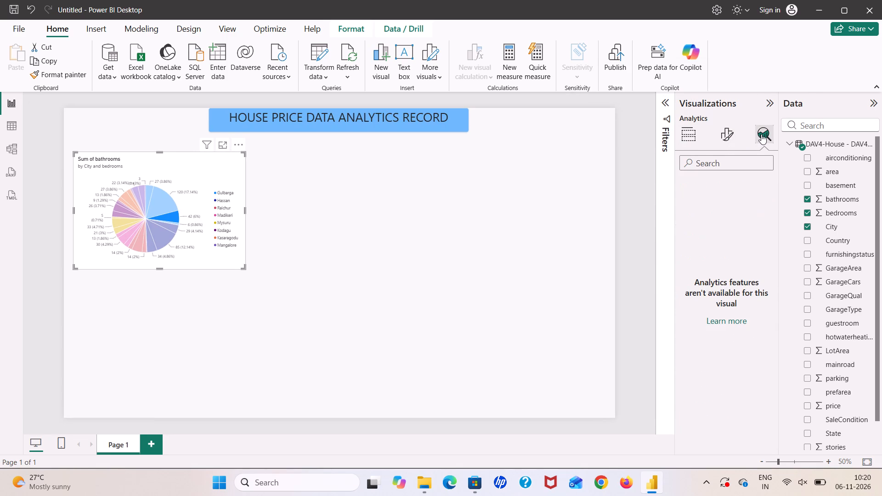
left_click(723, 132)
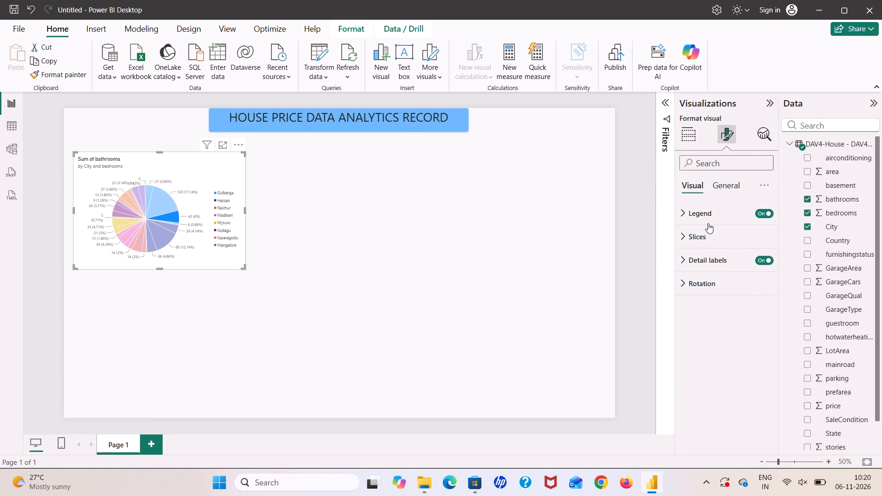
left_click(685, 233)
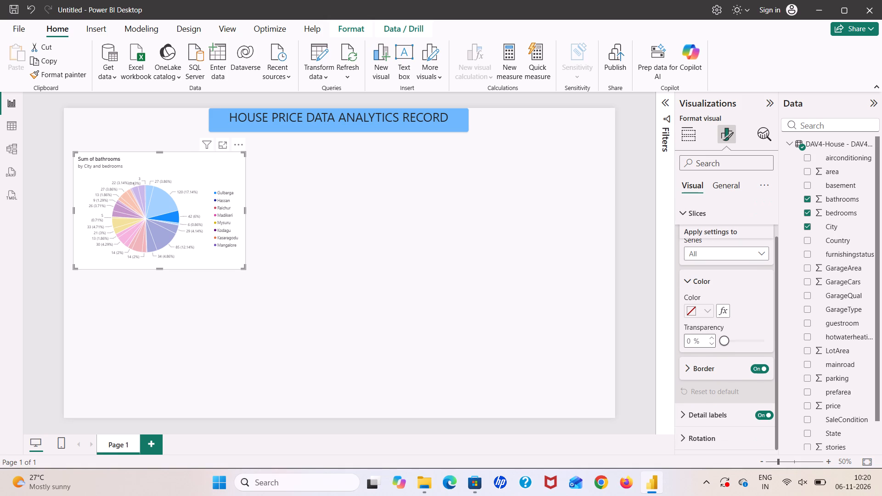
scroll(706, 339, "down", 1)
left_click(711, 185)
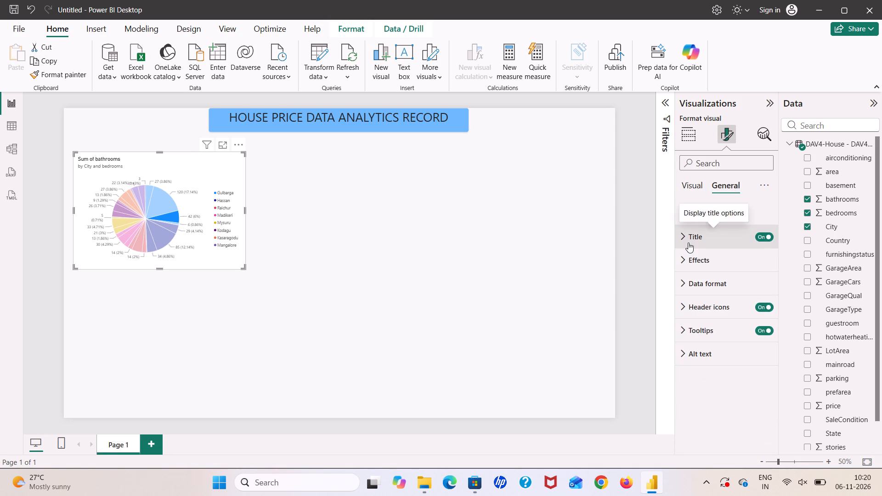
left_click(684, 259)
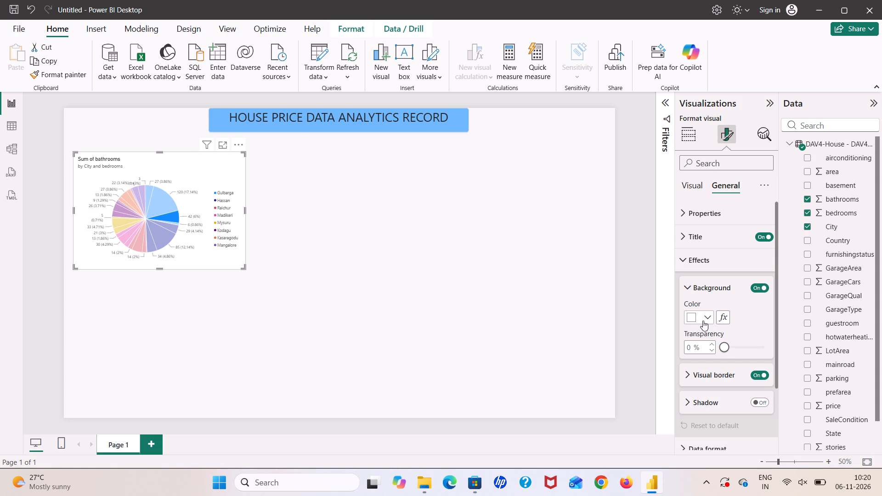
scroll(708, 361, "down", 1)
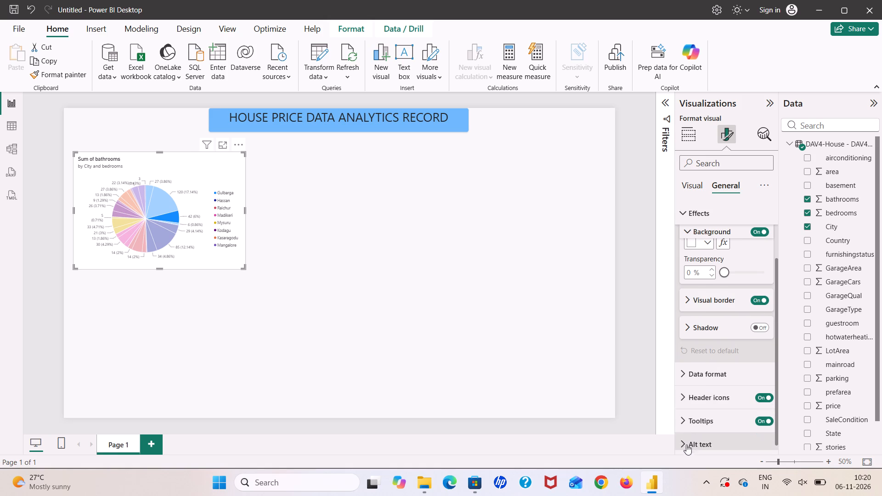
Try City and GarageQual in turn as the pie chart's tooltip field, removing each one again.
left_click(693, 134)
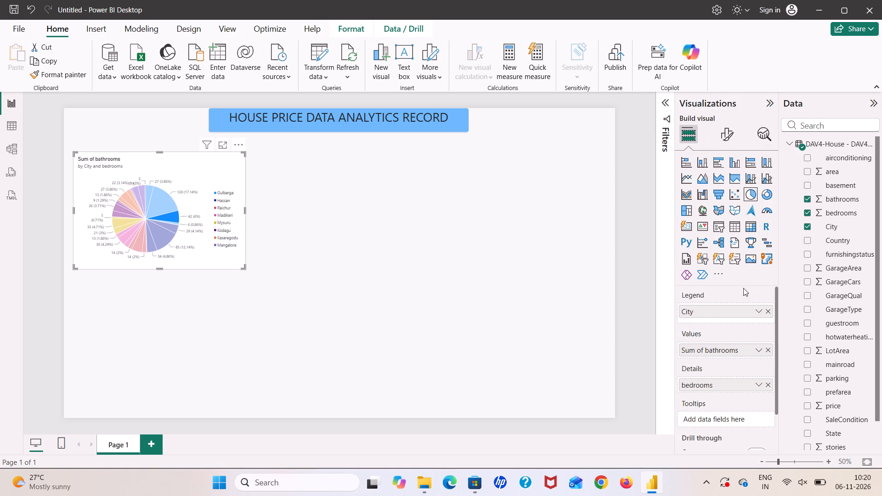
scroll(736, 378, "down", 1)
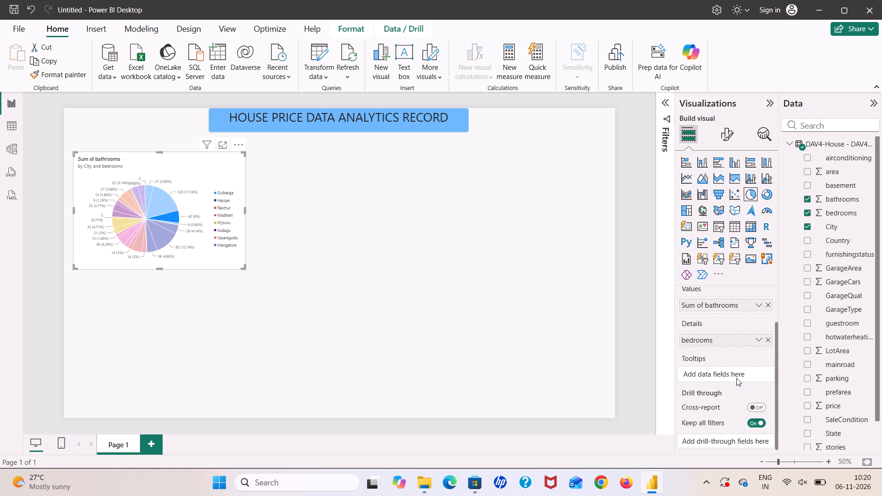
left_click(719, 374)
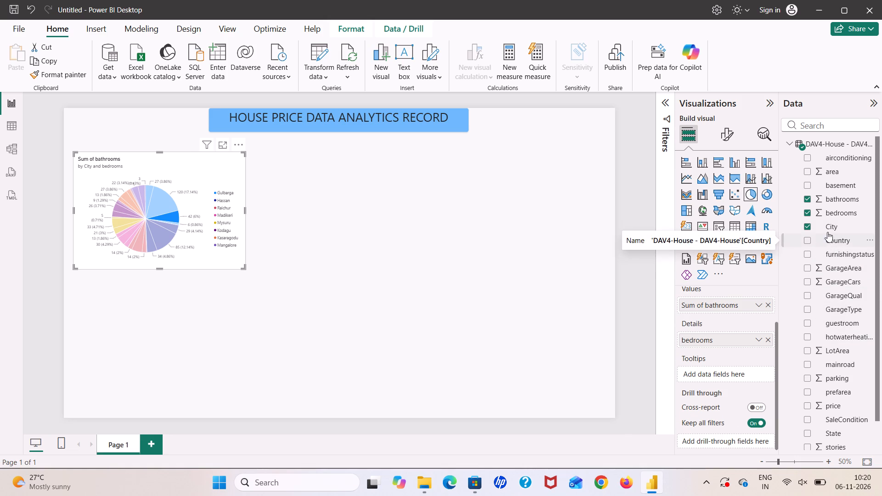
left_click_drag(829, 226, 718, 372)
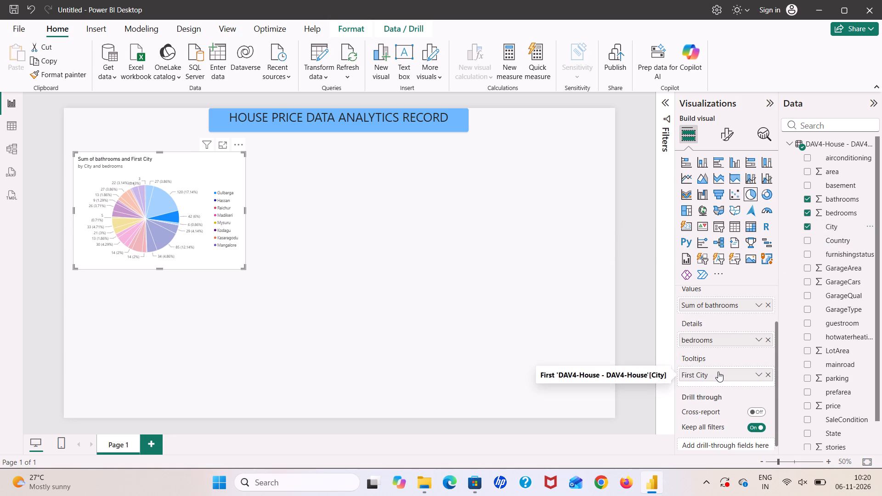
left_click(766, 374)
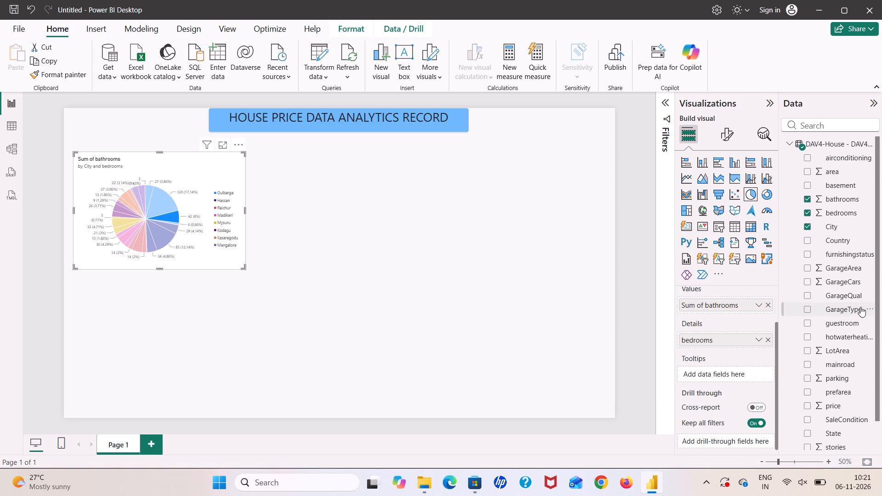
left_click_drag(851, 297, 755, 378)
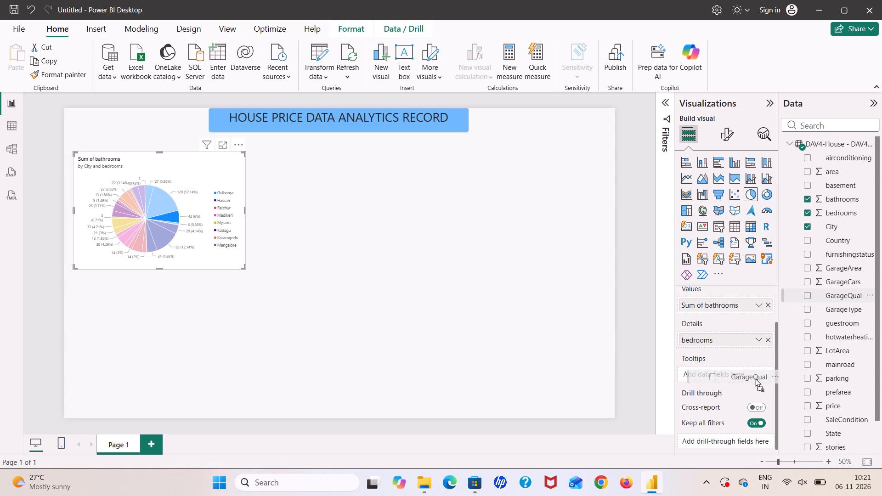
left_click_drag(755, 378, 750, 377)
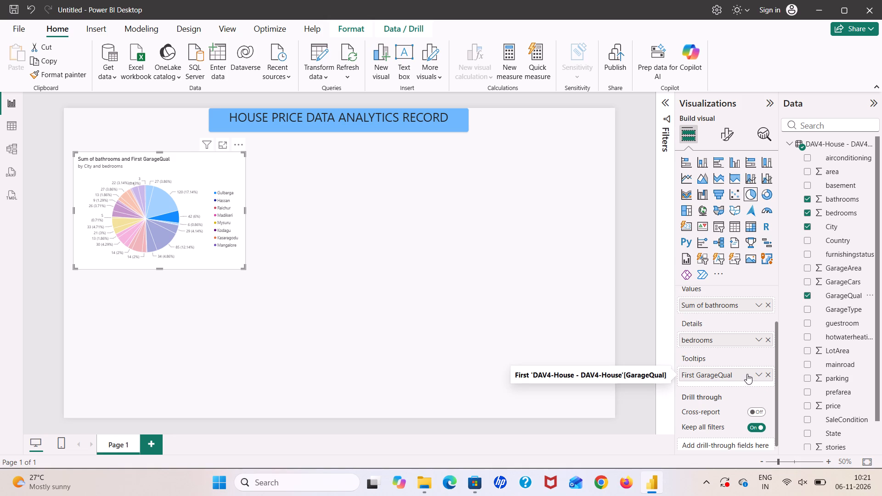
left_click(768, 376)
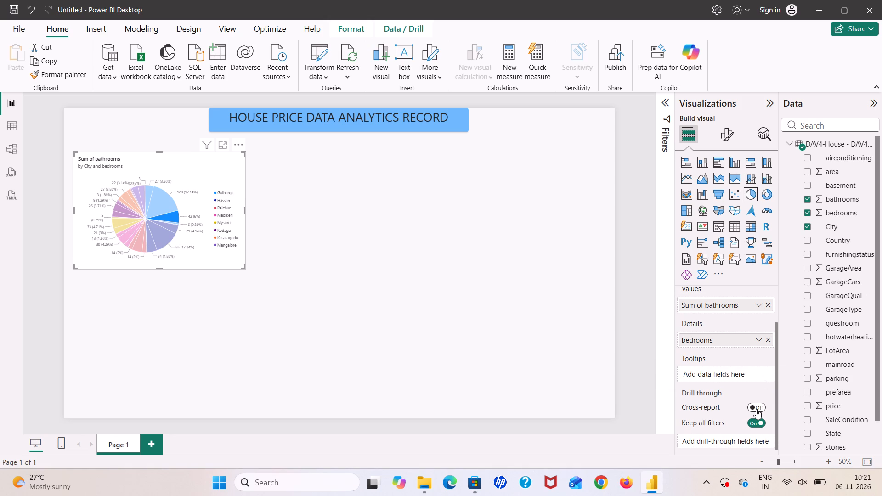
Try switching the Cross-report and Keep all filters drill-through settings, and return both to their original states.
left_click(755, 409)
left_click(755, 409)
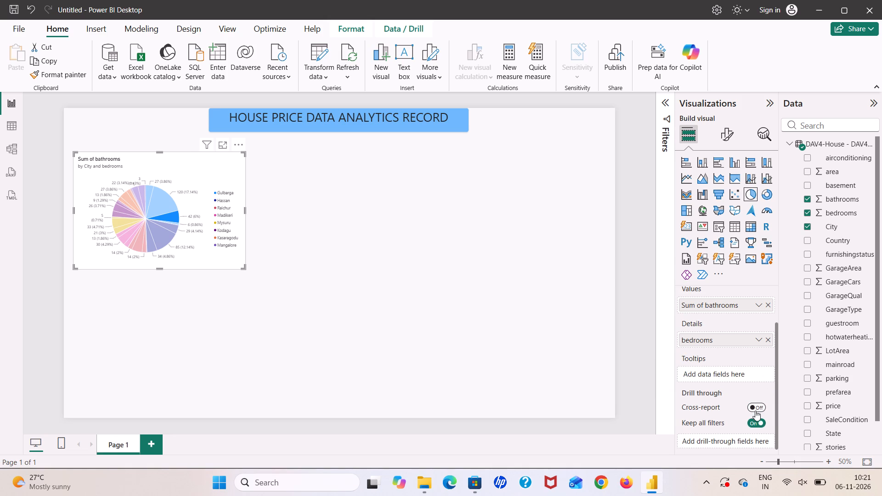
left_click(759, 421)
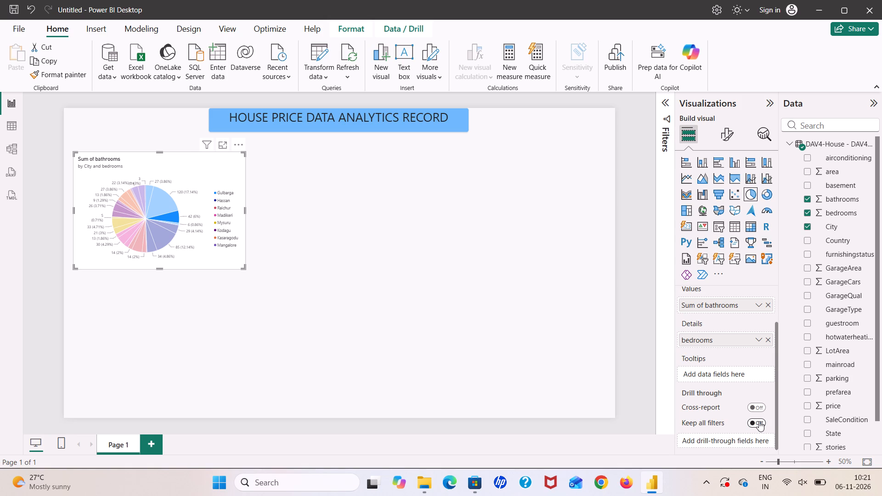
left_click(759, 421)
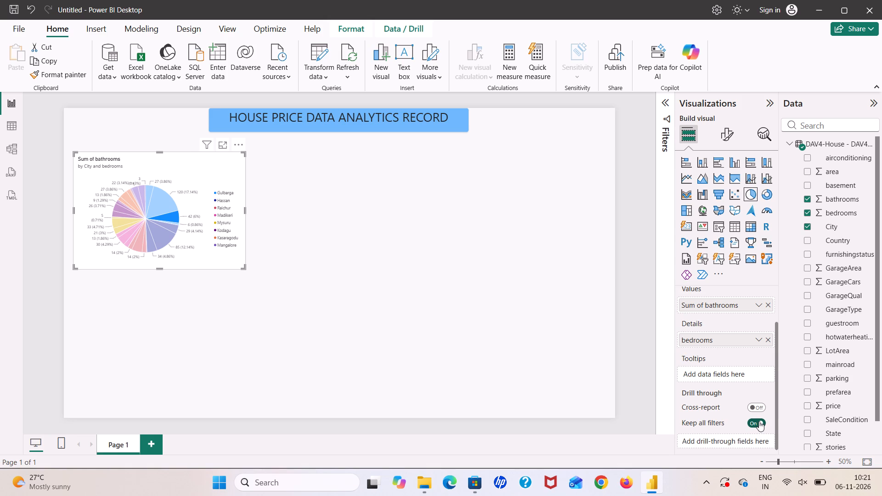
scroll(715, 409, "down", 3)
Widen the pie chart slightly by extending its right edge, keeping its original height.
left_click(454, 282)
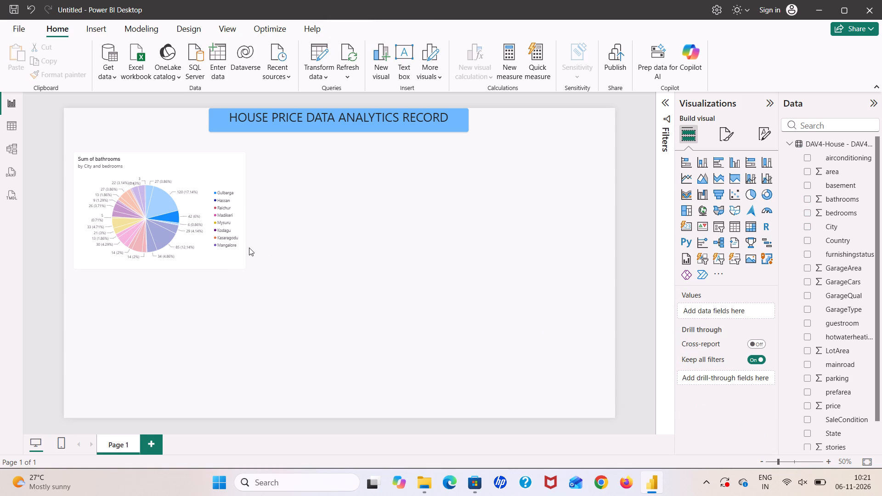
left_click(177, 223)
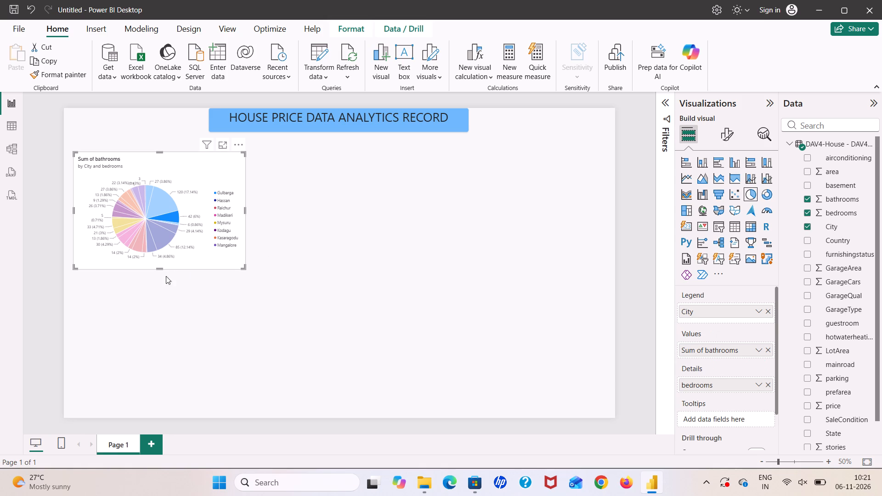
left_click_drag(159, 267, 173, 308)
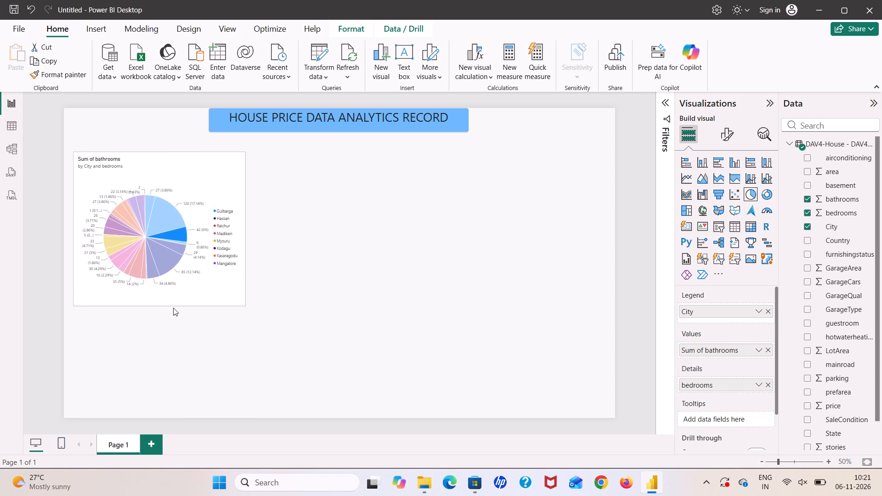
left_click_drag(173, 308, 175, 267)
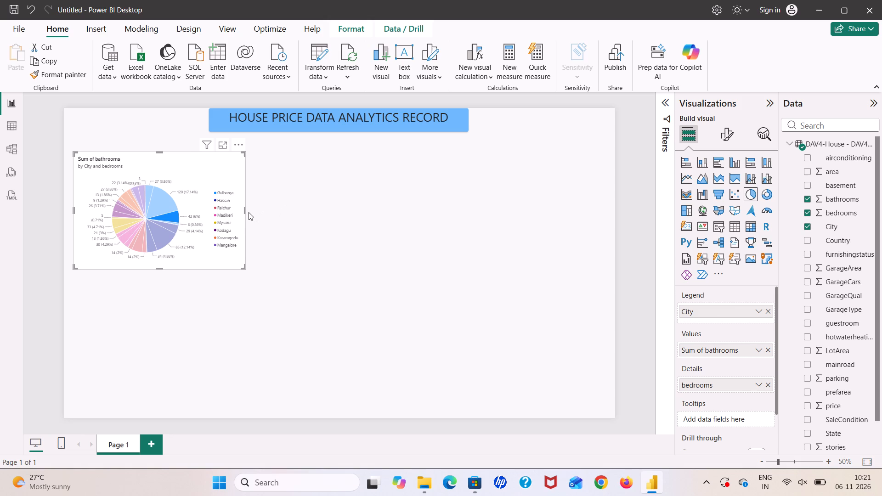
left_click_drag(245, 209, 259, 202)
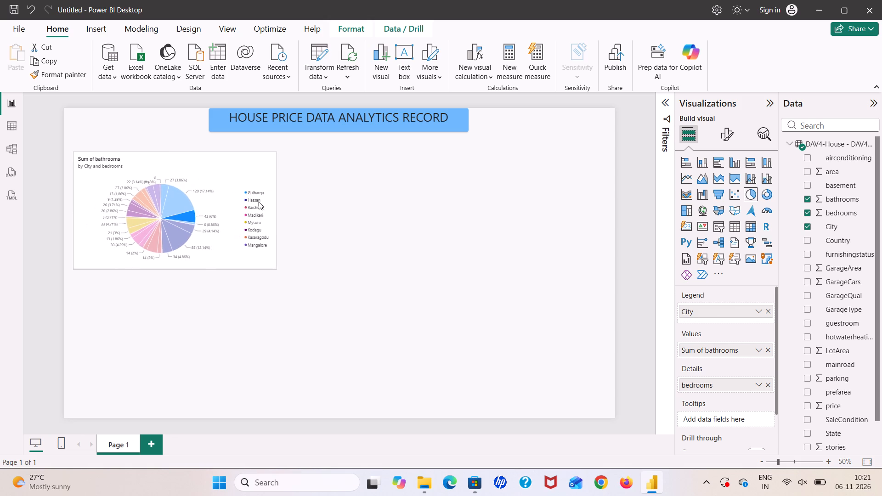
left_click_drag(259, 202, 272, 198)
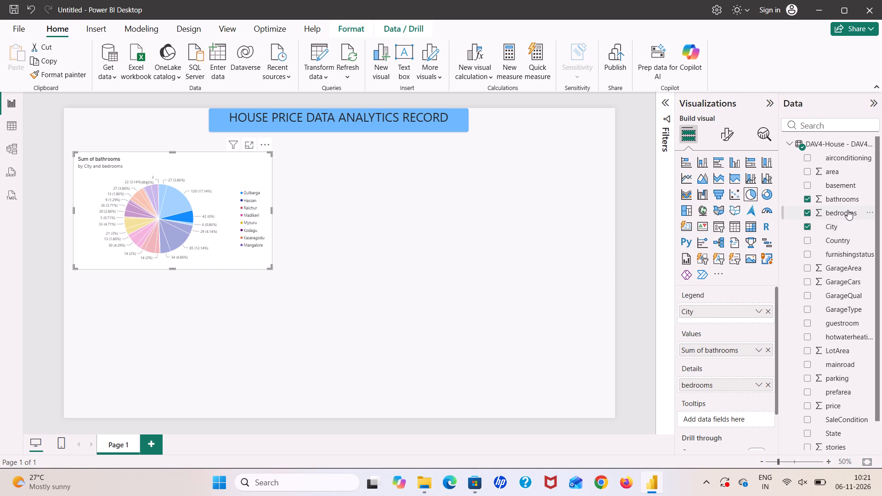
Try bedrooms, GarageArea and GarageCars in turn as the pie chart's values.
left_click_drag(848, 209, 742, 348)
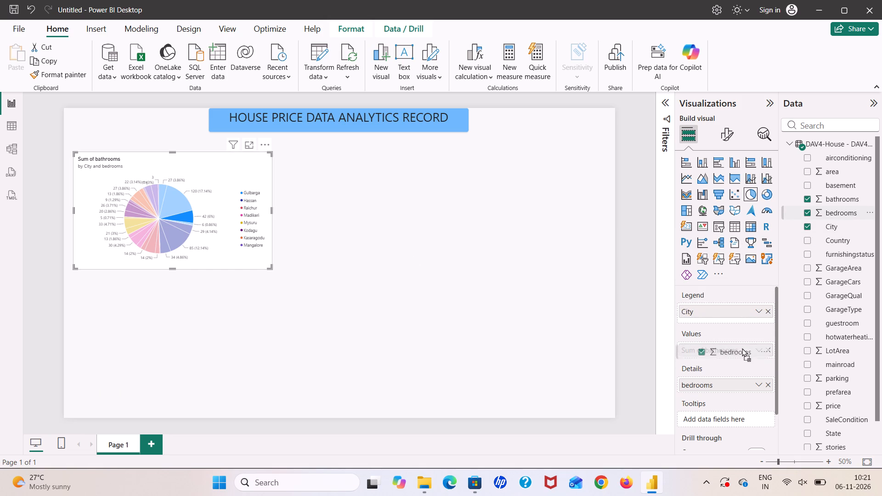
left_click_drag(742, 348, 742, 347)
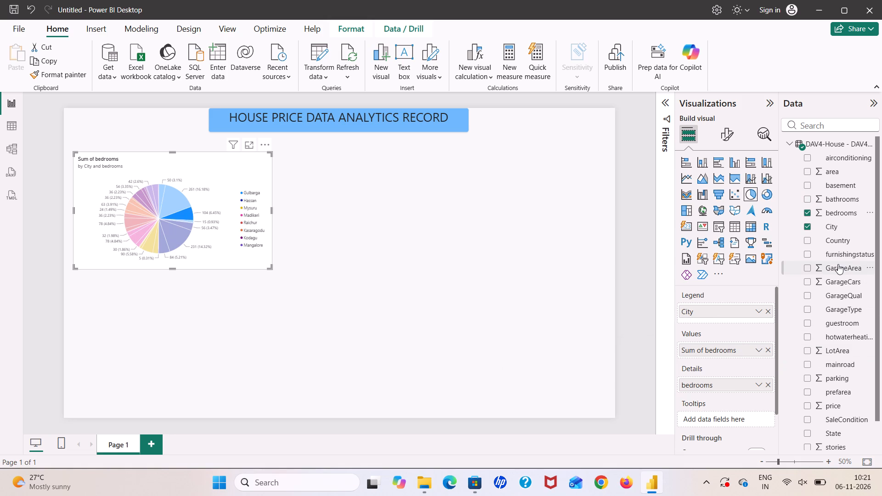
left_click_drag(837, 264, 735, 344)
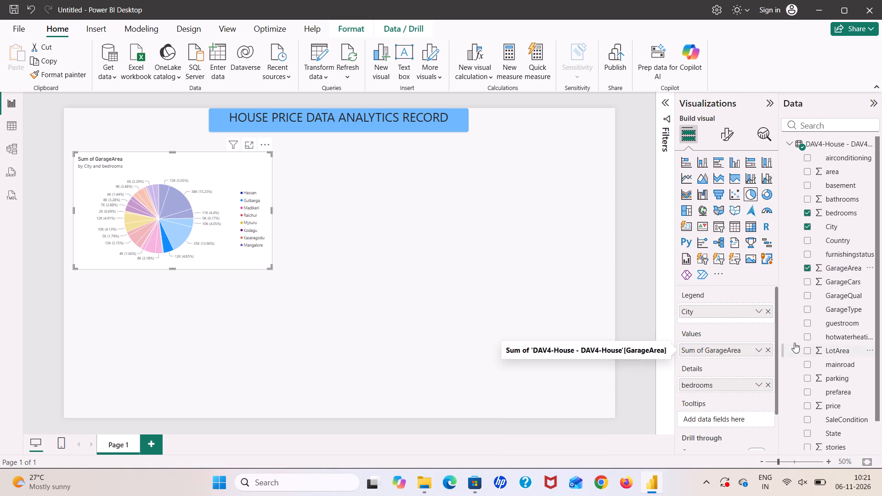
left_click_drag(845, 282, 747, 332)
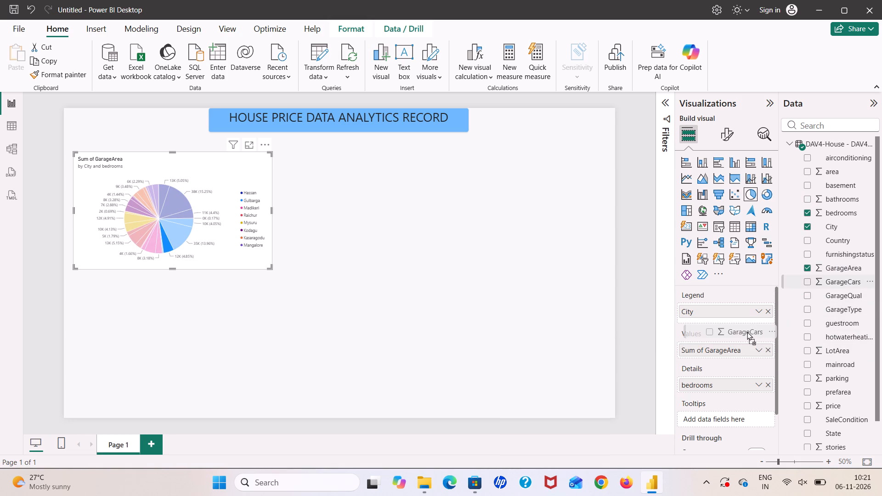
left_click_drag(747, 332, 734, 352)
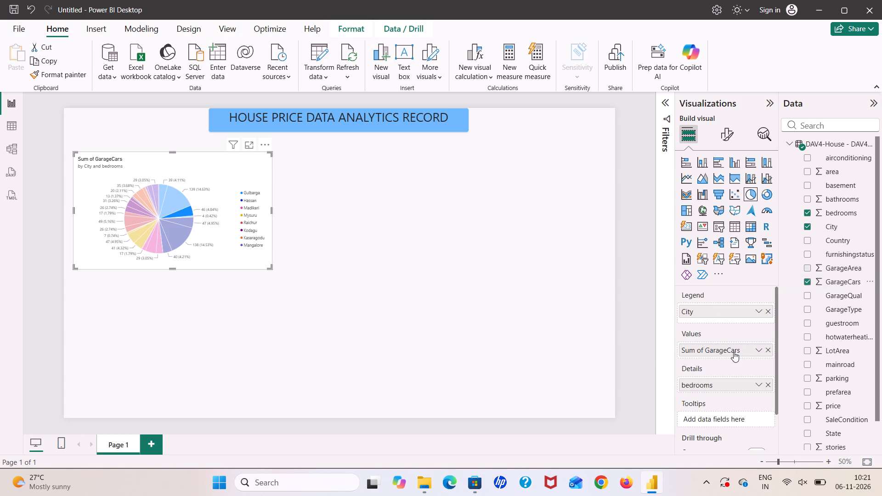
Replace the pie chart's values field with LotArea.
scroll(841, 346, "down", 1)
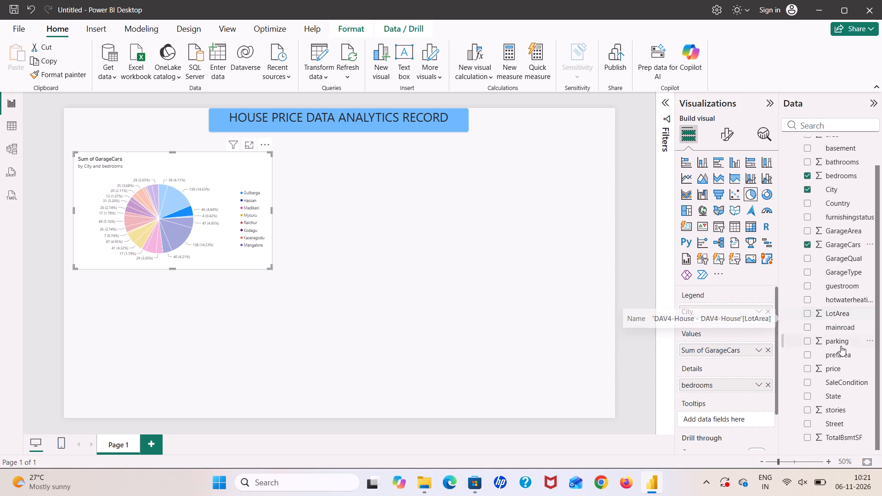
left_click_drag(843, 321, 746, 353)
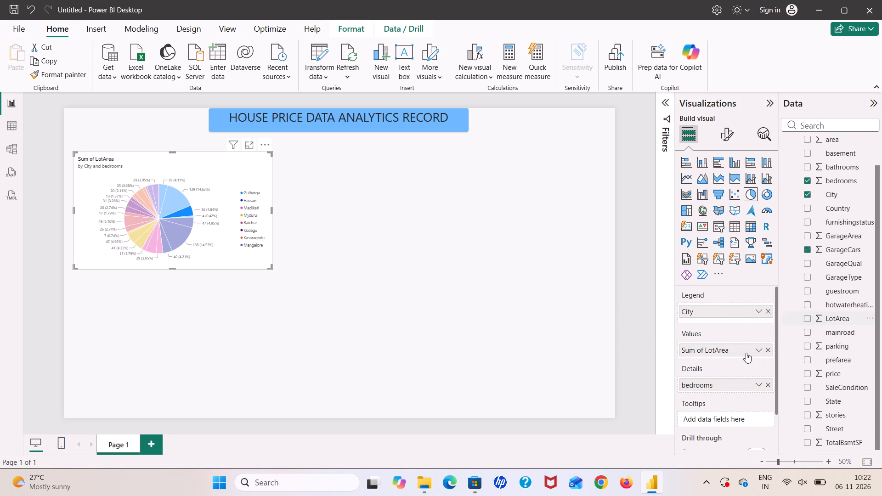
Add Country to the pie chart's legend below City.
left_click(758, 311)
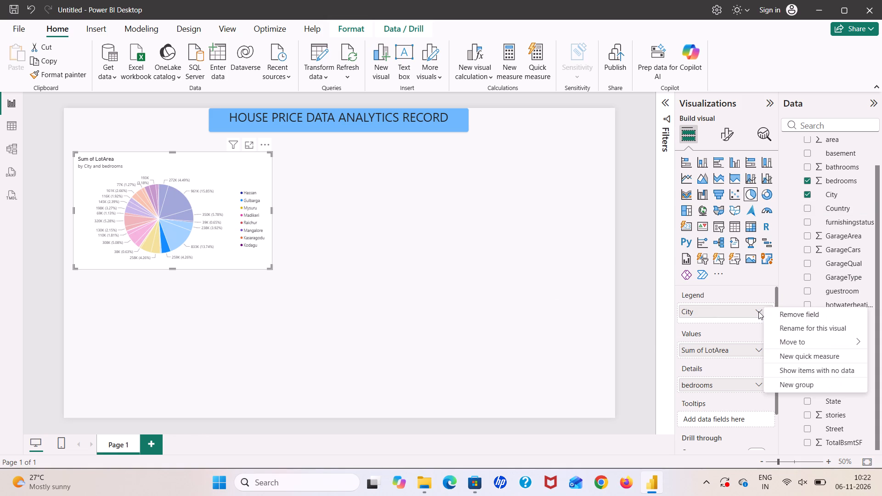
left_click(758, 311)
left_click_drag(828, 203, 712, 314)
left_click_drag(712, 314, 824, 209)
left_click_drag(808, 209, 773, 229)
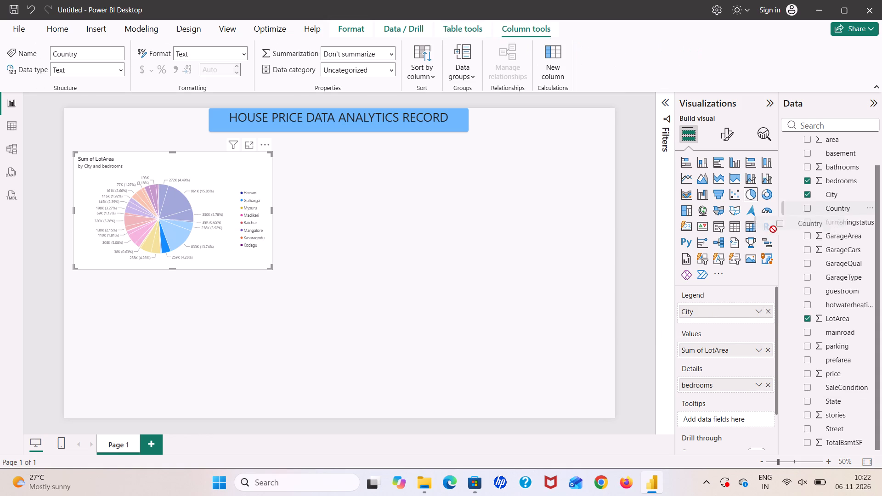
left_click_drag(773, 229, 709, 316)
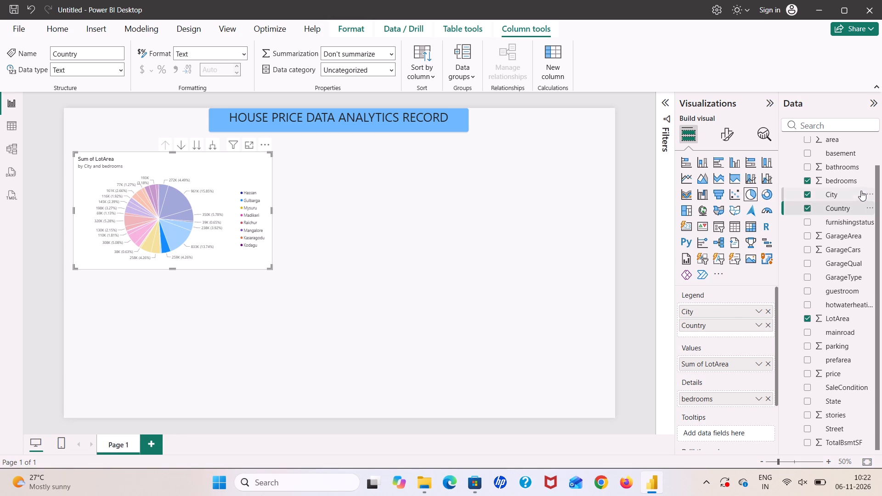
Remove City, bedrooms and LotArea from the pie chart, leaving only Country in the legend.
left_click(806, 194)
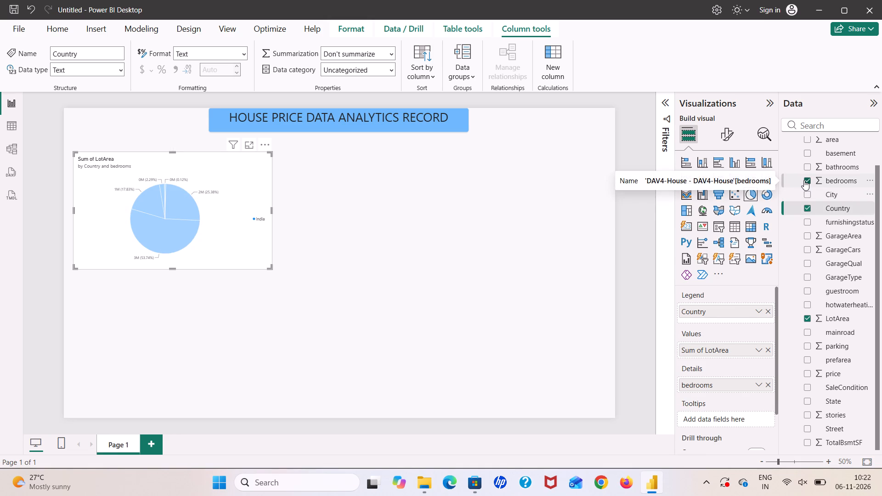
left_click(804, 180)
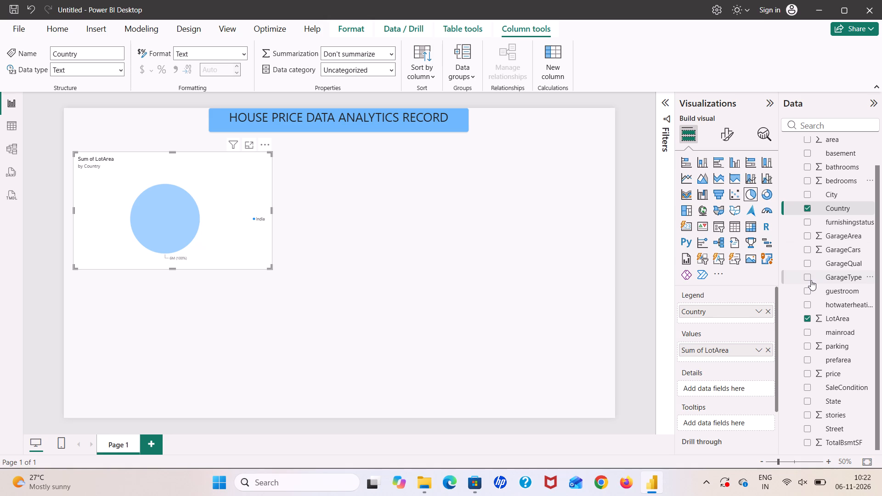
left_click(805, 318)
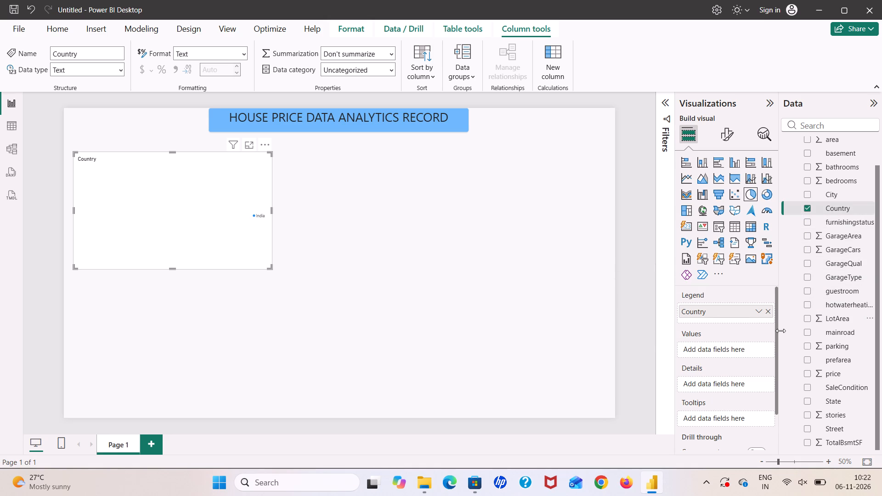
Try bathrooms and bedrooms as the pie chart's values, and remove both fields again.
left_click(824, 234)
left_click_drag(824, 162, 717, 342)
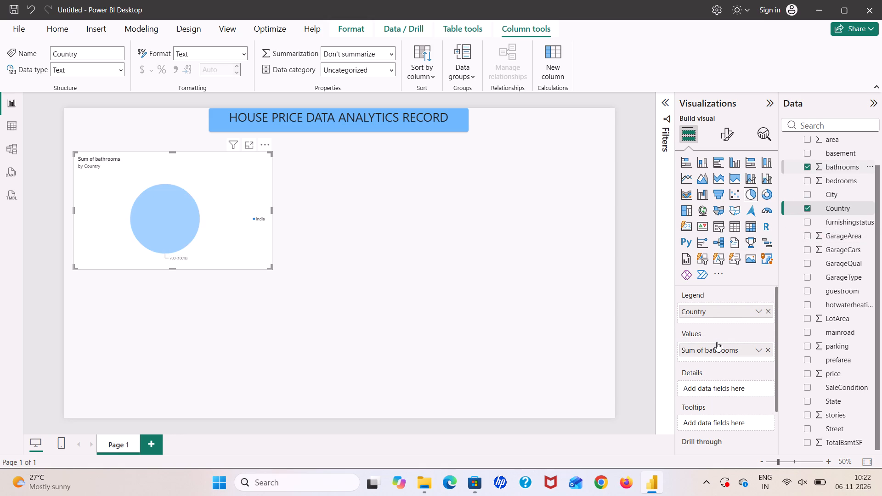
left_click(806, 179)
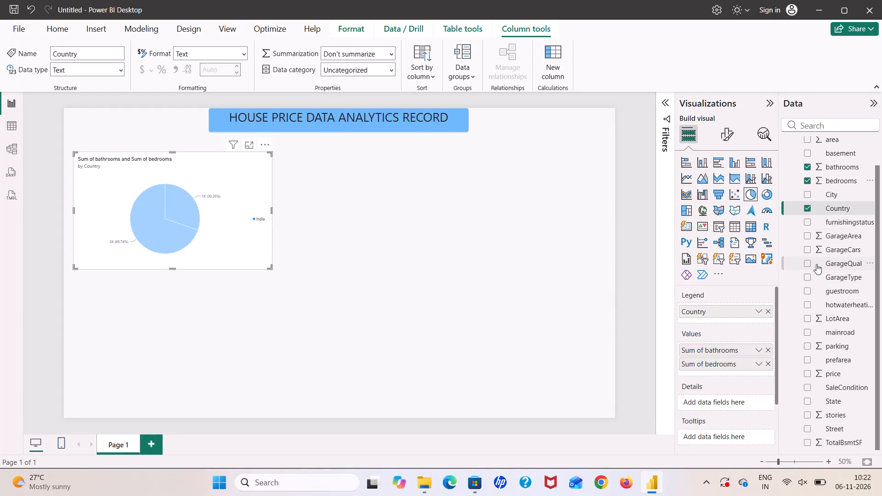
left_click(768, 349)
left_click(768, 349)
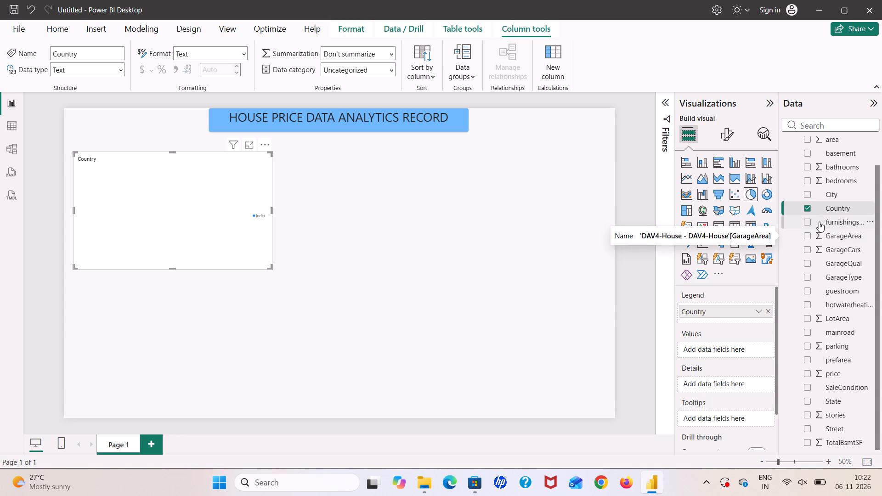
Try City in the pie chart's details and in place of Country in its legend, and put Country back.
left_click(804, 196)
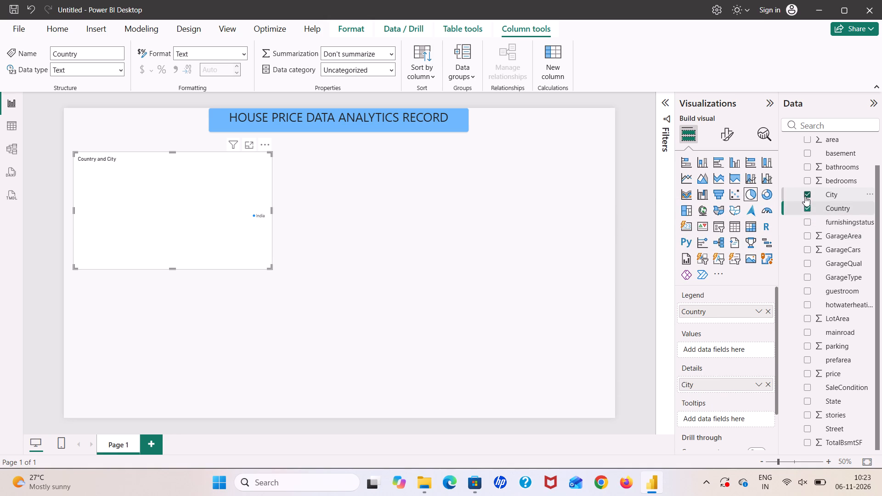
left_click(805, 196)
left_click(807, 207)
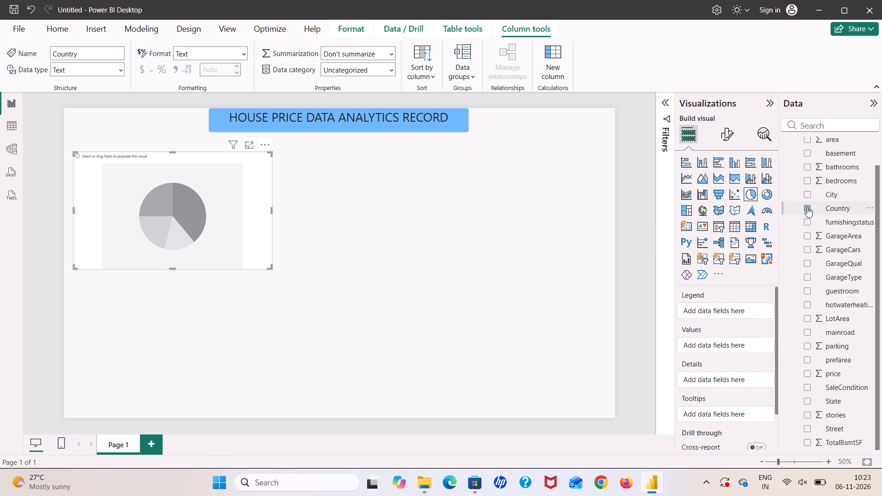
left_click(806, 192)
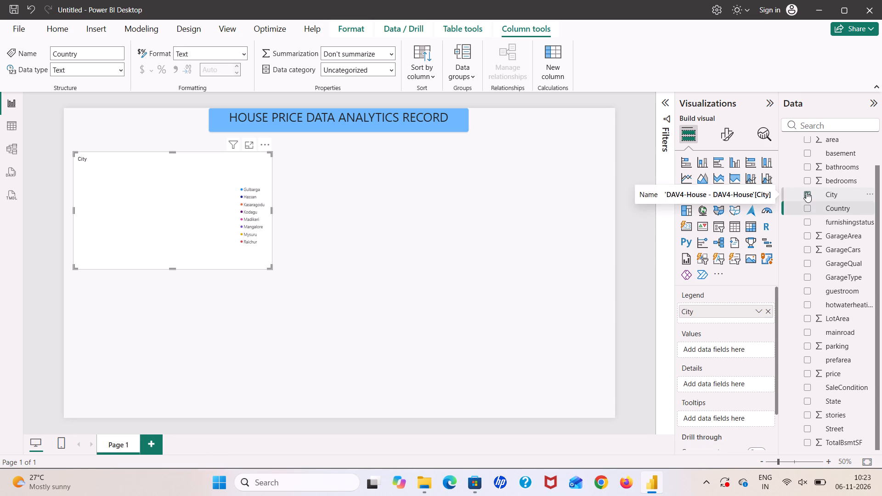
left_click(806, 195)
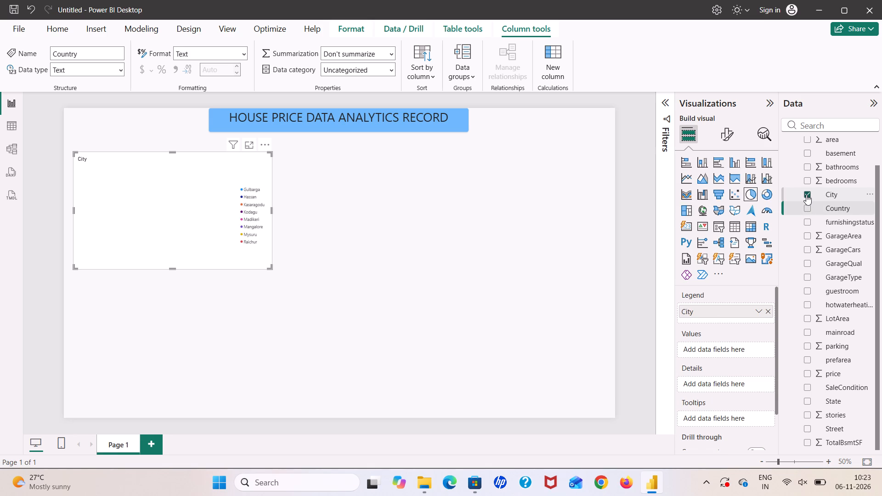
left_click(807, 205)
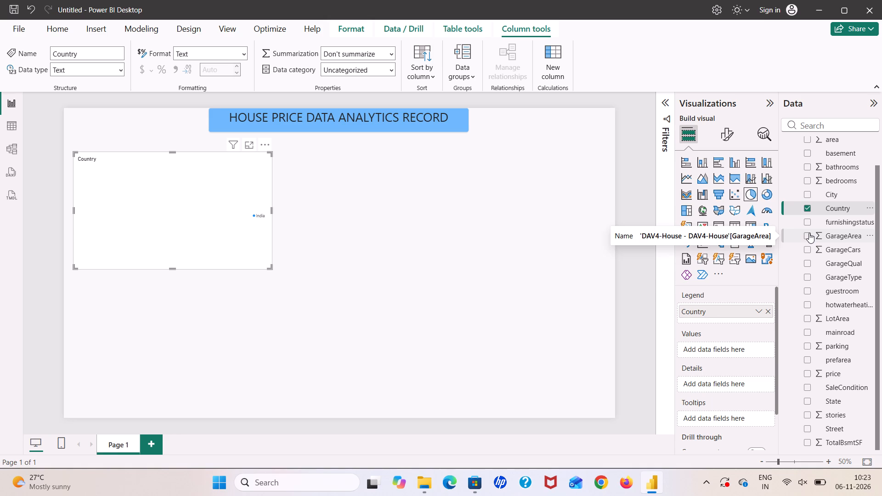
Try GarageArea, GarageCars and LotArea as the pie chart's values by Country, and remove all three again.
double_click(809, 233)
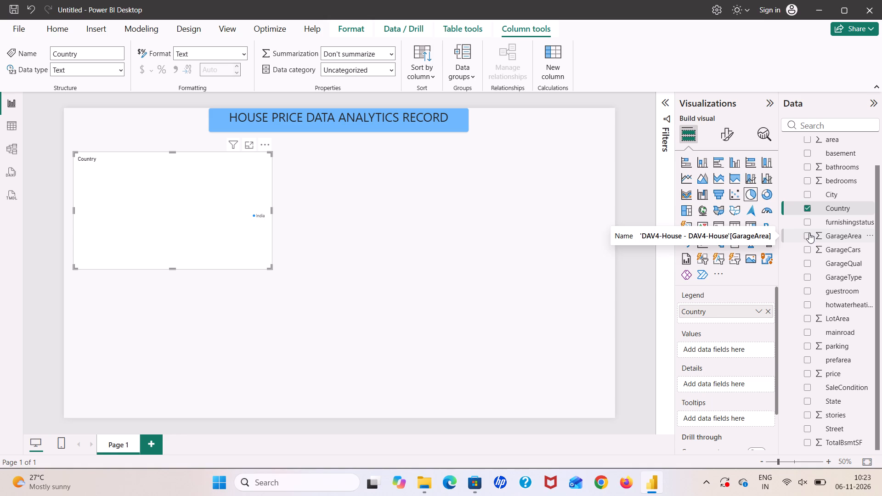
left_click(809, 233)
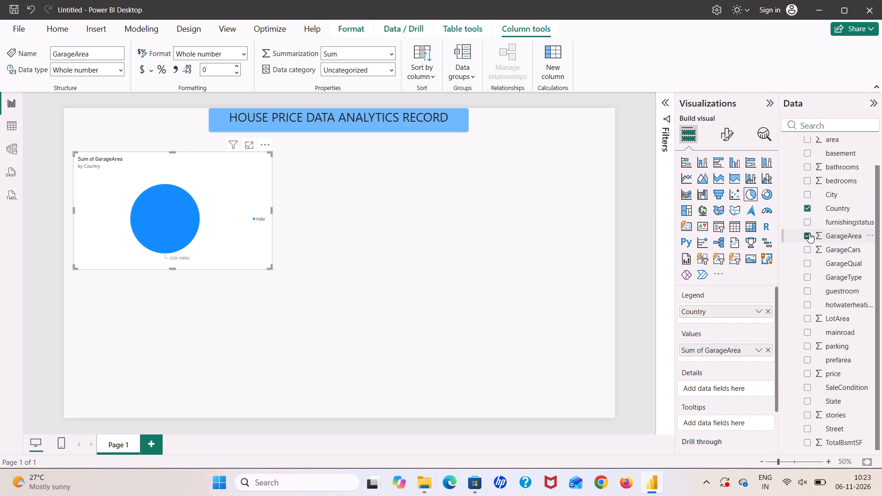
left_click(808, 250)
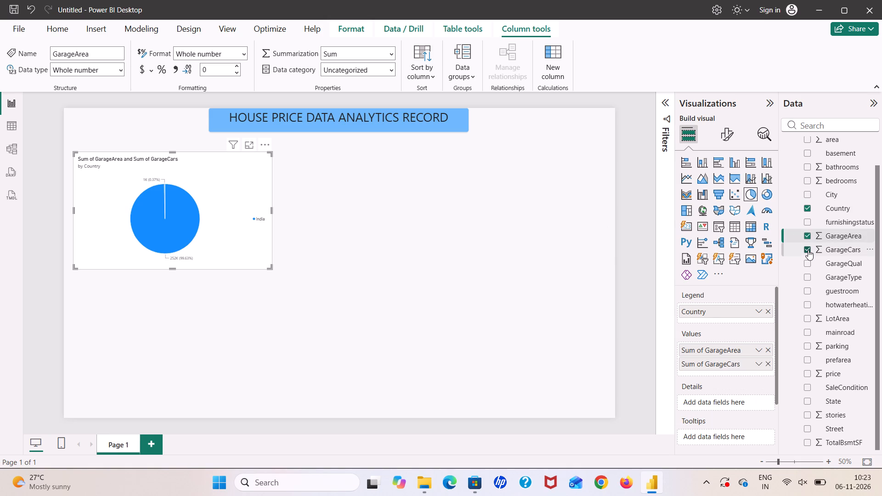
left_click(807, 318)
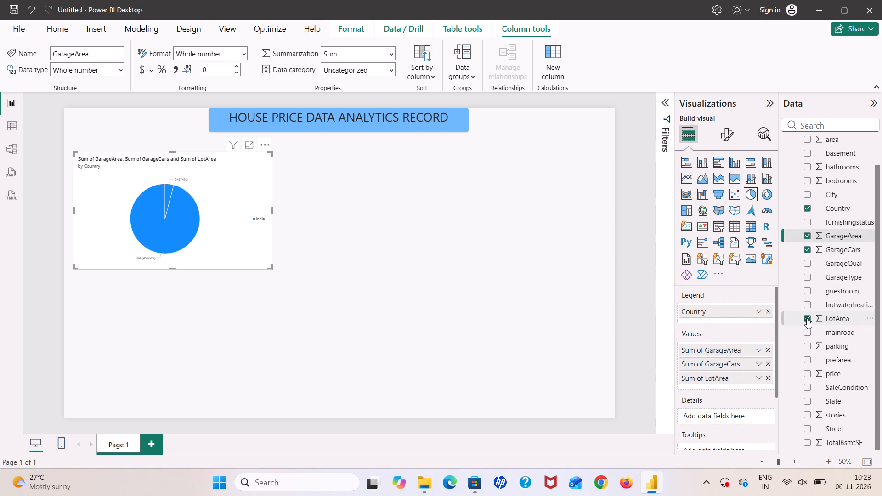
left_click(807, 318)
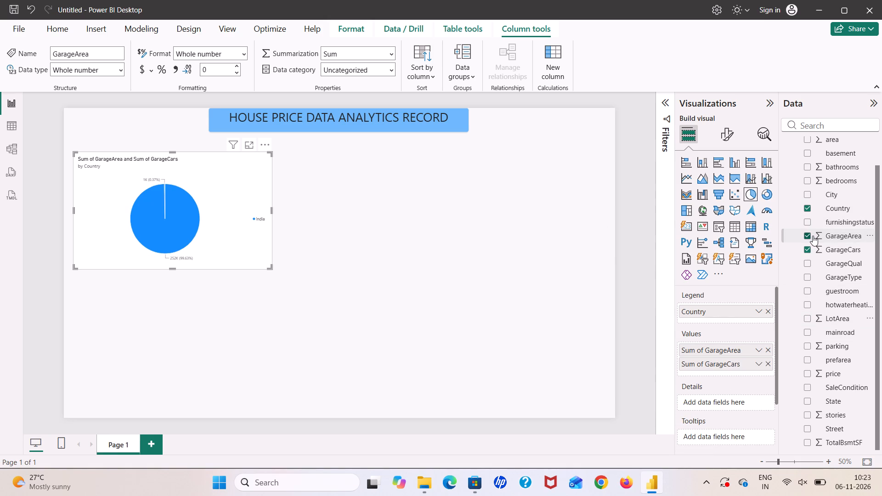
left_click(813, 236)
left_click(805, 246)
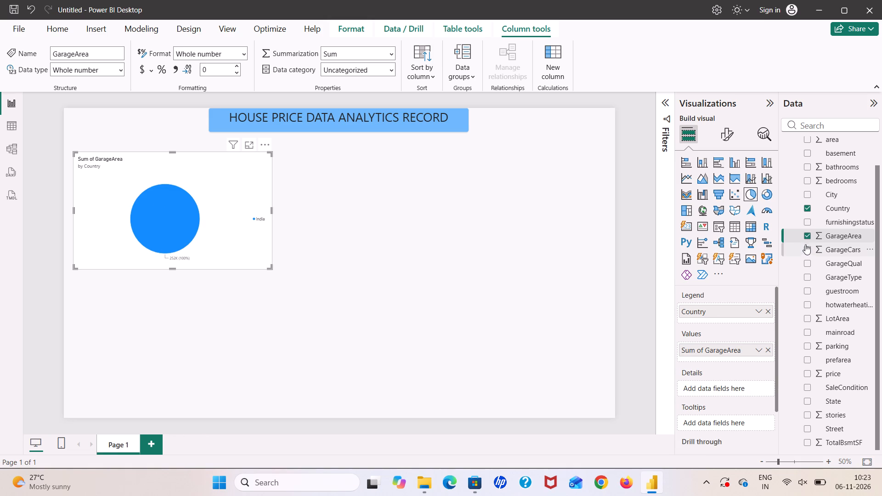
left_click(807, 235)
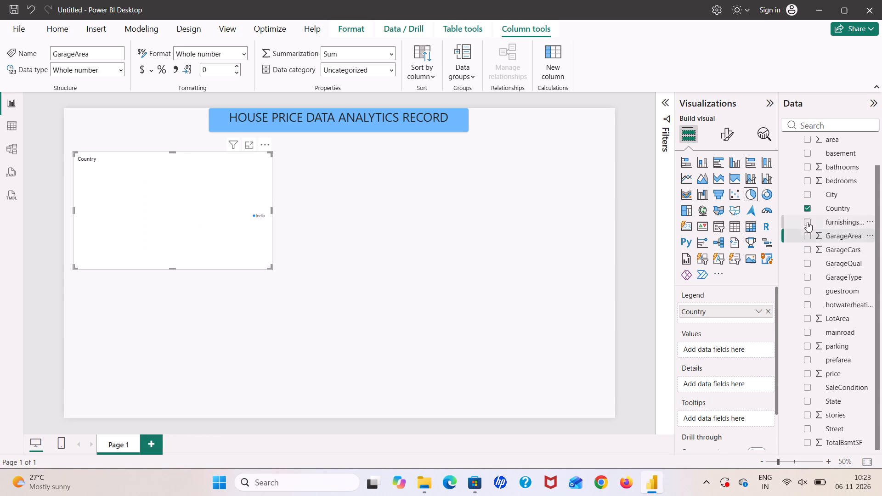
Replace Country with City in the pie chart's details and use bathrooms as its values.
left_click(807, 192)
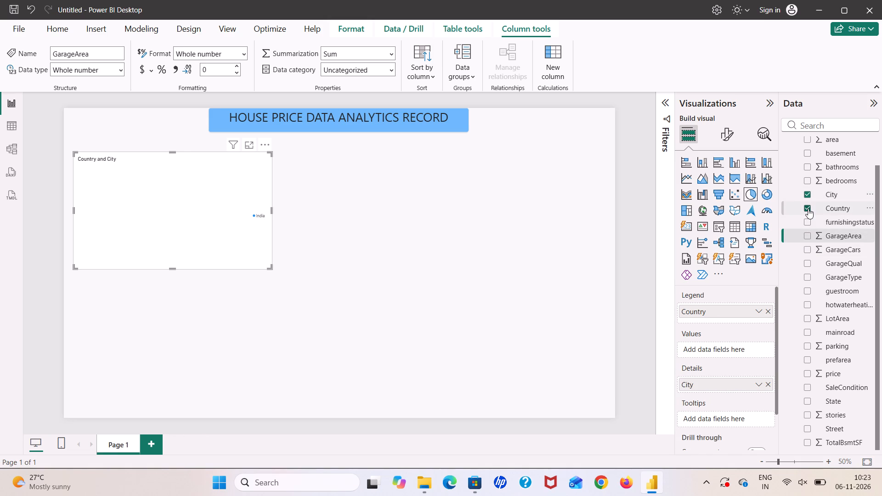
left_click(808, 209)
left_click(814, 163)
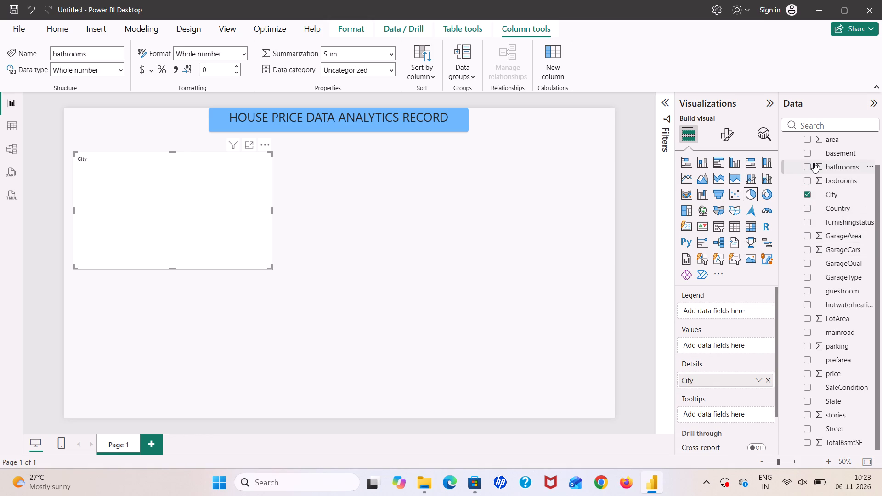
left_click(807, 163)
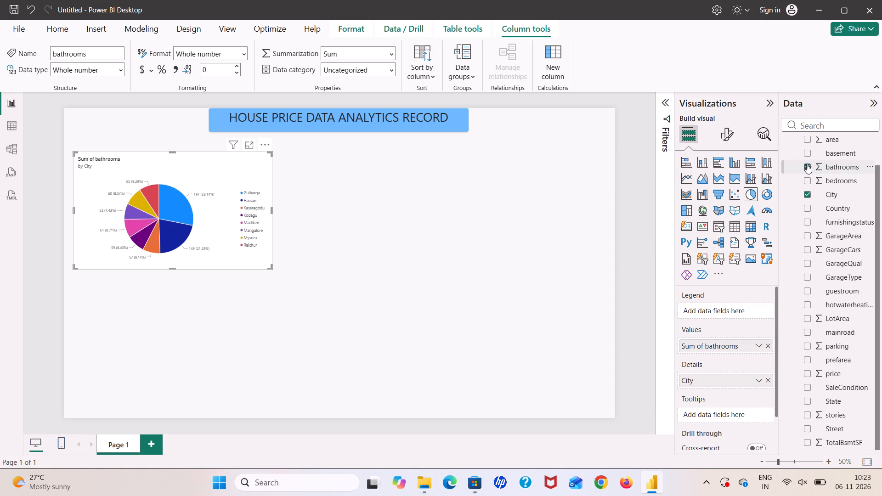
Add a clustered column chart to the page and place it beside the pie chart, aligned with its top edge.
left_click(430, 273)
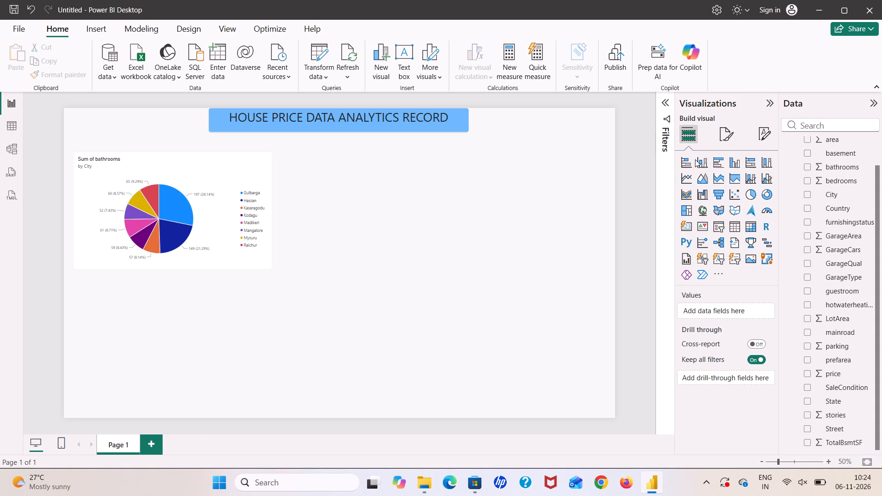
left_click(729, 158)
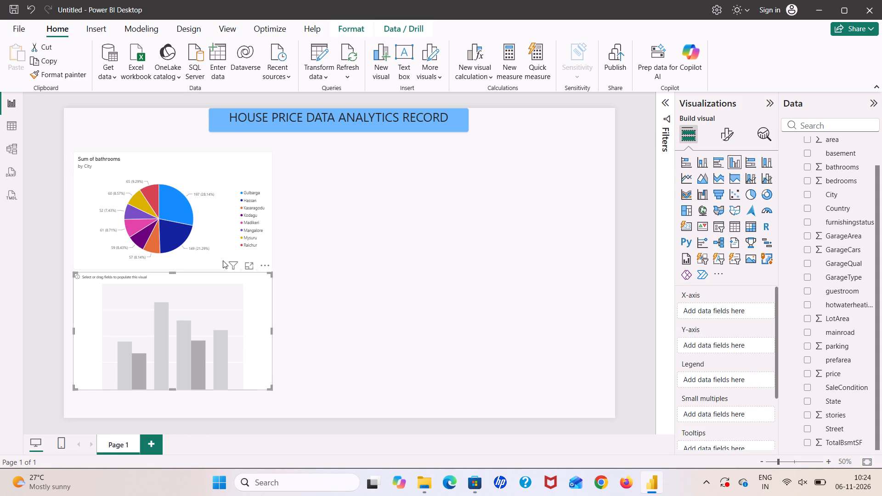
left_click_drag(192, 305, 423, 197)
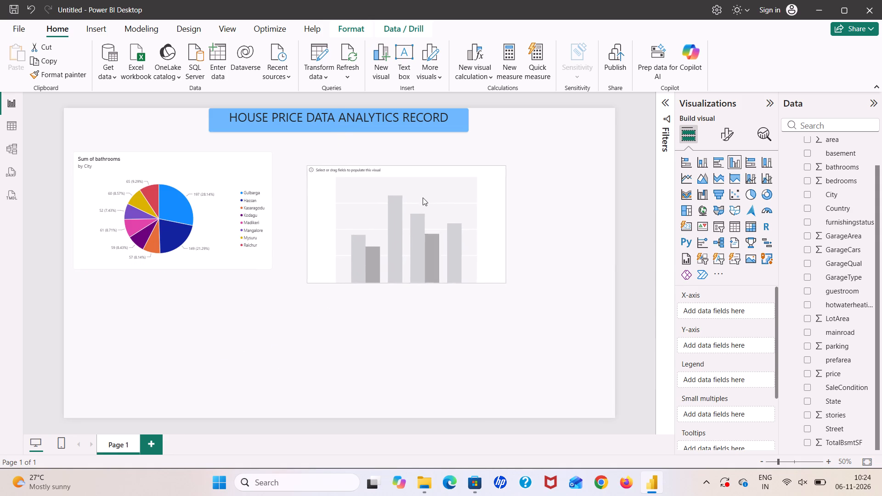
left_click_drag(423, 197, 409, 187)
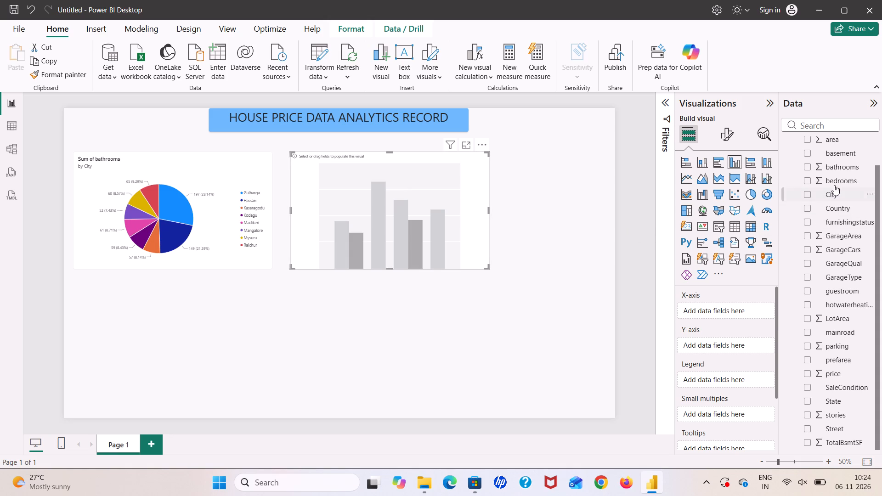
Assign GarageArea to the column chart's X-axis and GarageCars to its Y-axis.
scroll(833, 184, "up", 1)
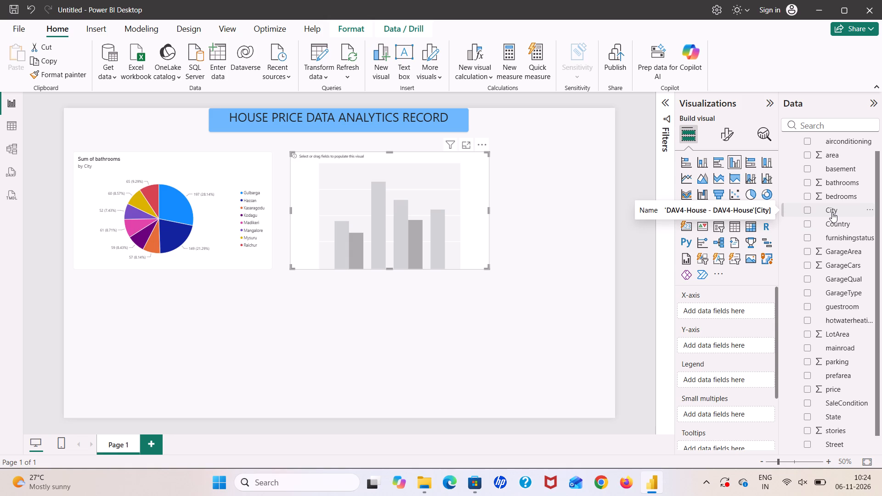
right_click(454, 225)
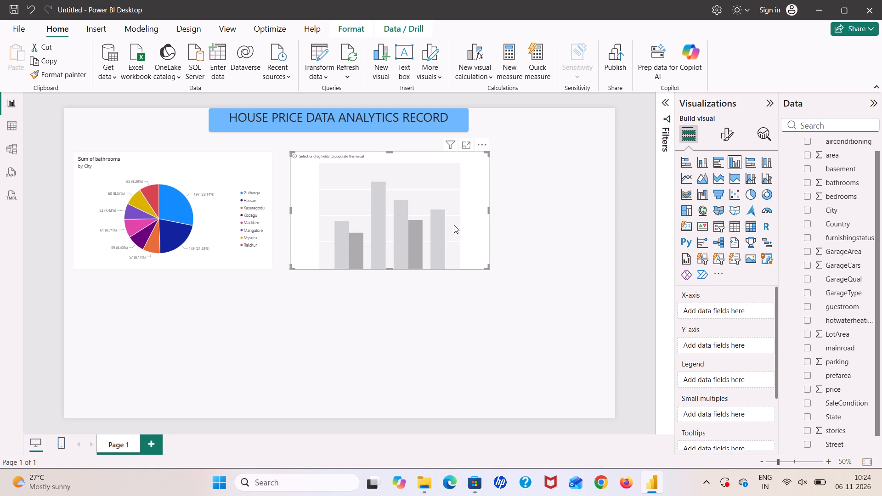
left_click(511, 373)
left_click_drag(830, 249, 794, 266)
left_click_drag(794, 266, 732, 307)
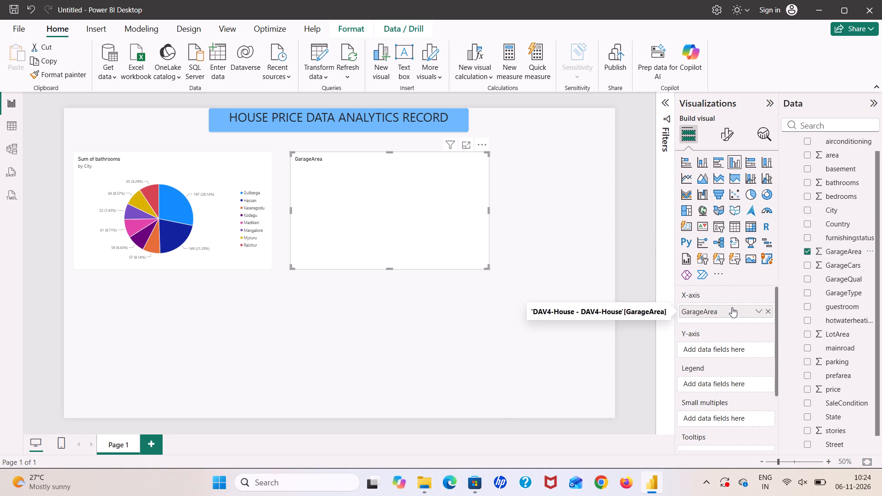
left_click_drag(835, 265, 753, 350)
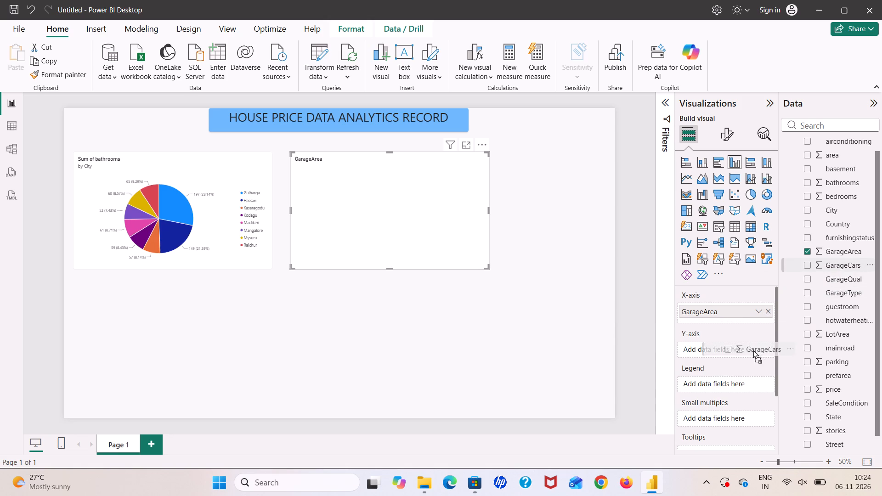
left_click_drag(753, 350, 735, 352)
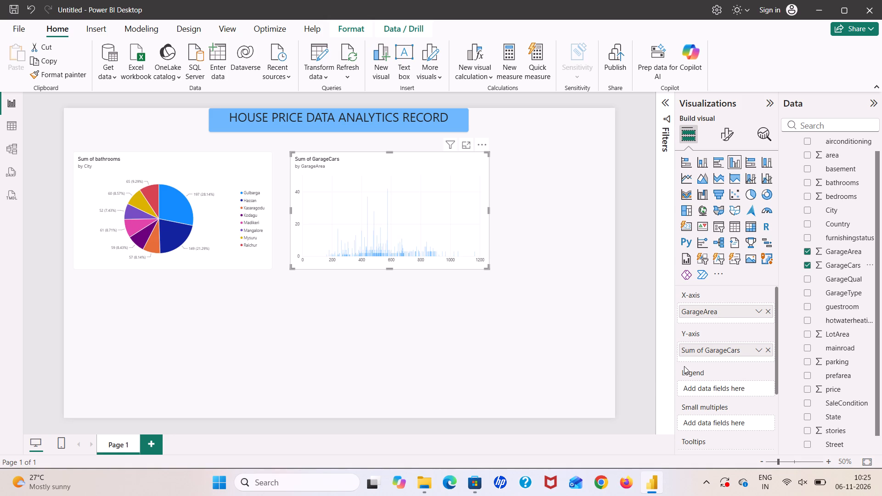
Set the minimum of the column chart's X-axis range to -14.
left_click(727, 142)
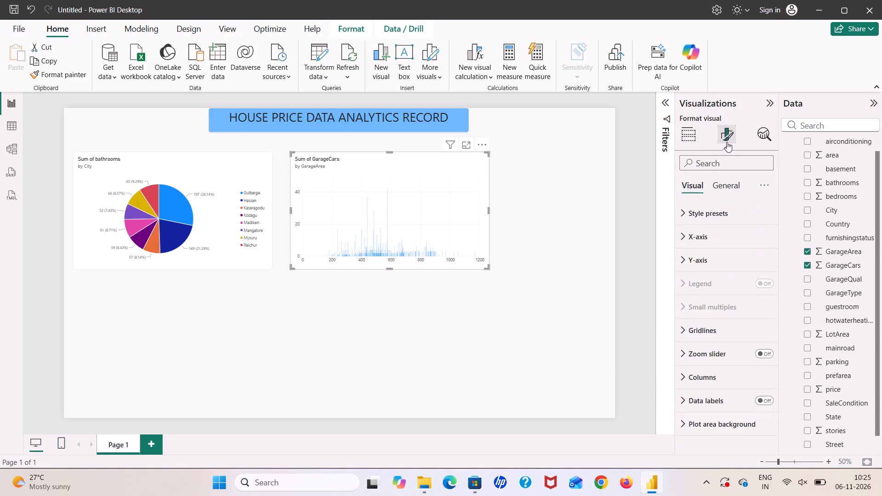
double_click(710, 234)
left_click(710, 234)
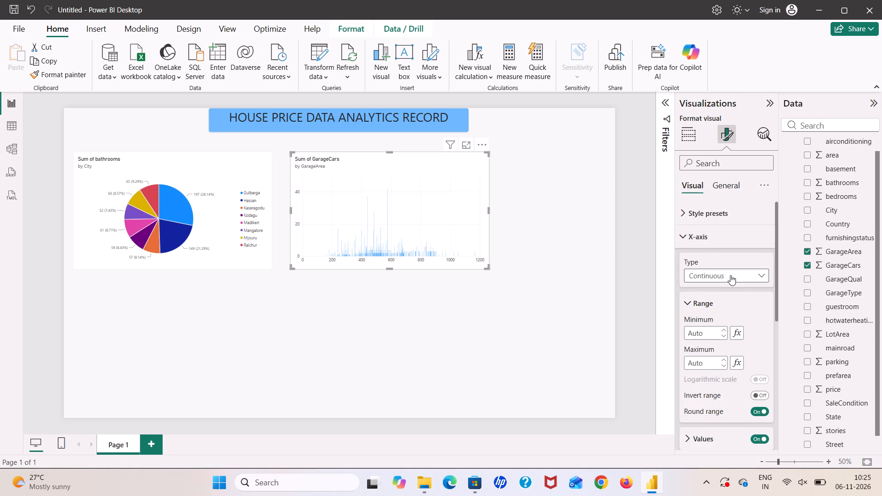
scroll(730, 275, "down", 1)
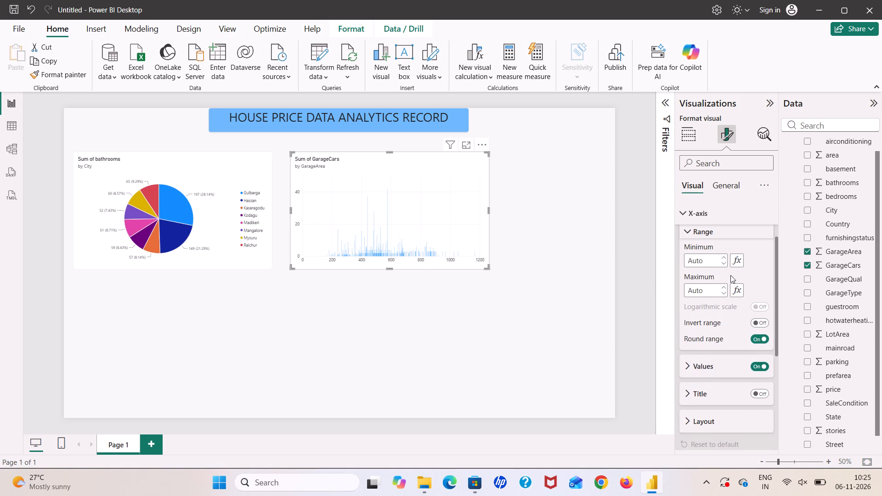
scroll(741, 302, "up", 1)
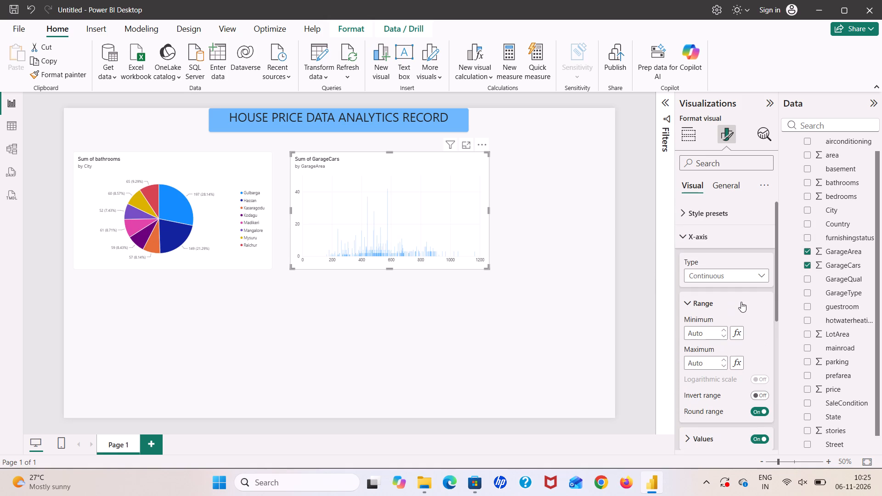
scroll(741, 302, "up", 1)
left_click(721, 335)
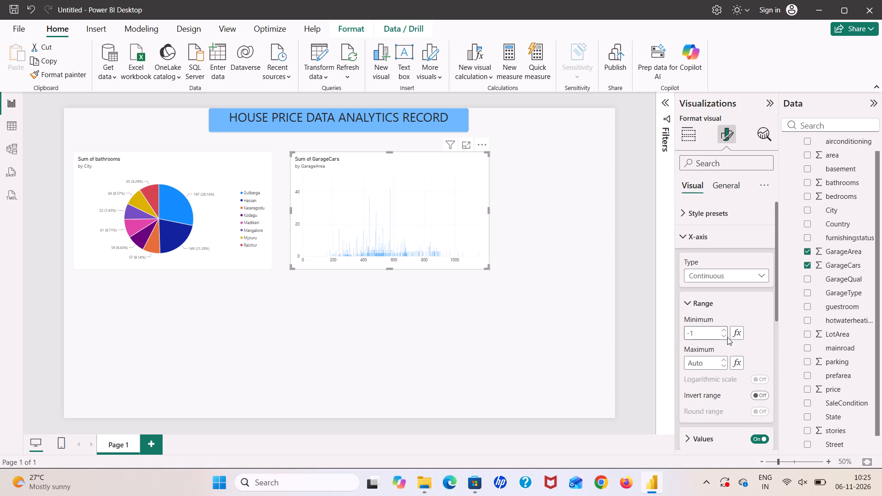
double_click(724, 337)
left_click(724, 337)
triple_click(724, 337)
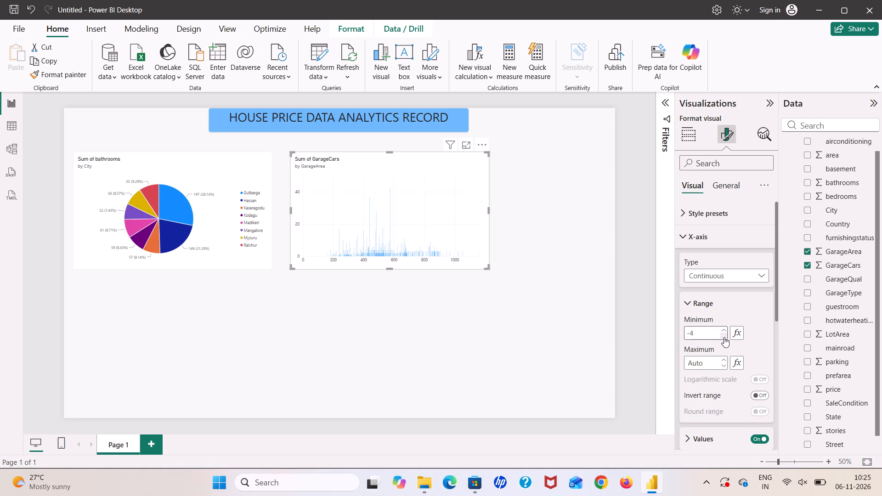
left_click(724, 337)
left_click(724, 337)
triple_click(724, 337)
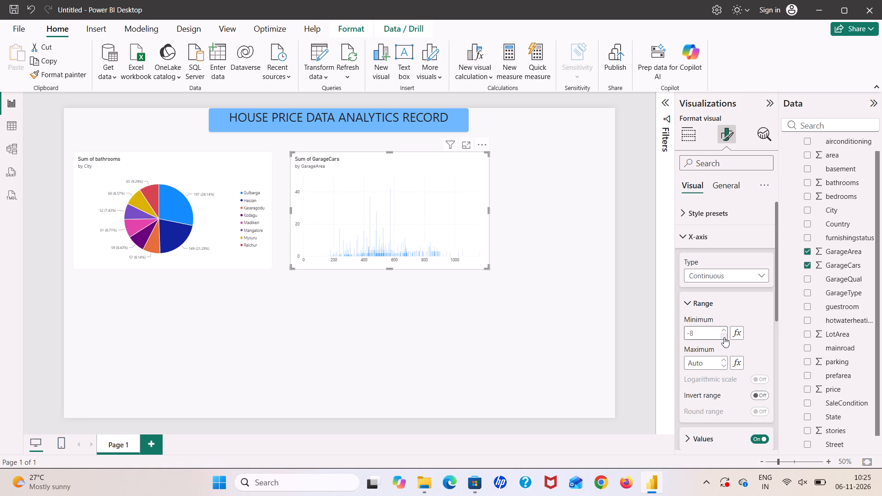
triple_click(724, 337)
left_click(724, 337)
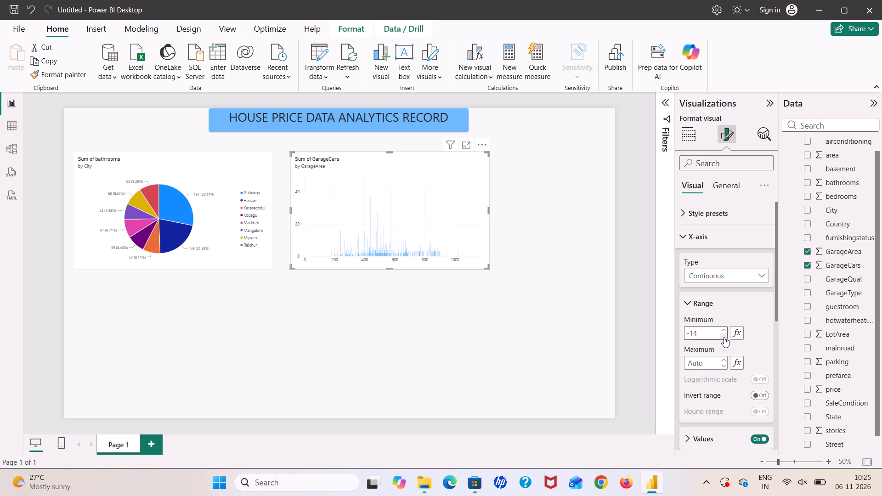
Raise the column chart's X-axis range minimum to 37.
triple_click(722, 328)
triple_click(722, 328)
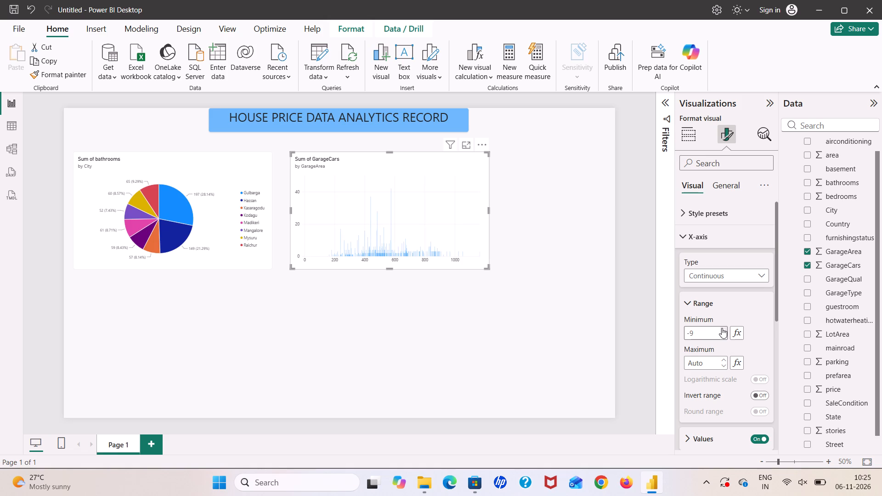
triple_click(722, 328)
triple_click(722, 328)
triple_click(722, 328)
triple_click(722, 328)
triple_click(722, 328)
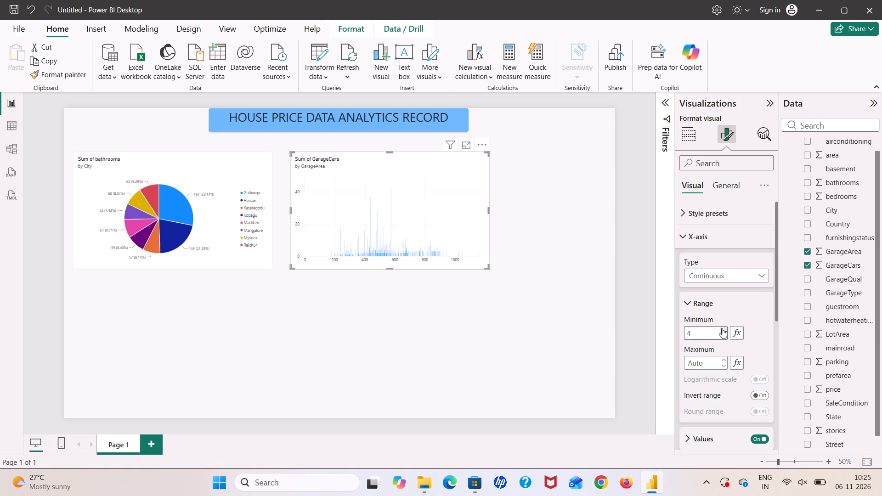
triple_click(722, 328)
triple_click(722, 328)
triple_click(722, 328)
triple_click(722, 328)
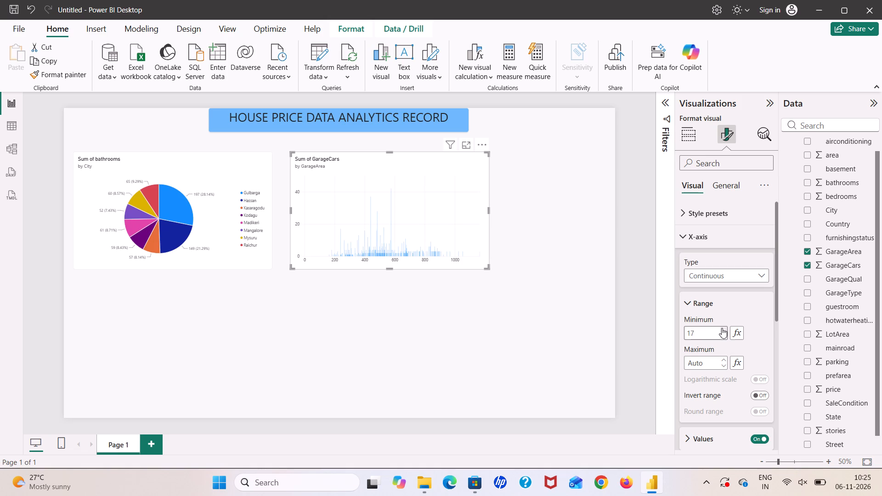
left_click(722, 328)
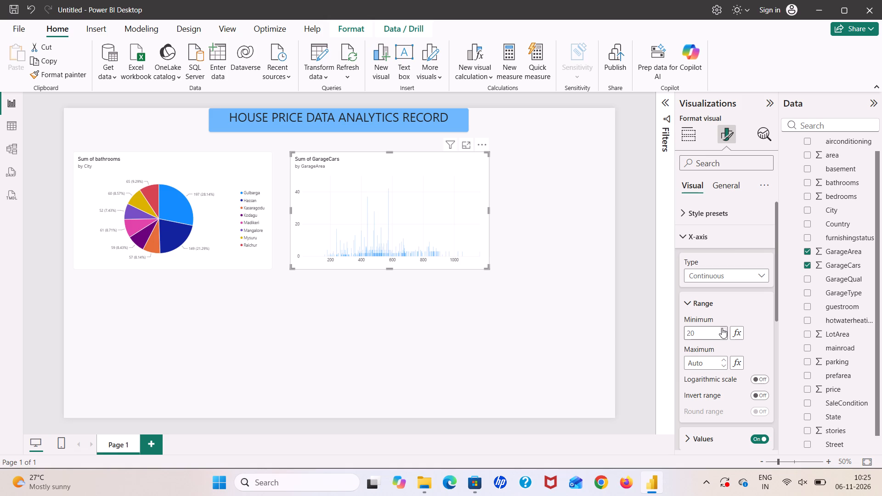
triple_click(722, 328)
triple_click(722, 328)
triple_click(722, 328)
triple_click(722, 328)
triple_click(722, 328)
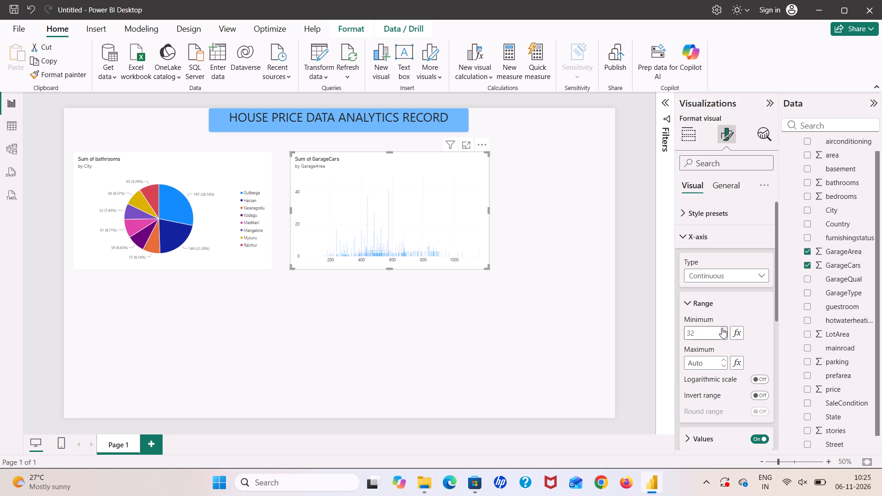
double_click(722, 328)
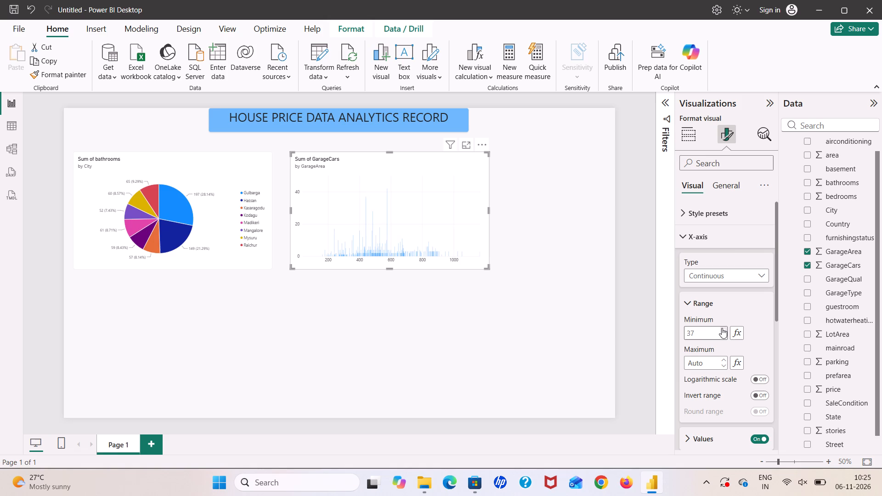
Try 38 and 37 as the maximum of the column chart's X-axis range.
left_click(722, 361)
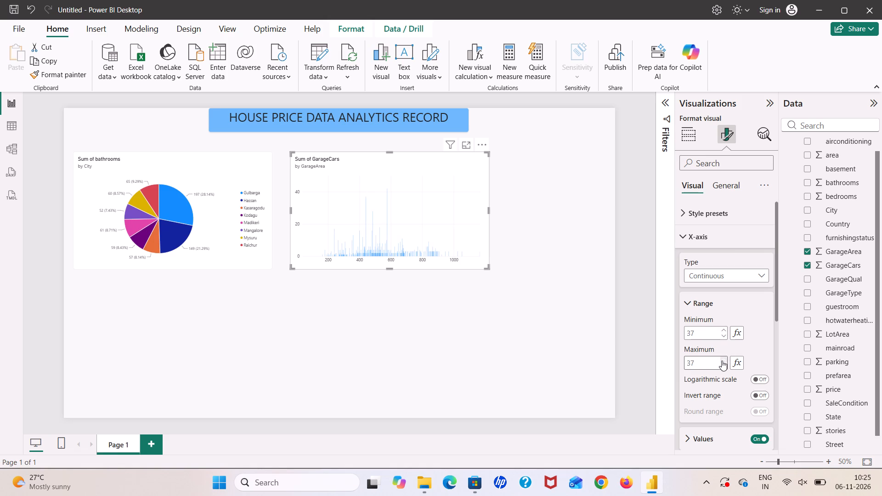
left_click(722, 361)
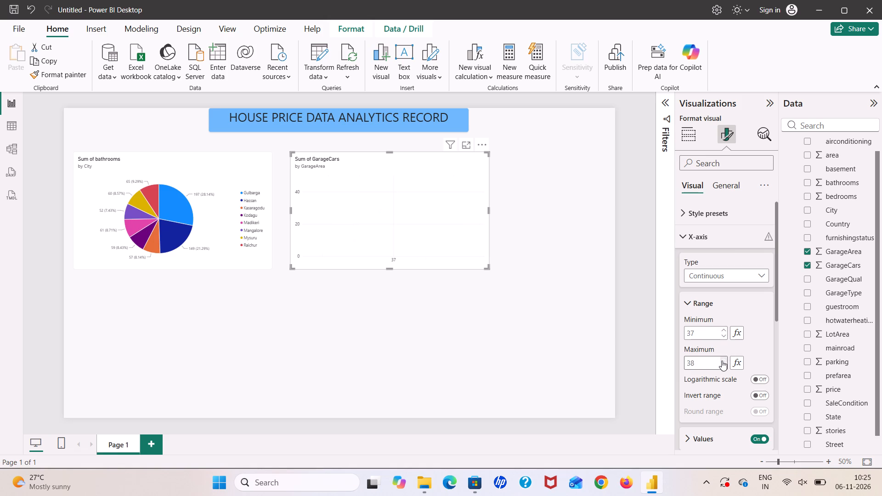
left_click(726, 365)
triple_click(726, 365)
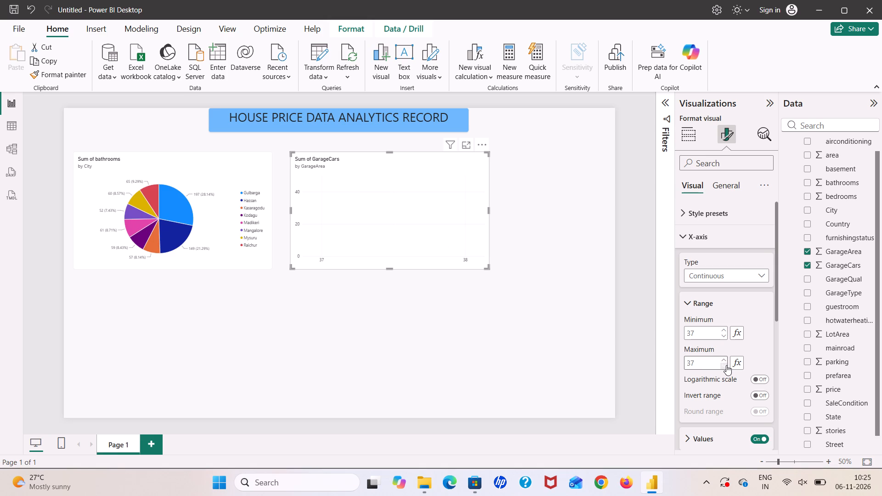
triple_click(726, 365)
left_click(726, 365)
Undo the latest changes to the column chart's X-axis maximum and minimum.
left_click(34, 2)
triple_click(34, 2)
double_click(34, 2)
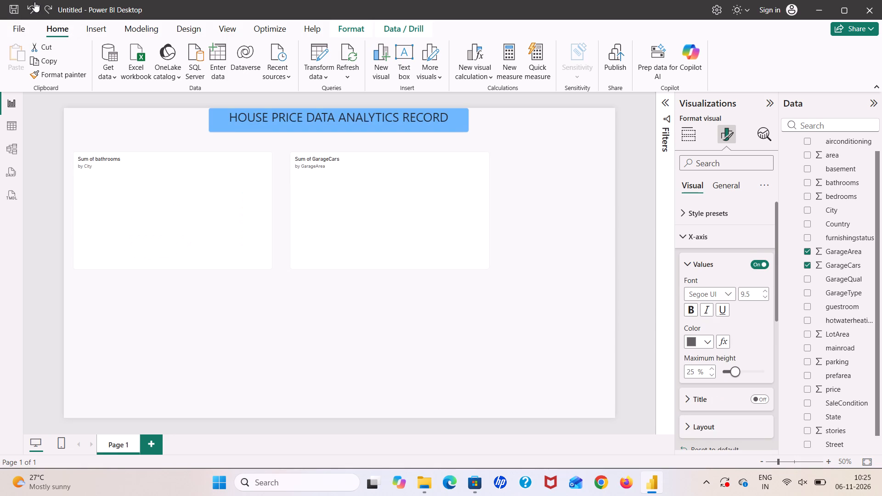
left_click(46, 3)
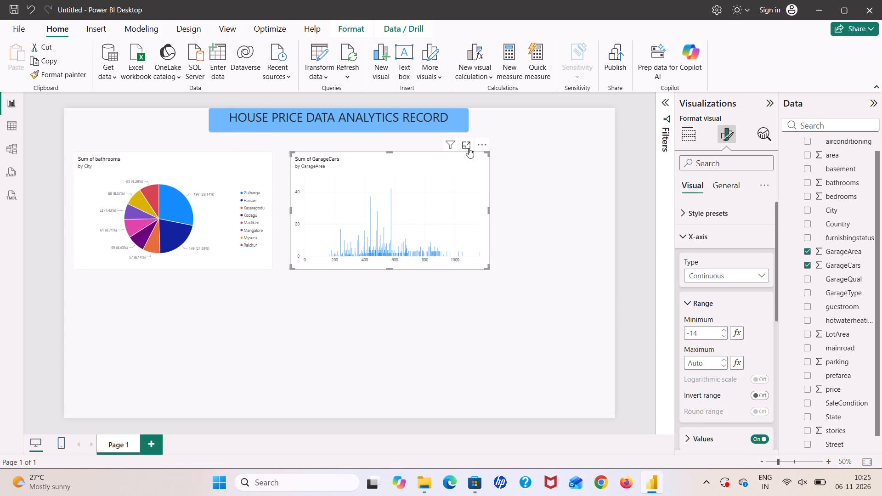
Open the column chart in focus mode and change its X-axis type to Categorical.
left_click(450, 143)
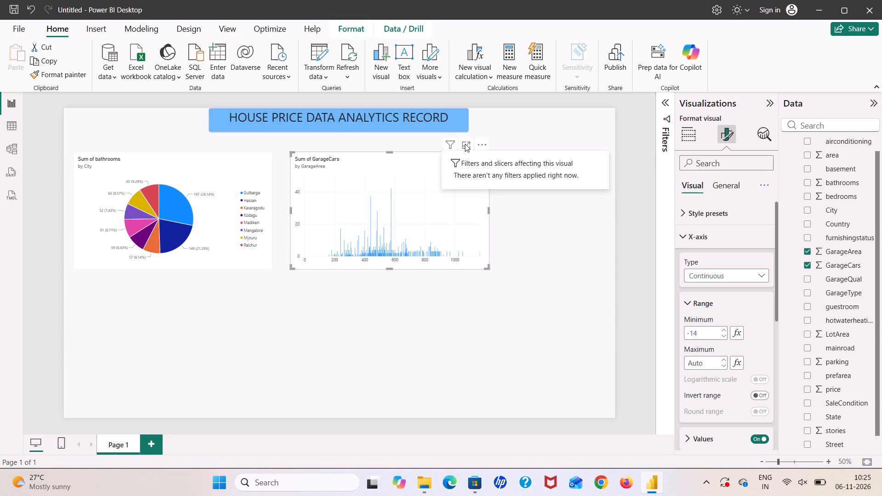
left_click(464, 147)
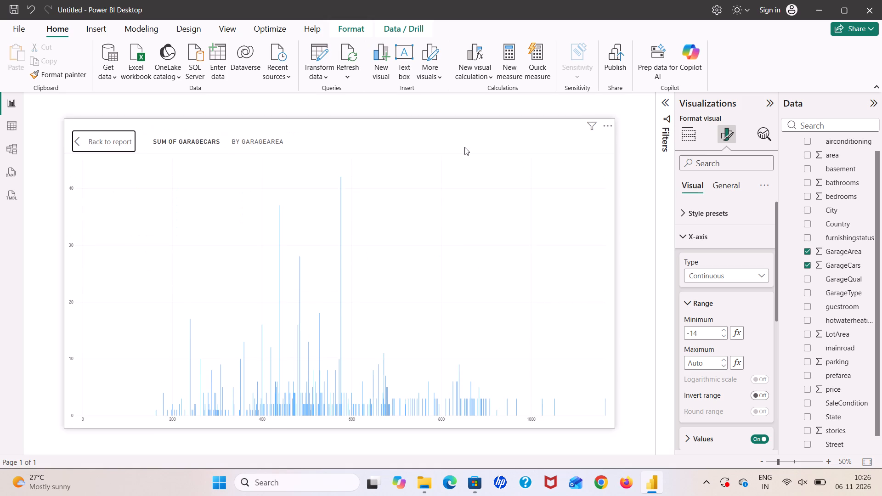
left_click(749, 276)
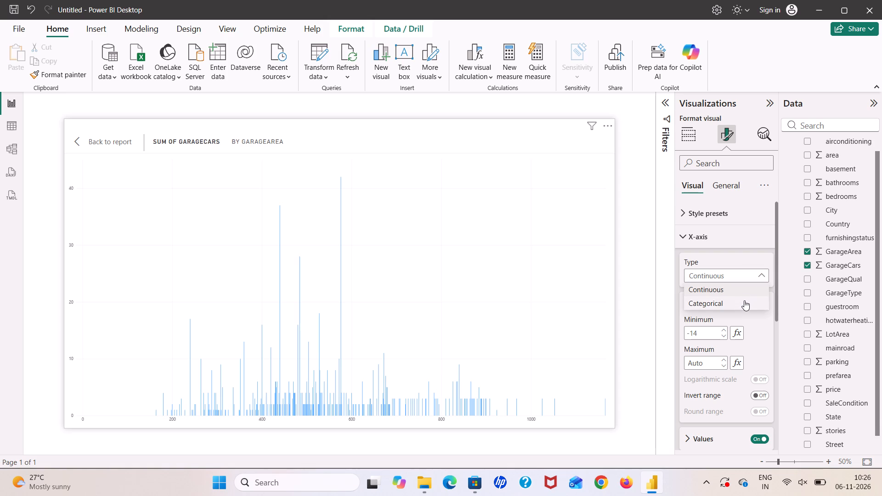
left_click(744, 301)
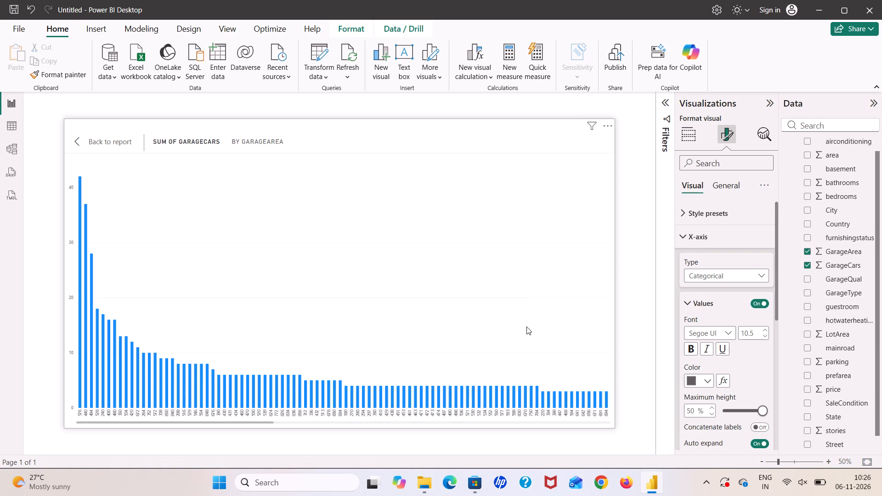
scroll(525, 327, "left", 7)
scroll(525, 327, "right", 5)
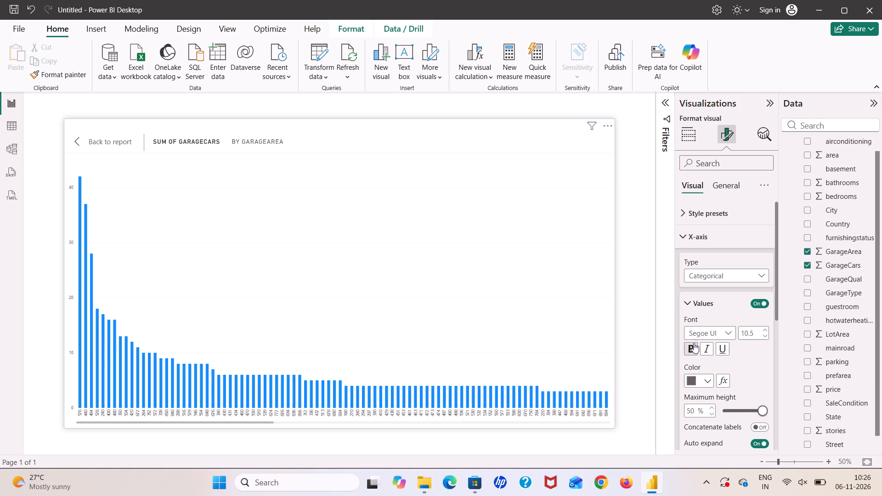
Make the column chart's X-axis values bold and set their maximum height to 47%.
left_click(693, 345)
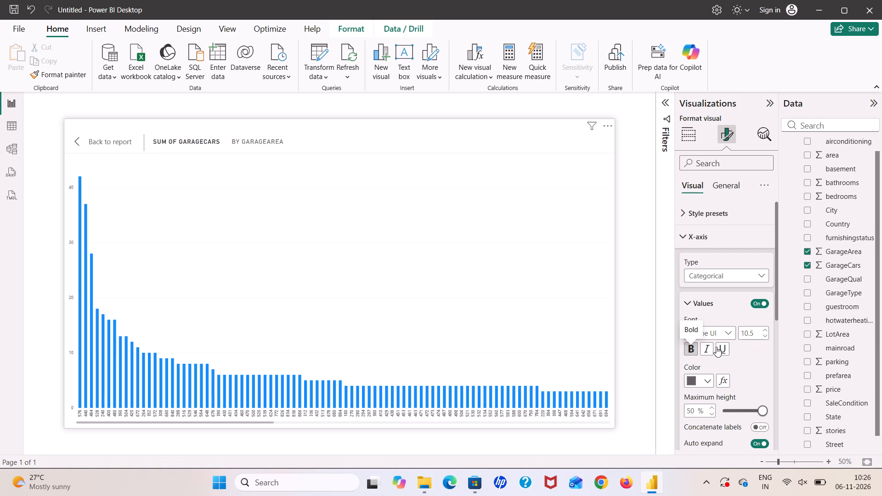
left_click(745, 410)
left_click(759, 411)
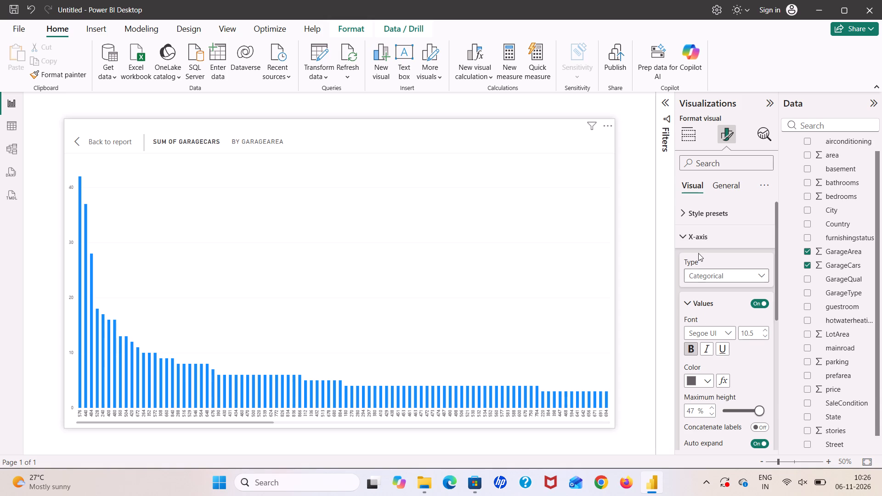
Look through the column chart's Y-axis, X-axis and general formatting options.
left_click(684, 239)
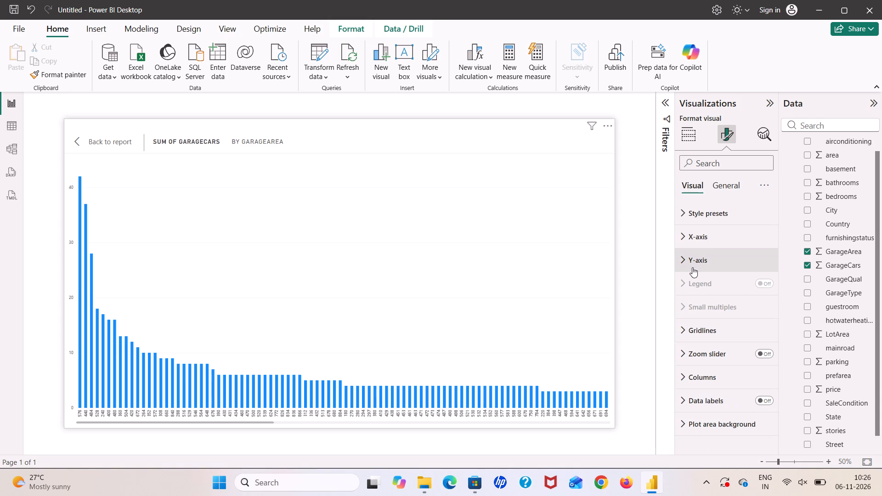
left_click(686, 263)
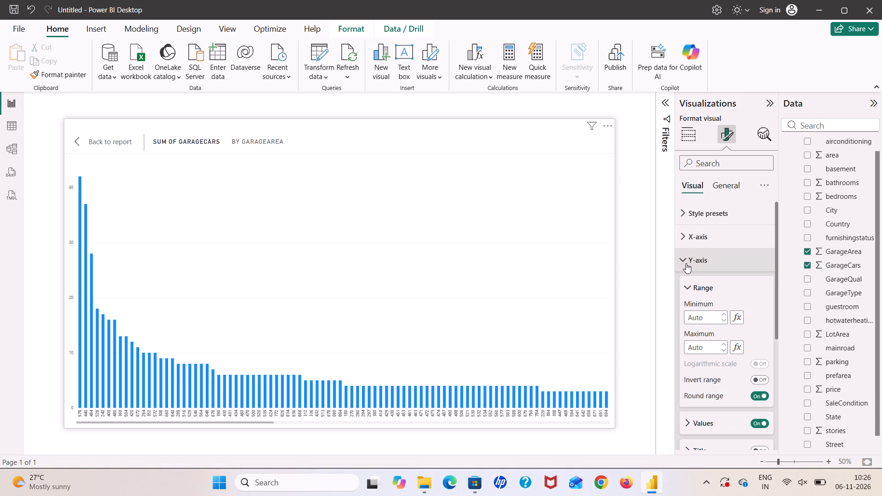
left_click(679, 238)
scroll(724, 316, "down", 1)
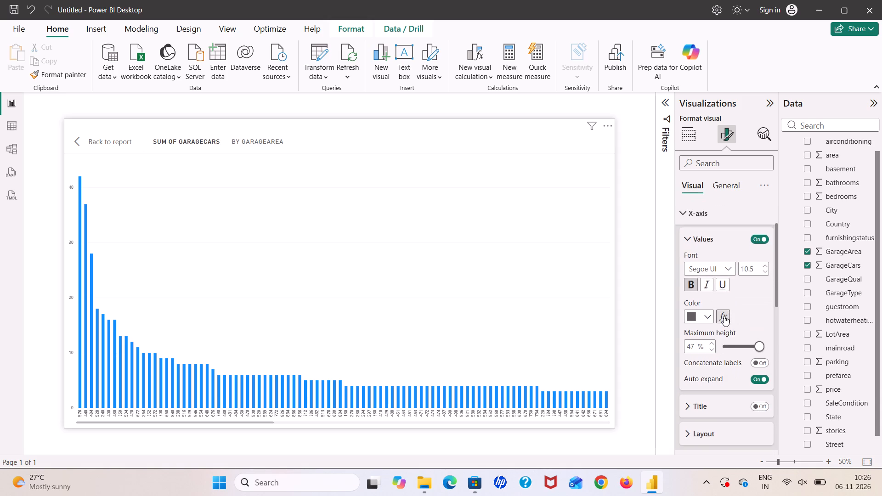
scroll(724, 316, "down", 1)
scroll(724, 316, "up", 2)
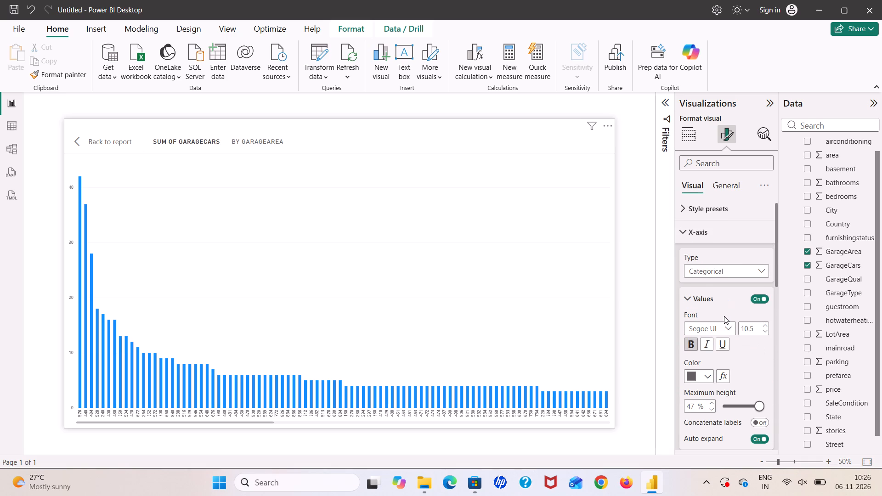
left_click(724, 188)
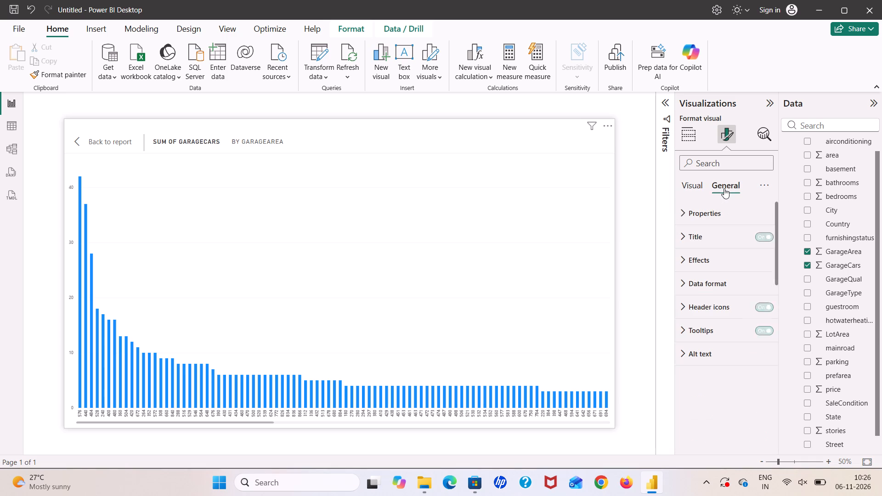
Set the minimum of the column chart's Y-axis range to 10.
left_click(688, 186)
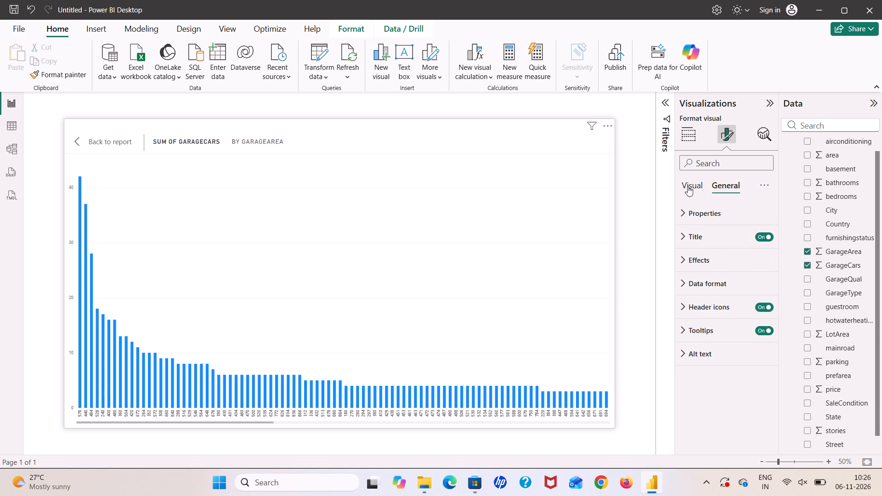
left_click(686, 205)
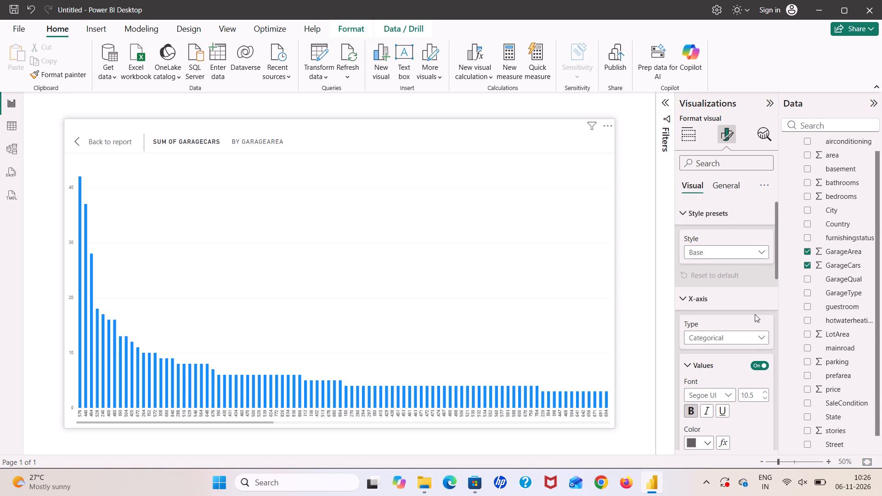
scroll(746, 338, "down", 1)
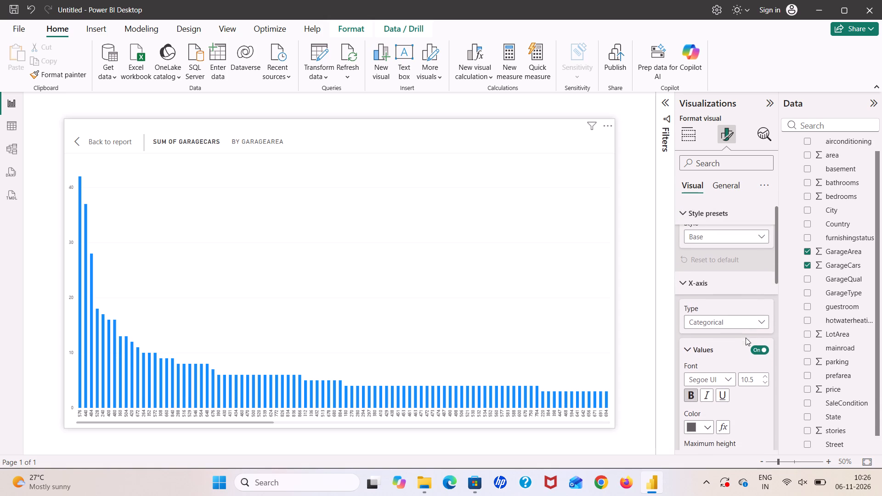
scroll(746, 338, "down", 2)
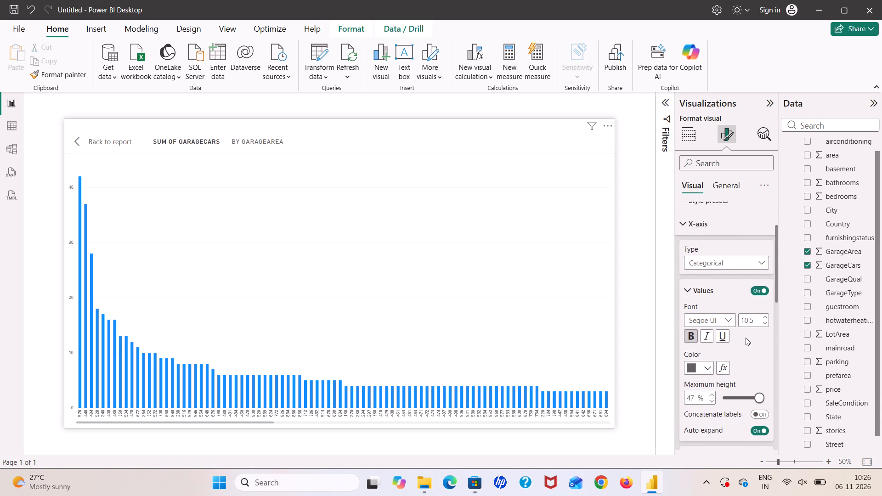
scroll(746, 338, "down", 3)
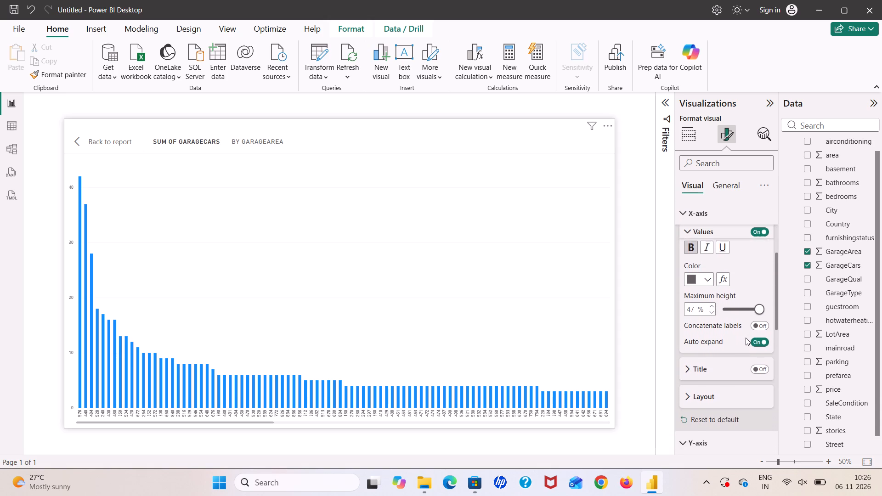
scroll(746, 338, "down", 2)
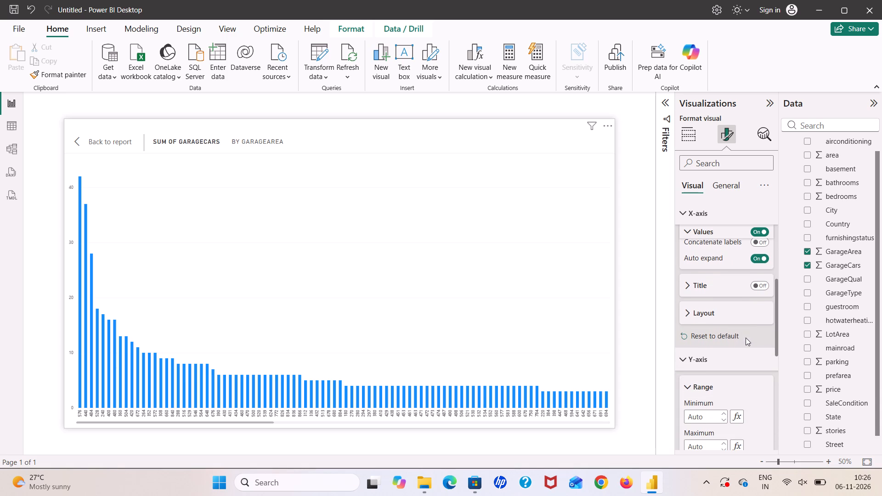
scroll(745, 402, "down", 3)
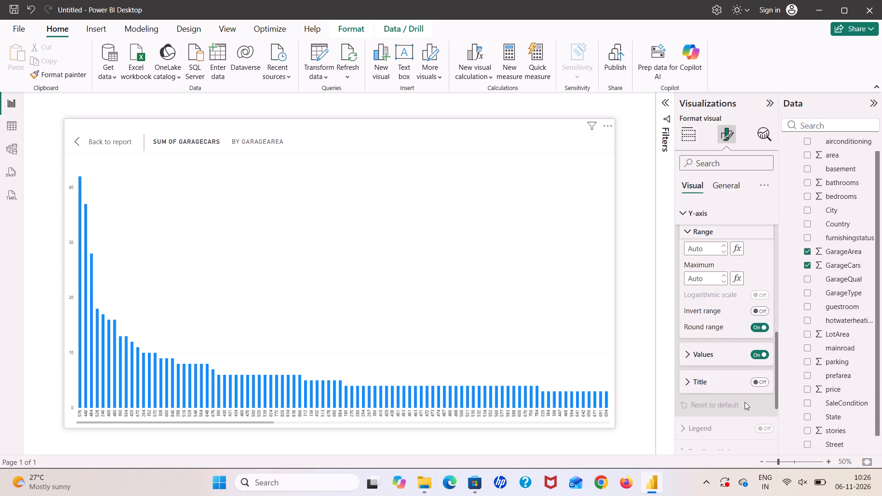
scroll(742, 283, "up", 1)
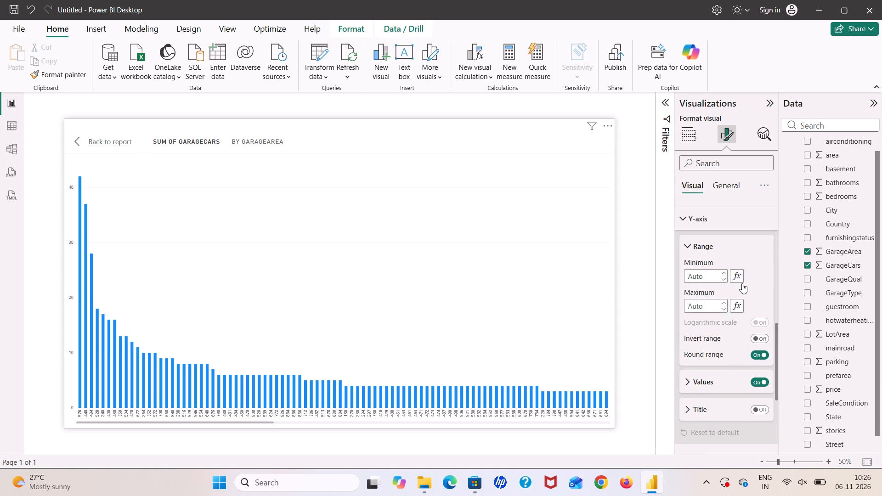
scroll(742, 283, "up", 1)
left_click(707, 276)
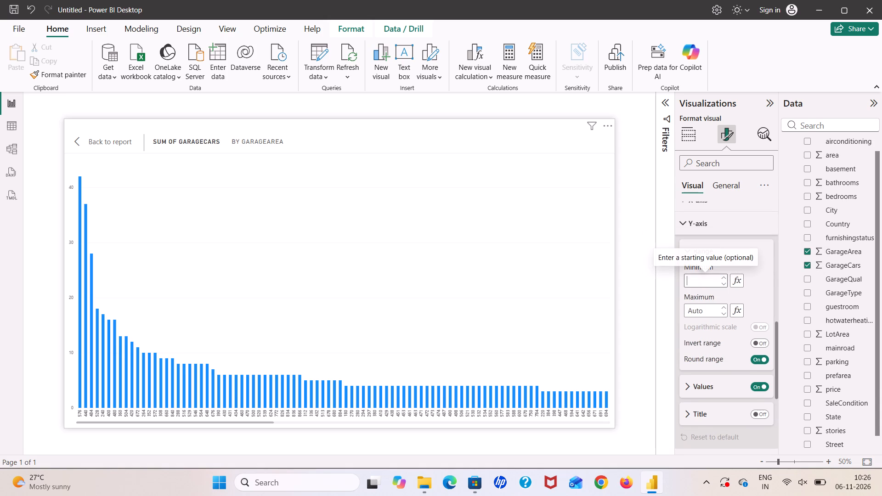
key("1")
key("0")
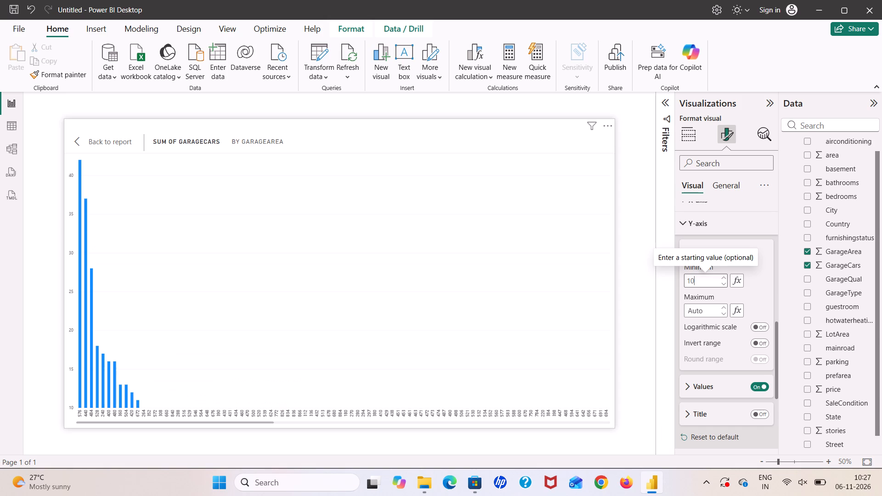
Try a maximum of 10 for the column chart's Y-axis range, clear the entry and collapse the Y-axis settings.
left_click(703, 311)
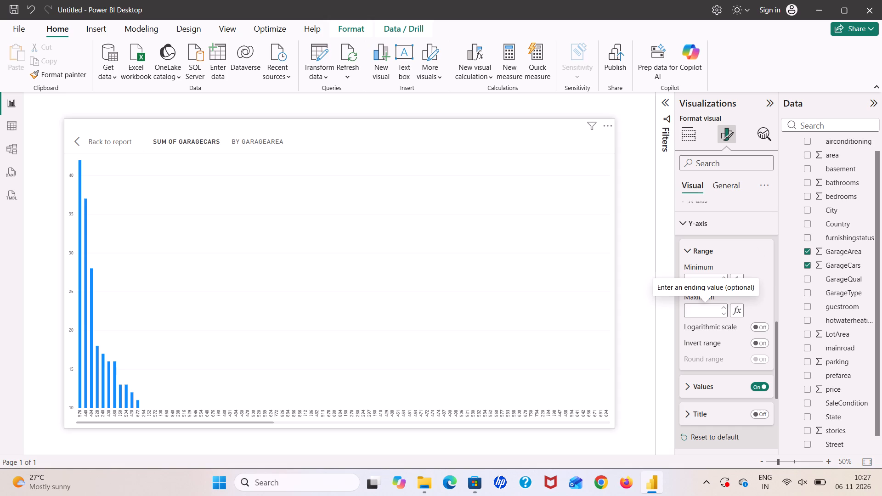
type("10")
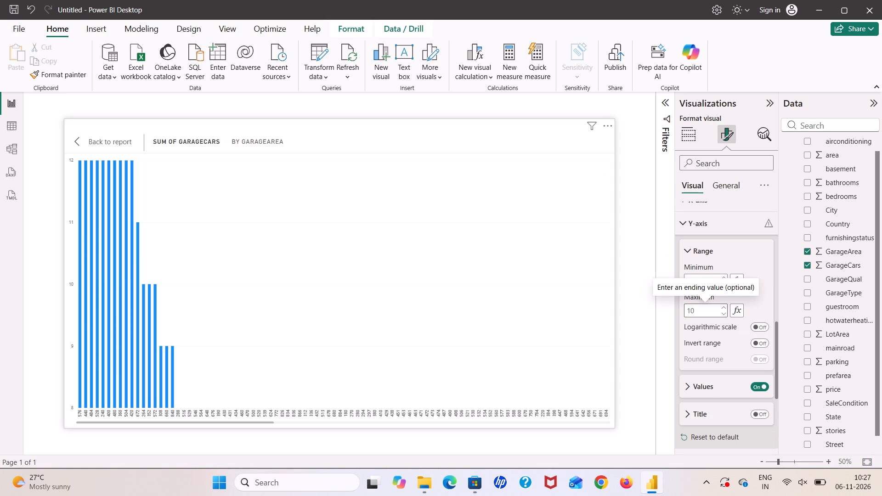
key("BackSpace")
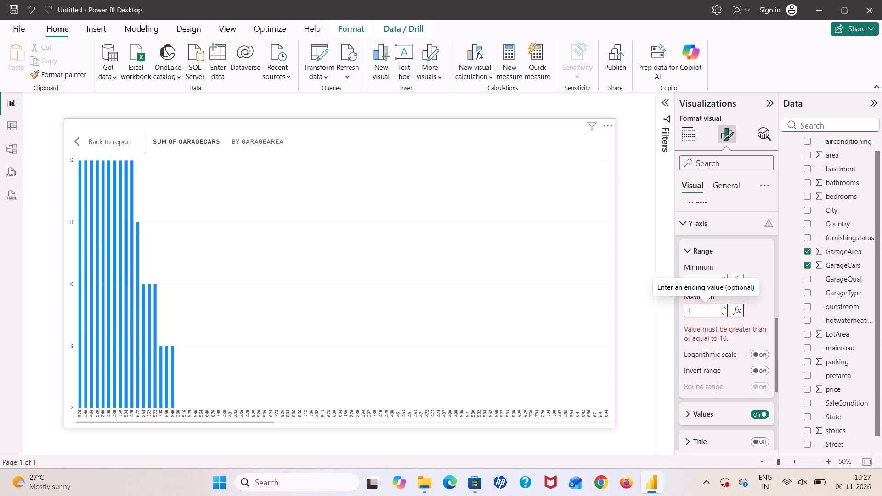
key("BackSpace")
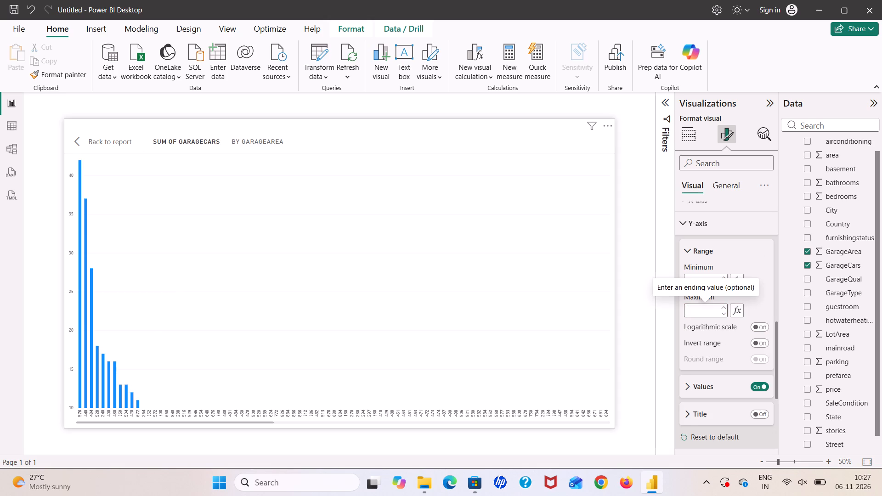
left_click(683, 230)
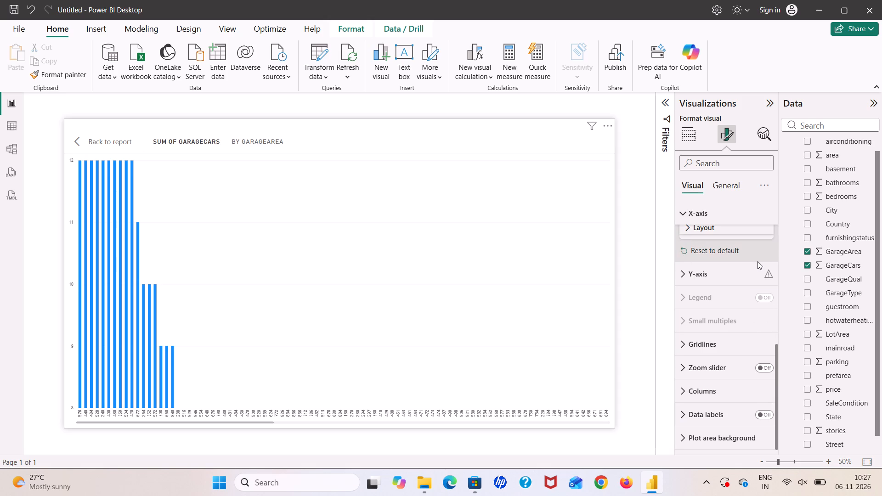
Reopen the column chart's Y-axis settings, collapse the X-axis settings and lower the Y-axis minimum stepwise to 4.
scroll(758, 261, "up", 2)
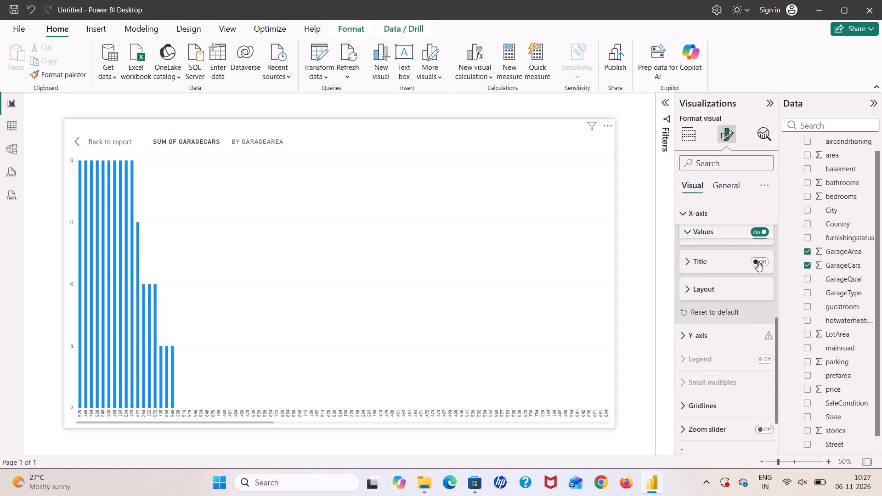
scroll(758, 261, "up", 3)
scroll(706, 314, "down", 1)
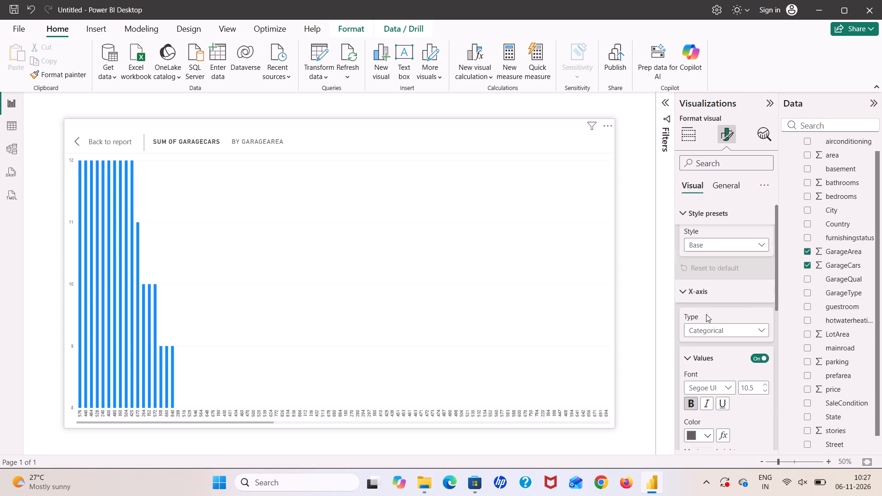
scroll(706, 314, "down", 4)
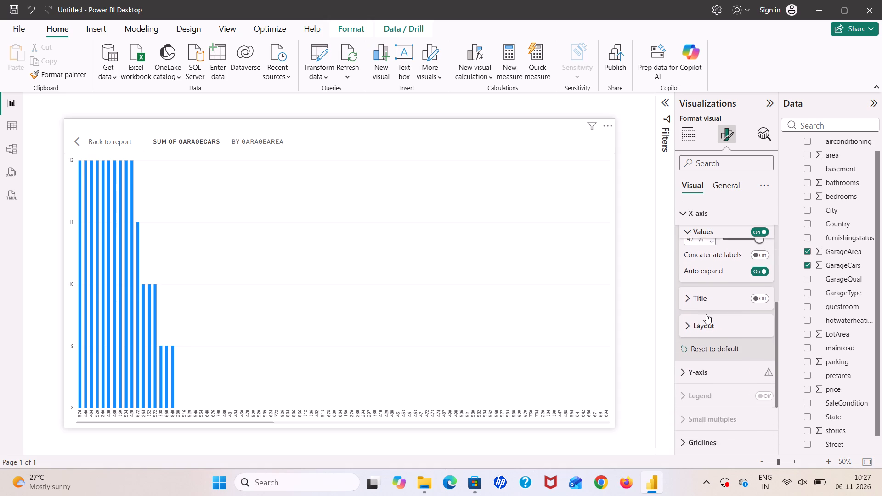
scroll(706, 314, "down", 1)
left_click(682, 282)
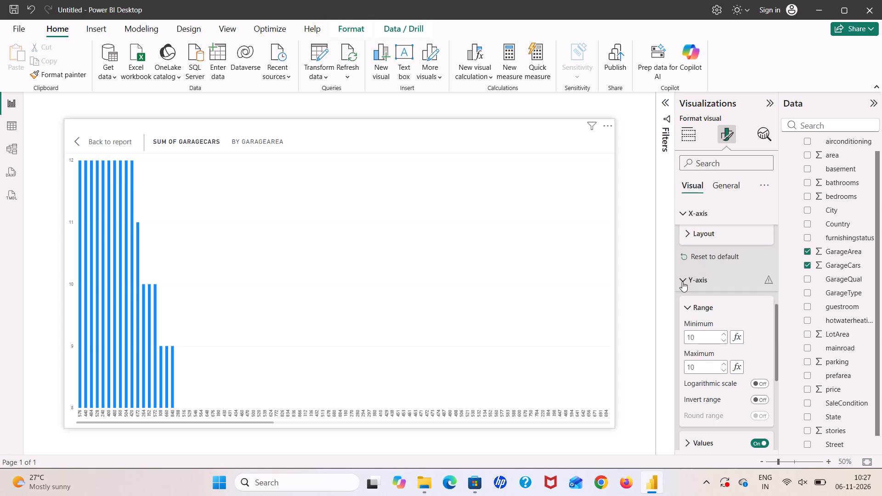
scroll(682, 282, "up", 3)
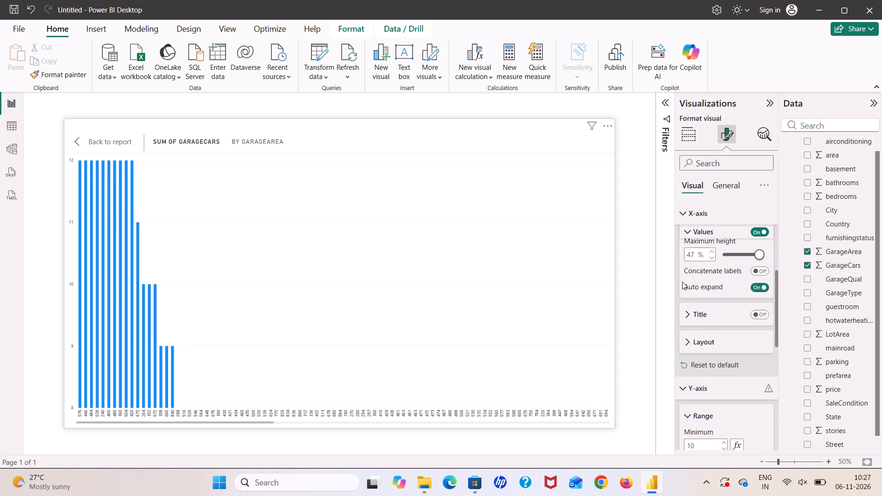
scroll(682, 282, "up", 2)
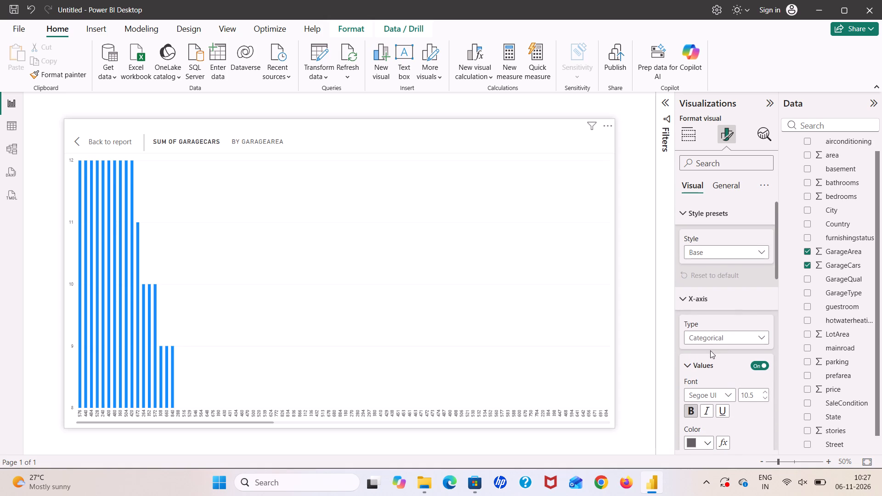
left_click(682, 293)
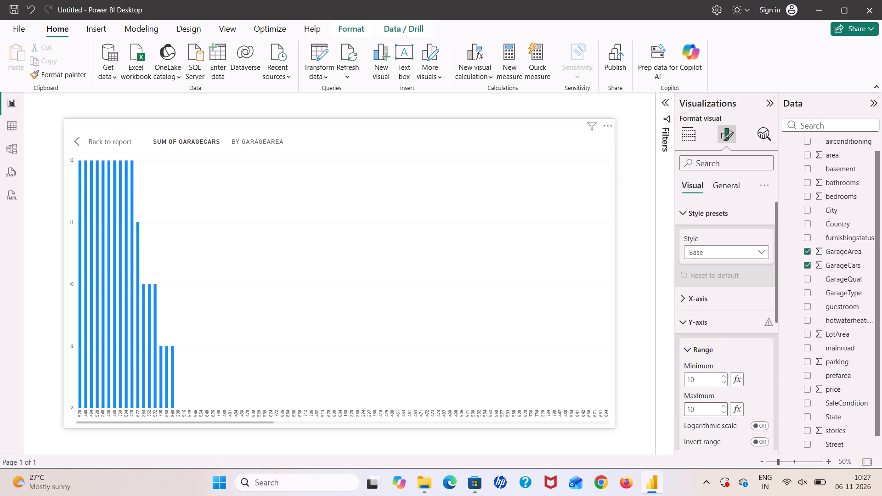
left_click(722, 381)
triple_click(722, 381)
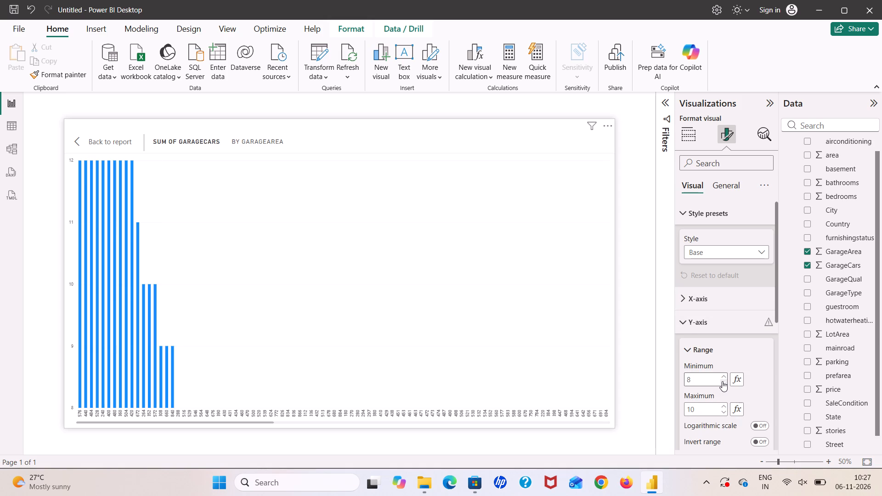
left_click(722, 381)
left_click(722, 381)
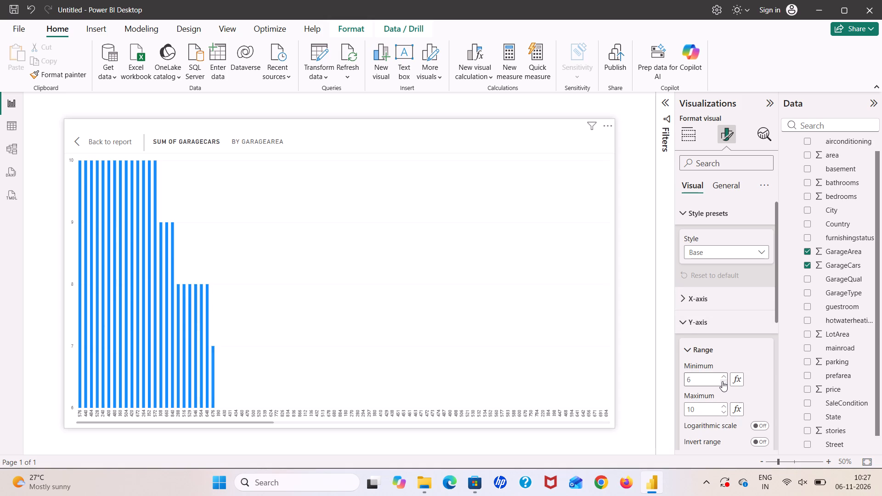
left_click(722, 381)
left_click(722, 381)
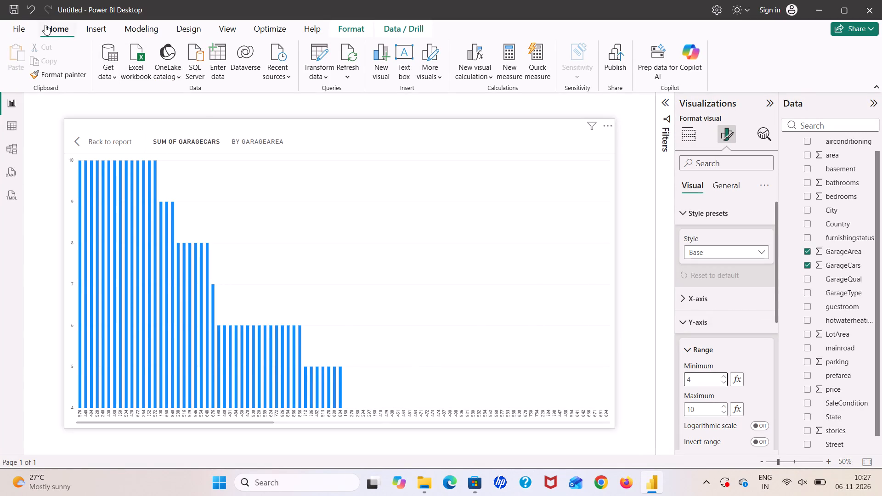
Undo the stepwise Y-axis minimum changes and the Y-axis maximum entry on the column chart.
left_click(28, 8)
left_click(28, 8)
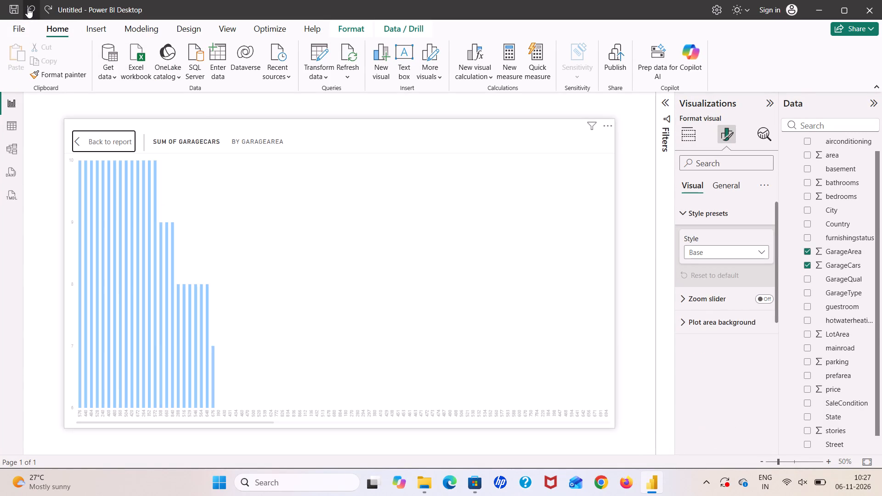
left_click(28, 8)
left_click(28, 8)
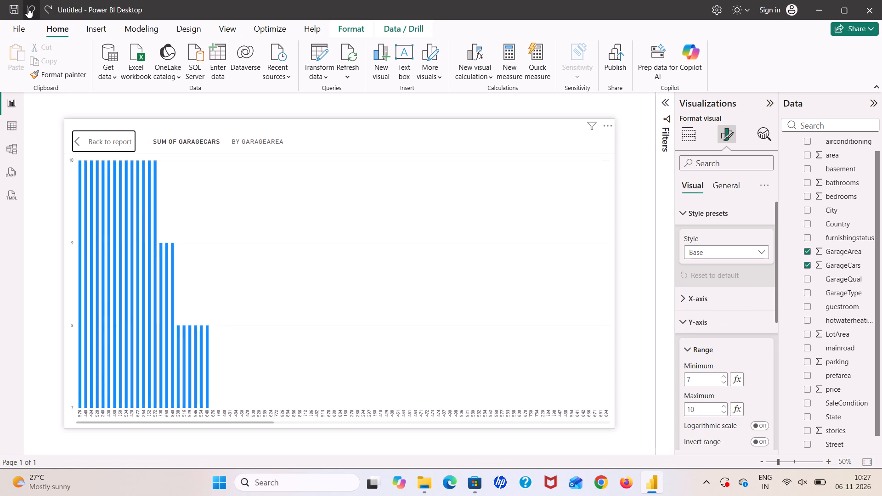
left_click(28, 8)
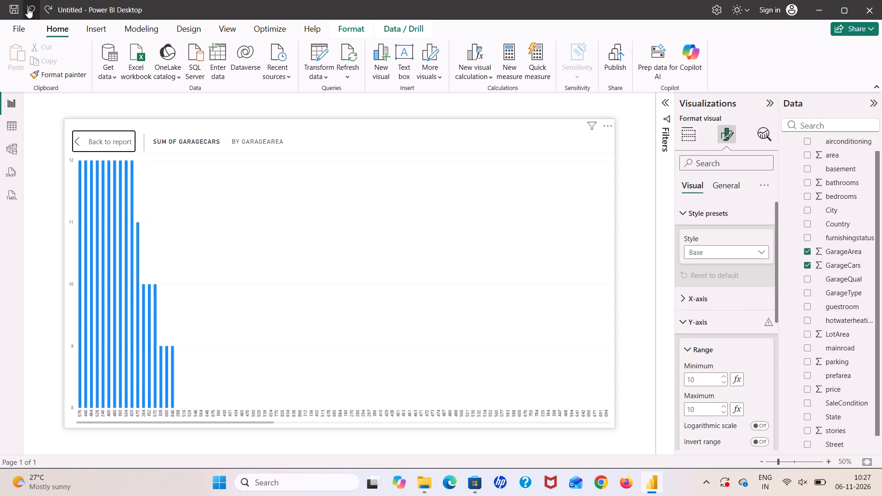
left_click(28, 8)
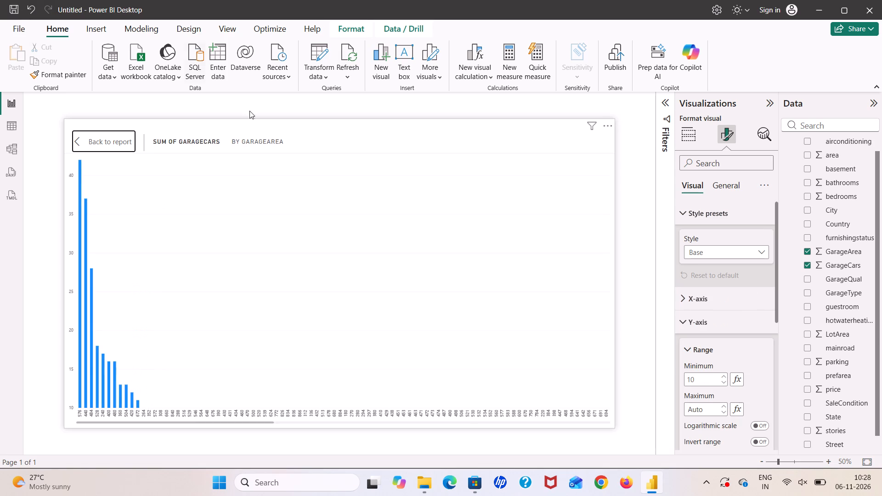
Leave the column chart's focus mode and return to the report page.
left_click(114, 132)
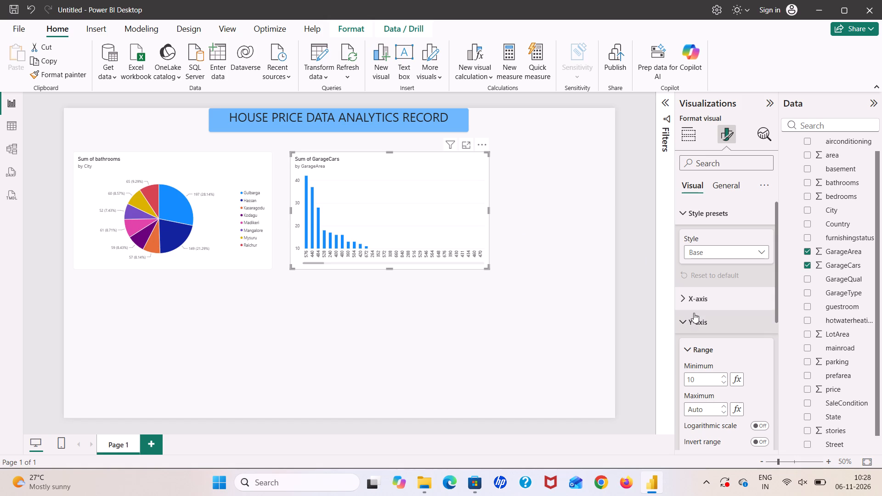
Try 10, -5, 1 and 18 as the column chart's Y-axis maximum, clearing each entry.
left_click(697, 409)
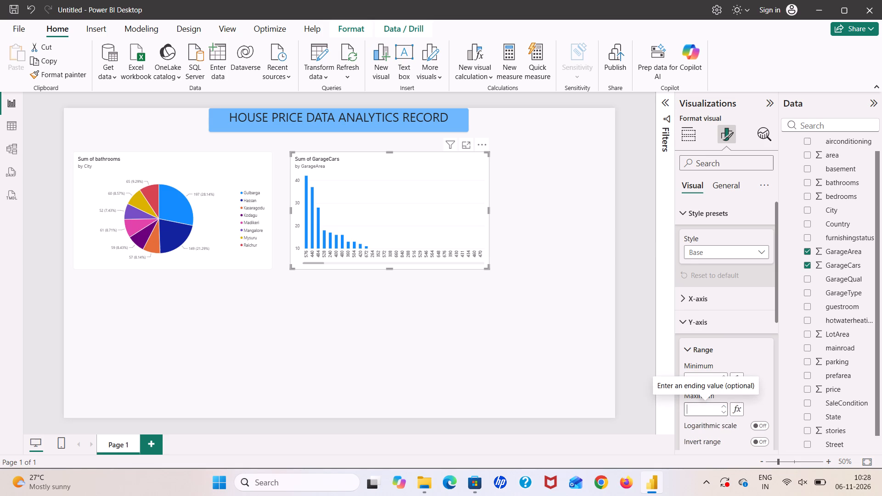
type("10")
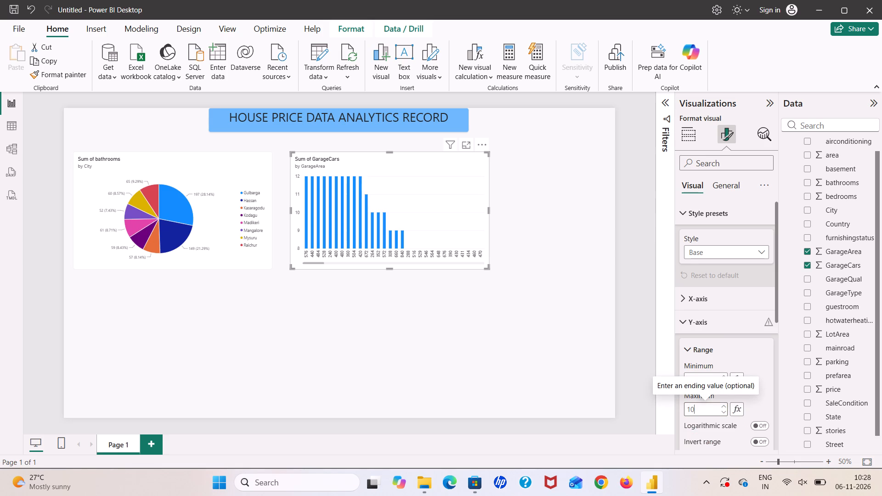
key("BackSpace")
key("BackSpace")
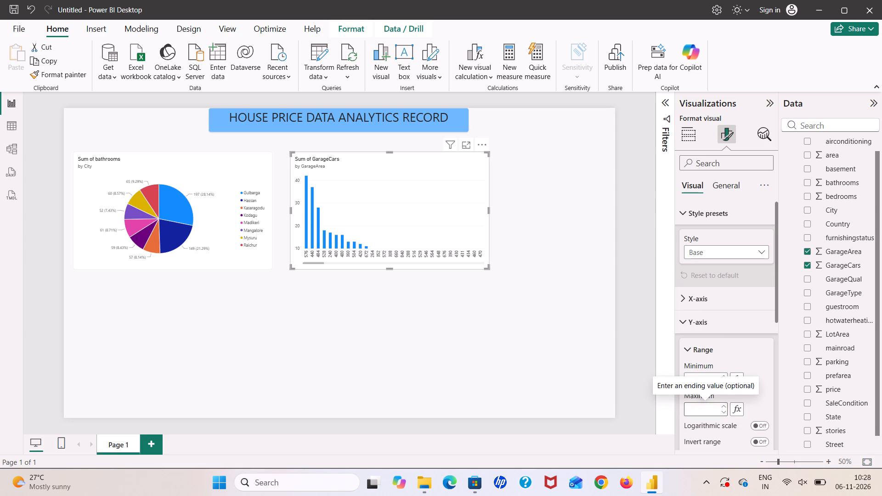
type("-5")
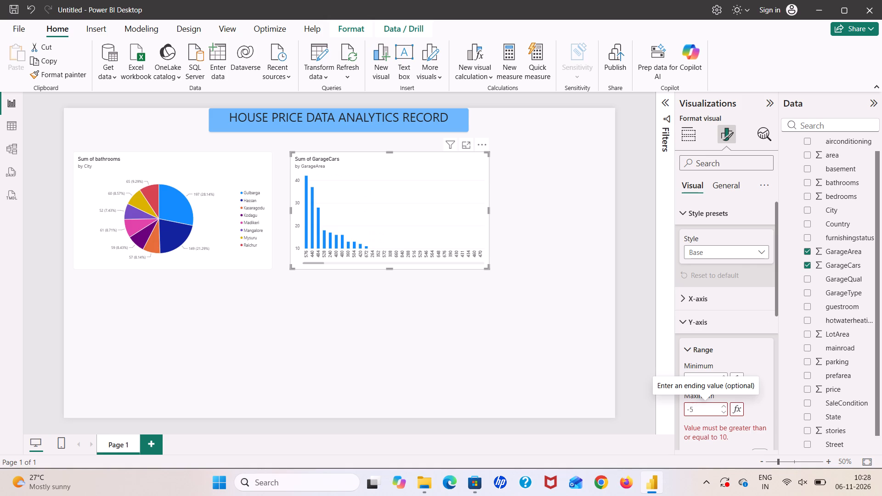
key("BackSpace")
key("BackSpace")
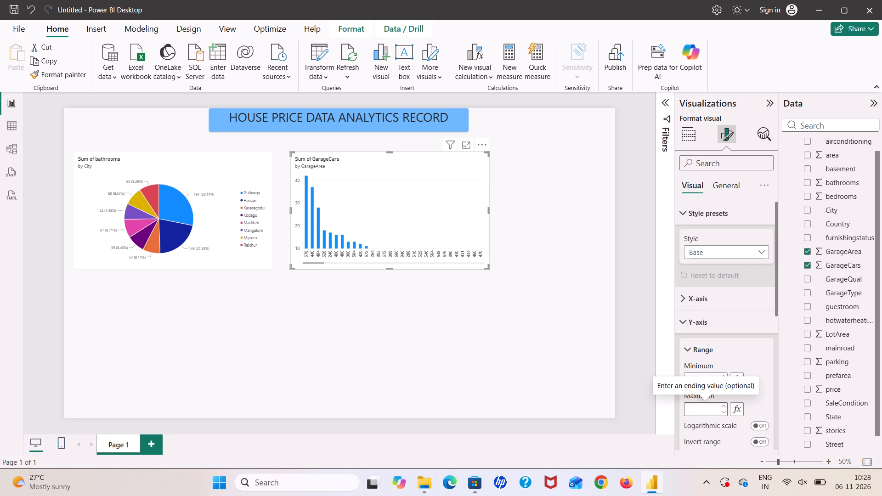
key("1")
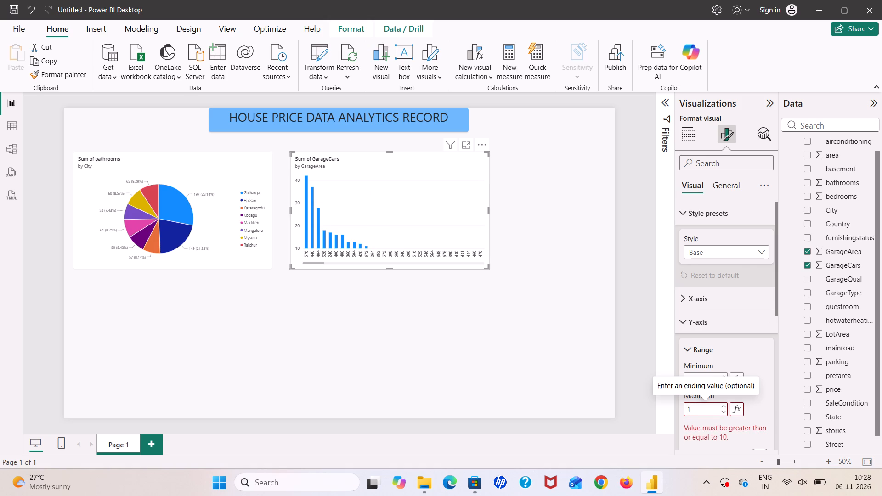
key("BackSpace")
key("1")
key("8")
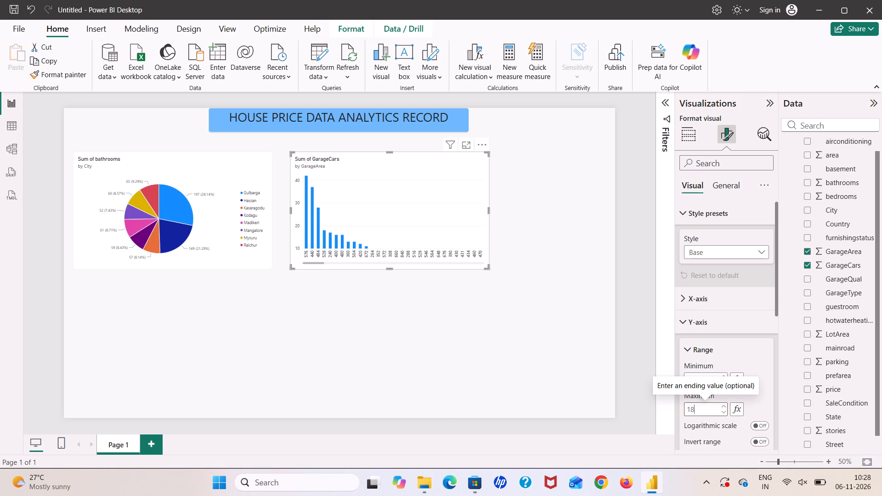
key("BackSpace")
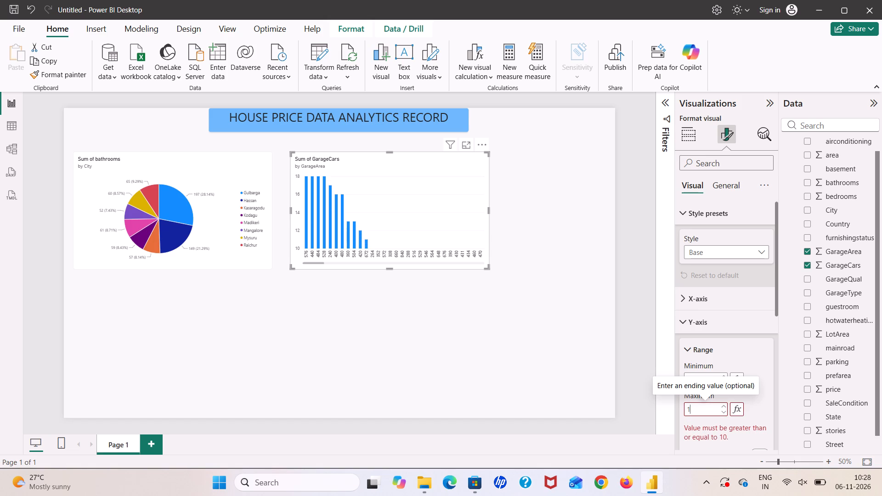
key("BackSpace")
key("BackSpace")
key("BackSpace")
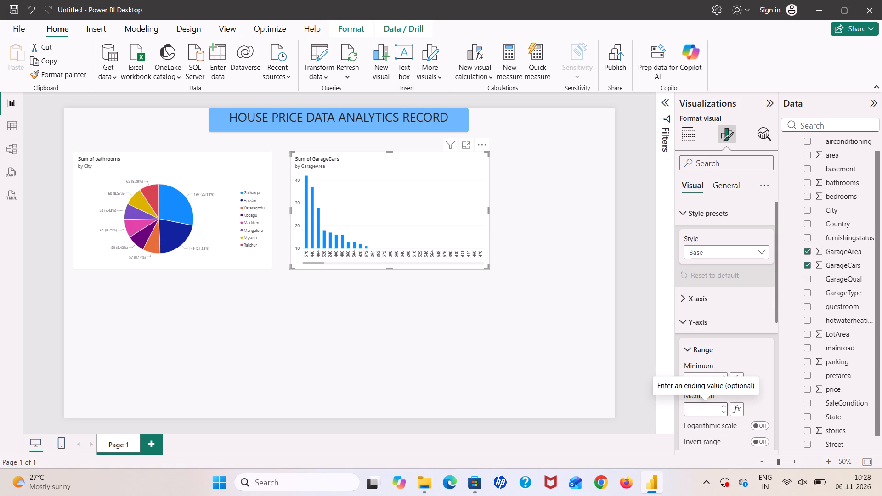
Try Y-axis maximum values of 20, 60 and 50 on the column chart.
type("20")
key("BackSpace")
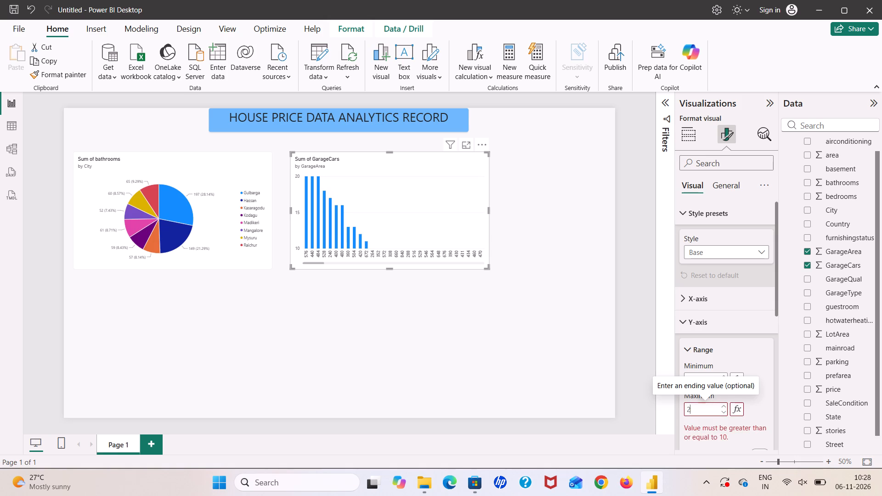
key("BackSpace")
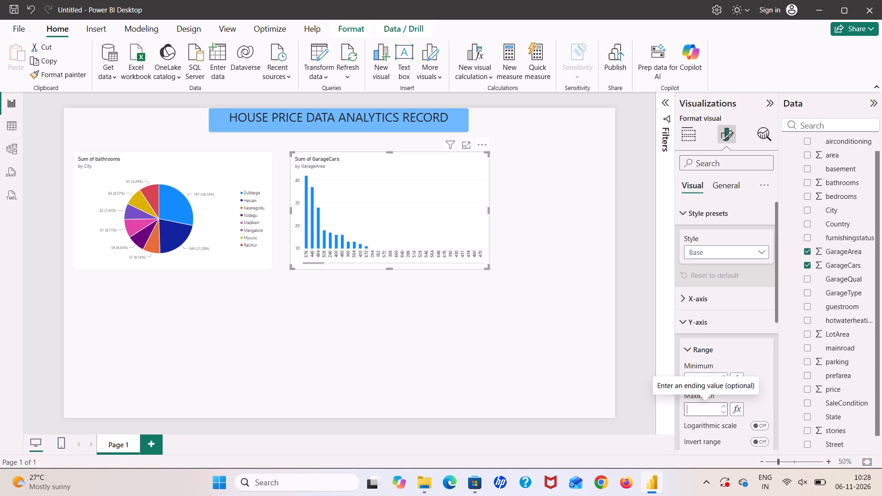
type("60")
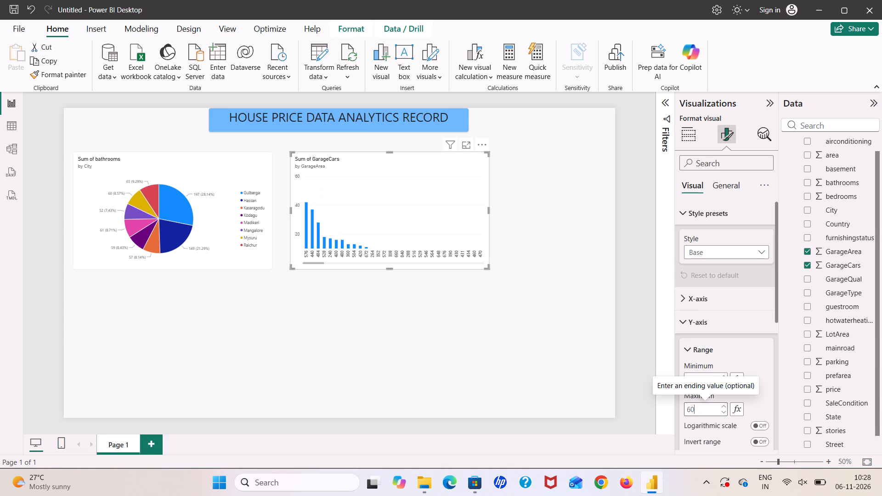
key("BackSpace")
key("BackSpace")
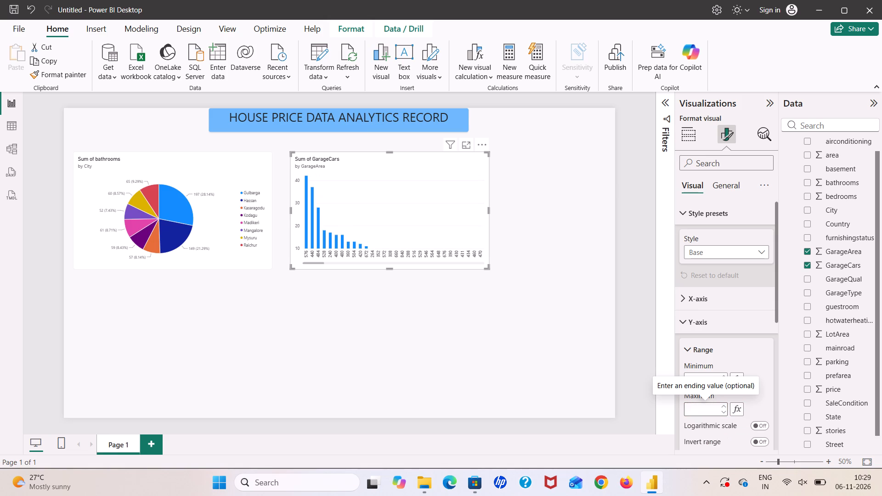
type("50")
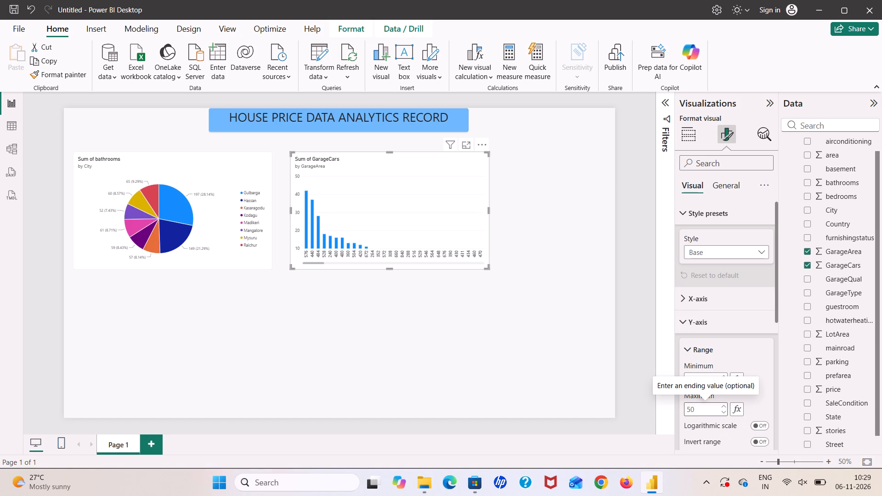
Set the column chart's Y-axis maximum to 40.
key("BackSpace")
key("BackSpace")
type("40")
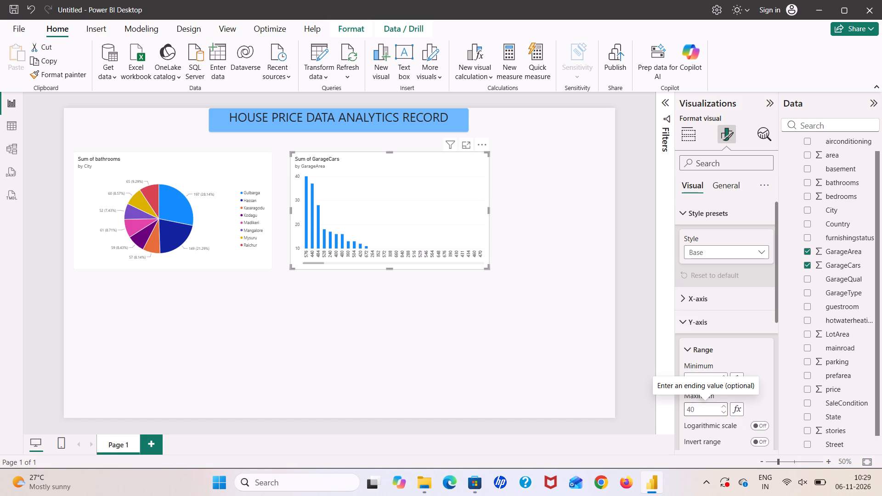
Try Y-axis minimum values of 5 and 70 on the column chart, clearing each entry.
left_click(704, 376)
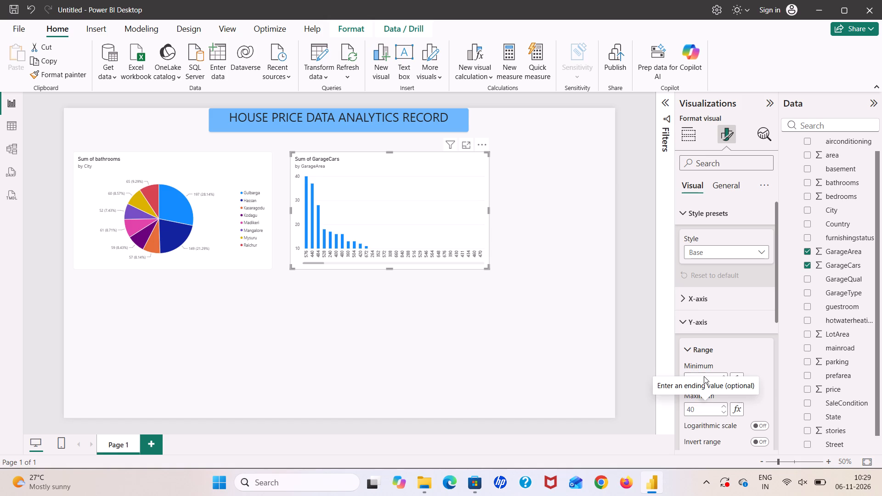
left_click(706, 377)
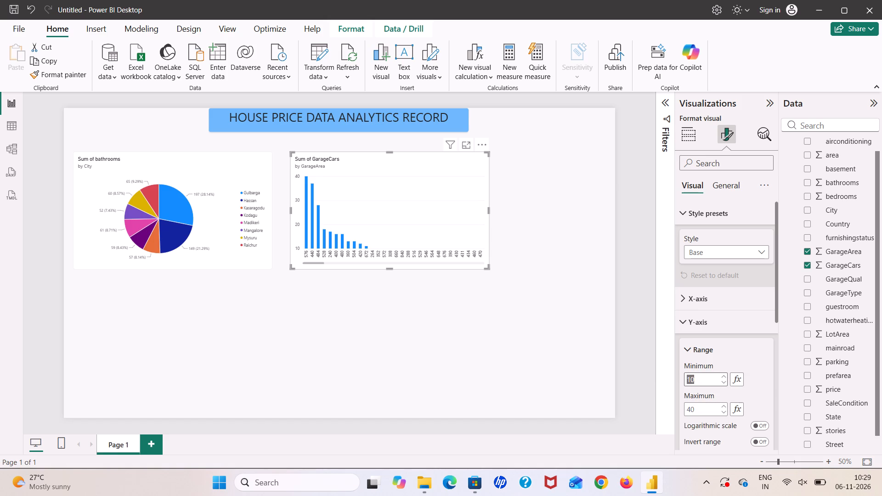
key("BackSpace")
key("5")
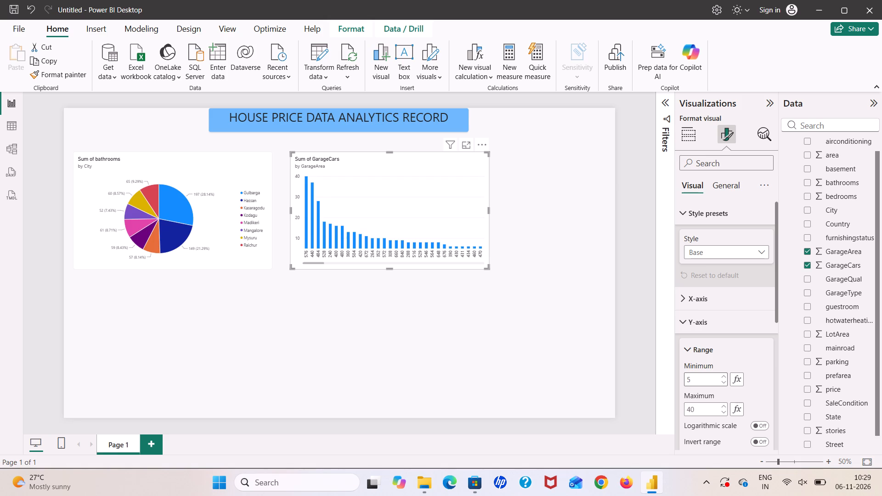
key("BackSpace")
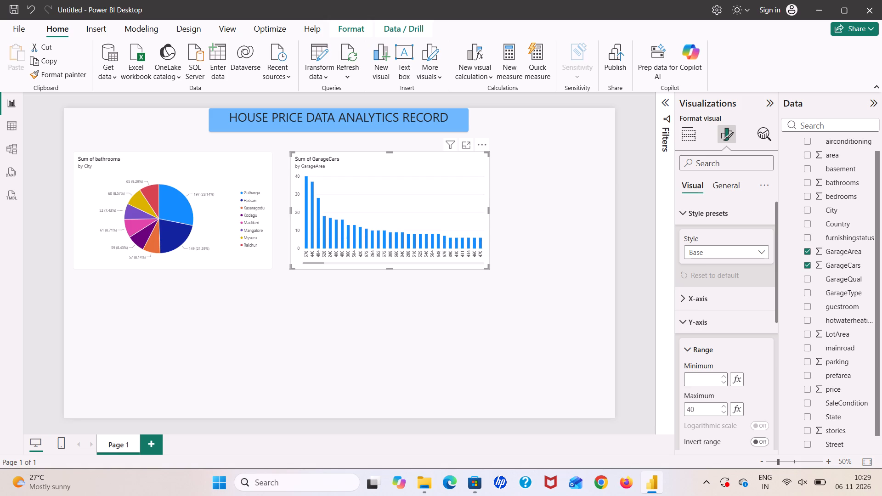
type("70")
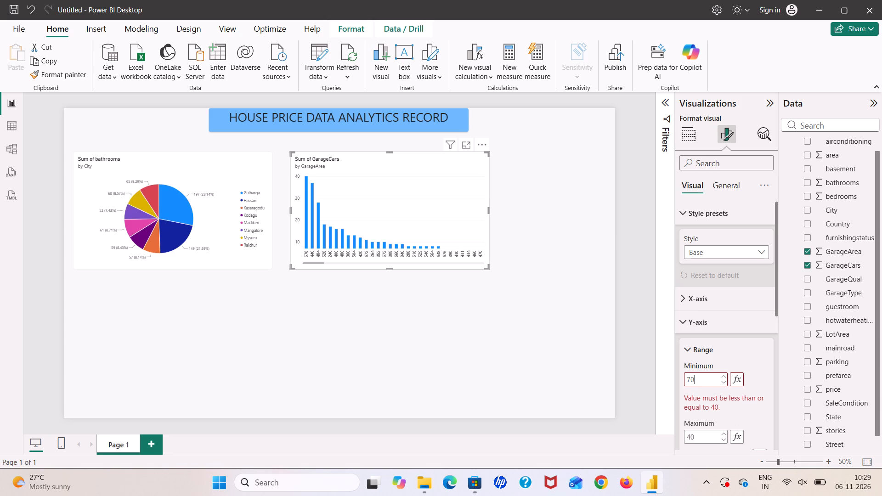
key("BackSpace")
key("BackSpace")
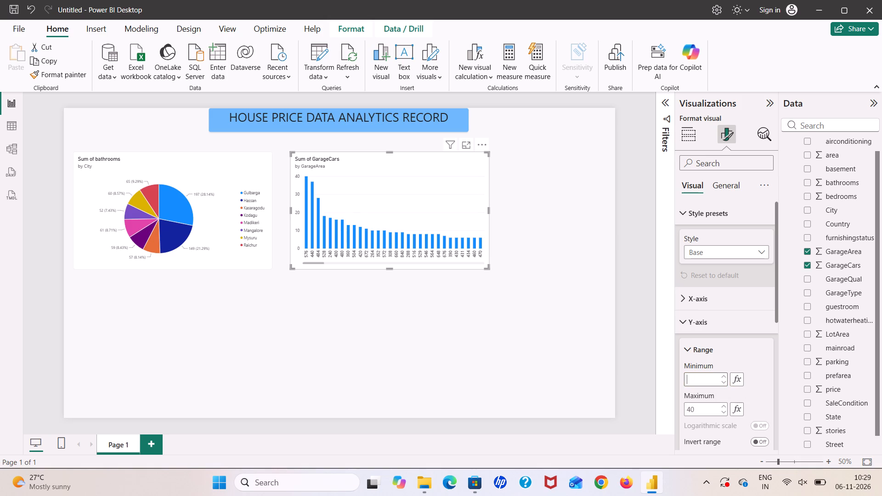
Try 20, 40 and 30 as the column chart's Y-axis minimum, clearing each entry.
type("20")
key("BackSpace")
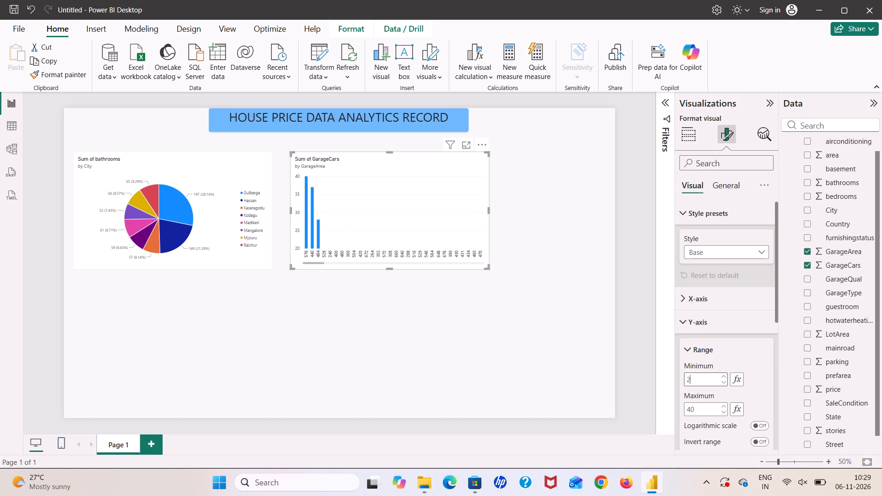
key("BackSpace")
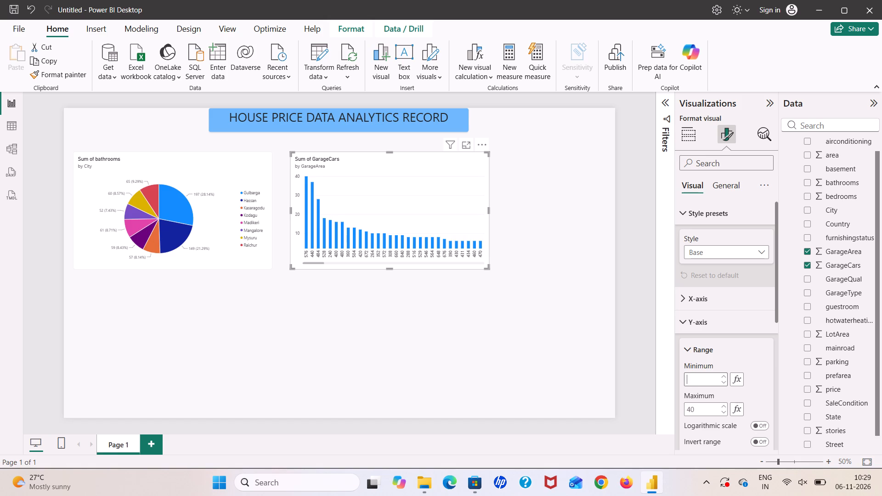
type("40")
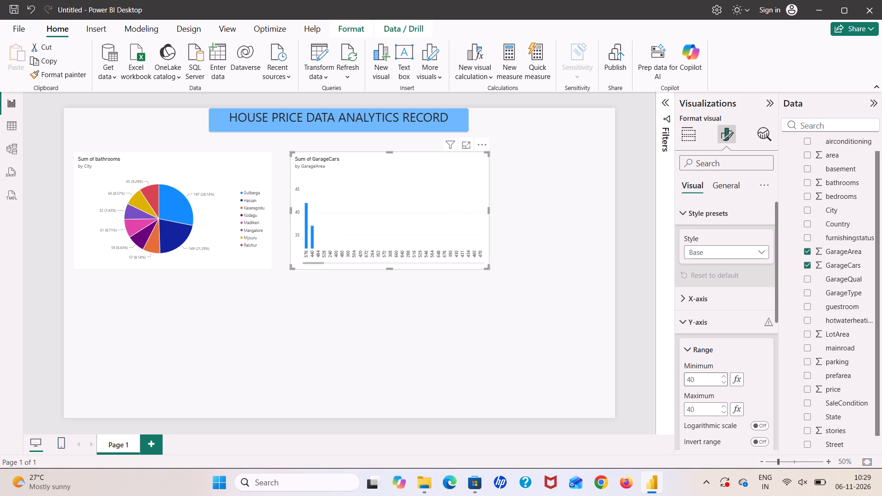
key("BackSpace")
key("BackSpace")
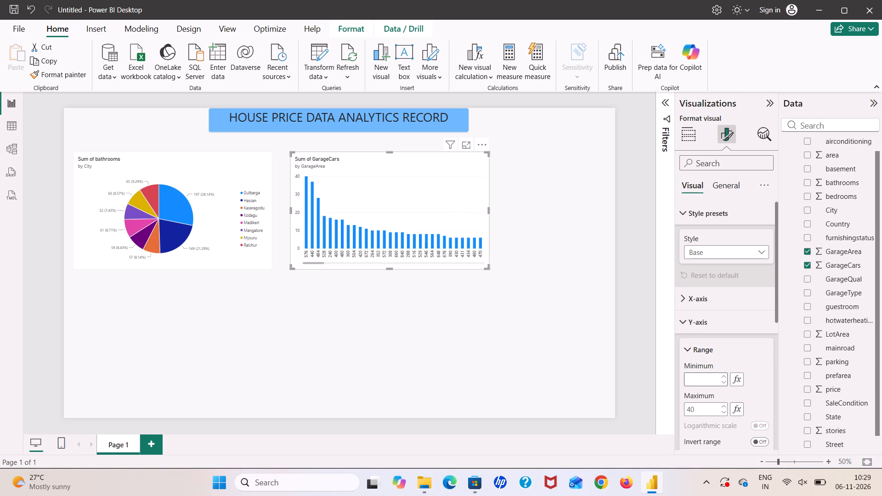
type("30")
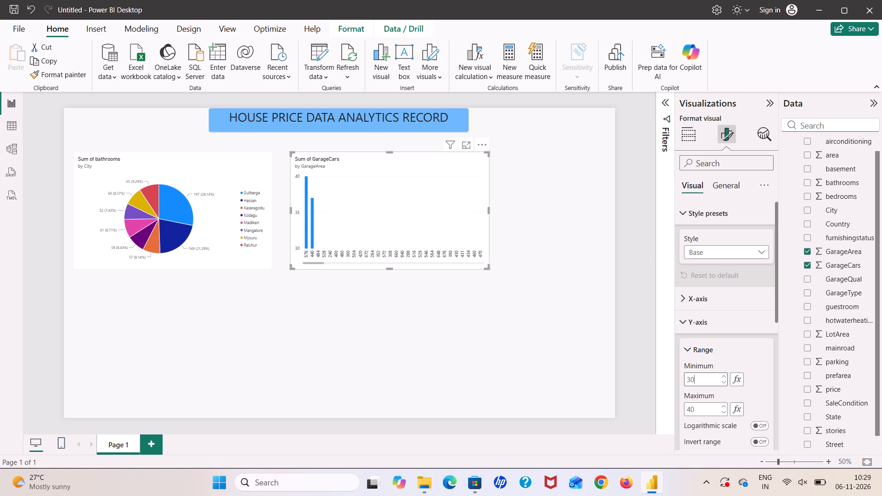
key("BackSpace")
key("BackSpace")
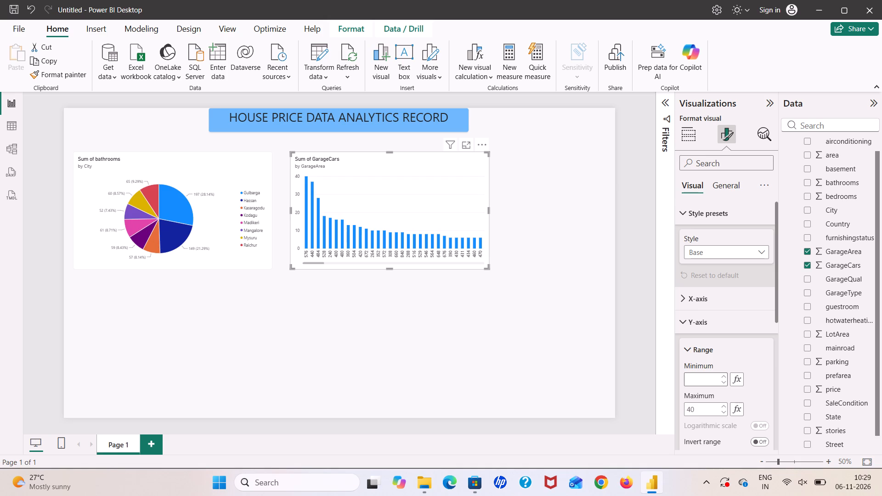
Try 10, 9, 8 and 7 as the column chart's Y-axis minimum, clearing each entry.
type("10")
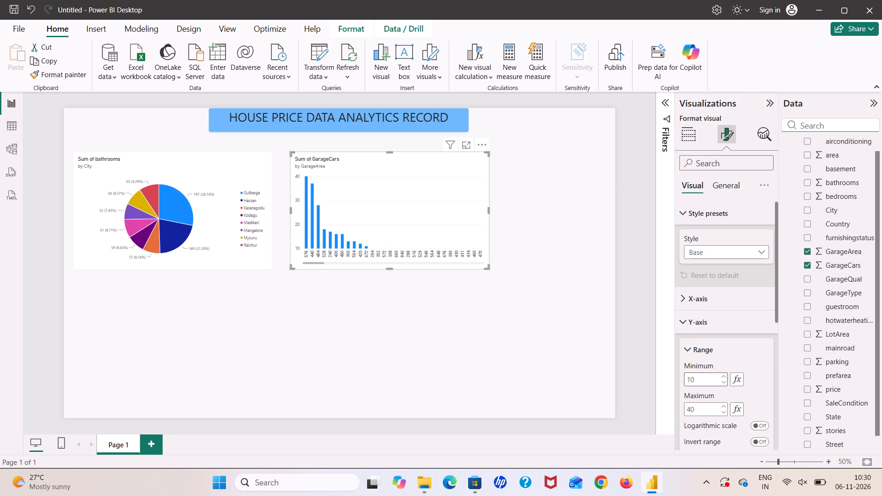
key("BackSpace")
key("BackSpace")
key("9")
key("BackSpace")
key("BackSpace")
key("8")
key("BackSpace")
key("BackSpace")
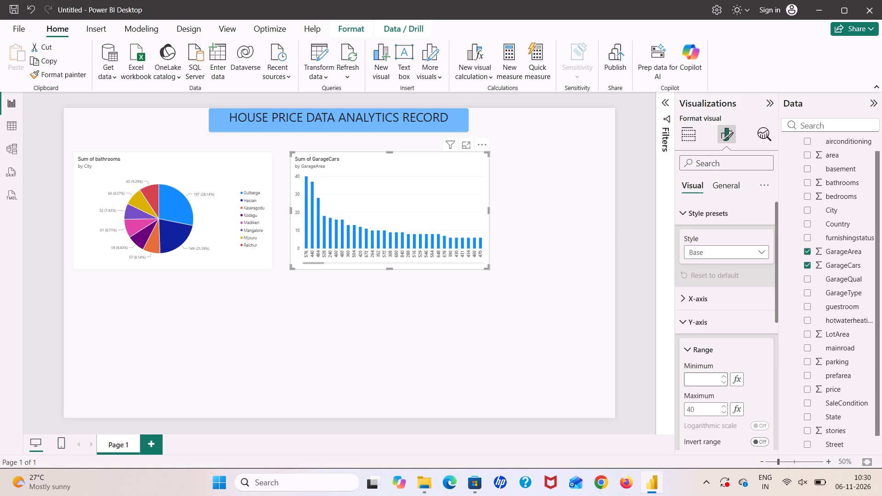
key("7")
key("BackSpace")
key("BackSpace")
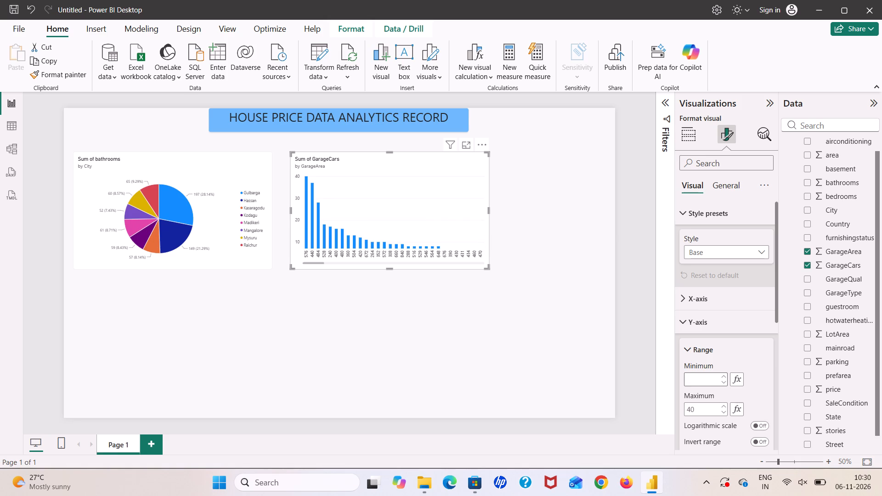
Set the column chart's Y-axis minimum to 8 and deselect the chart.
key("8")
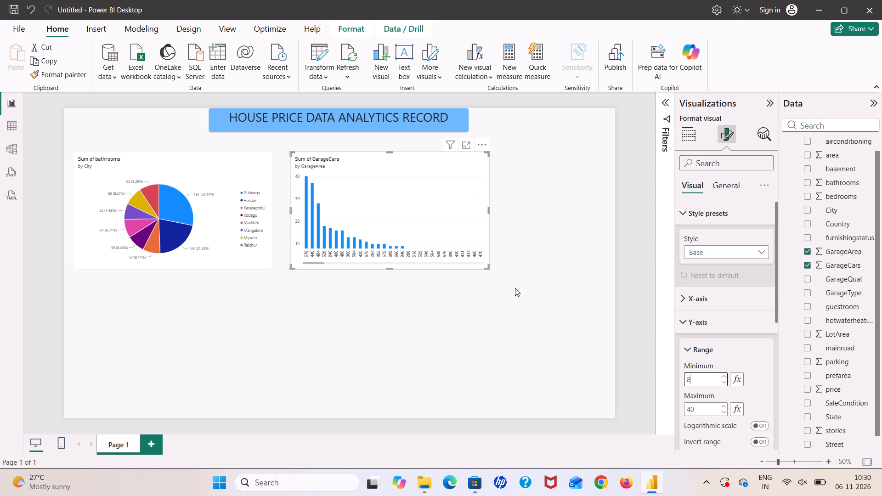
left_click(563, 268)
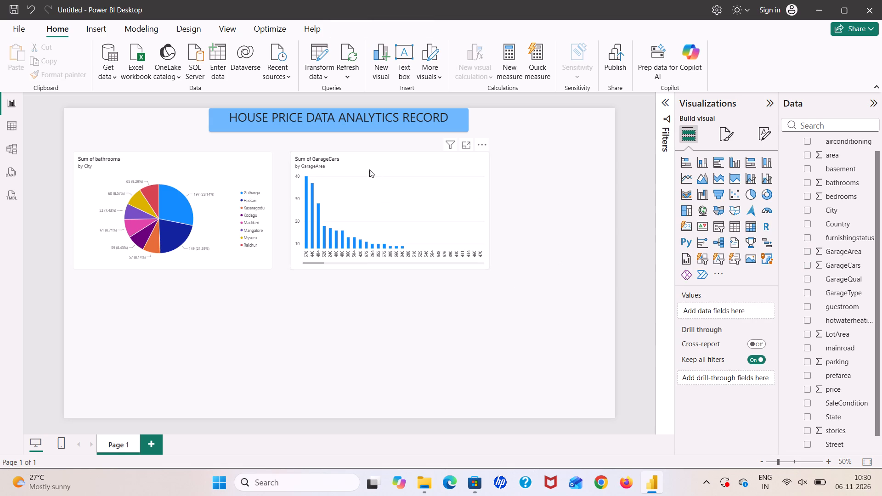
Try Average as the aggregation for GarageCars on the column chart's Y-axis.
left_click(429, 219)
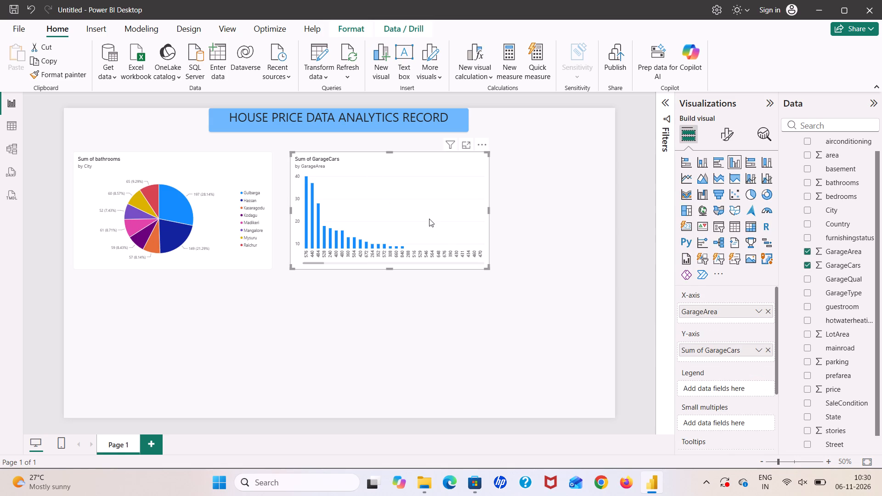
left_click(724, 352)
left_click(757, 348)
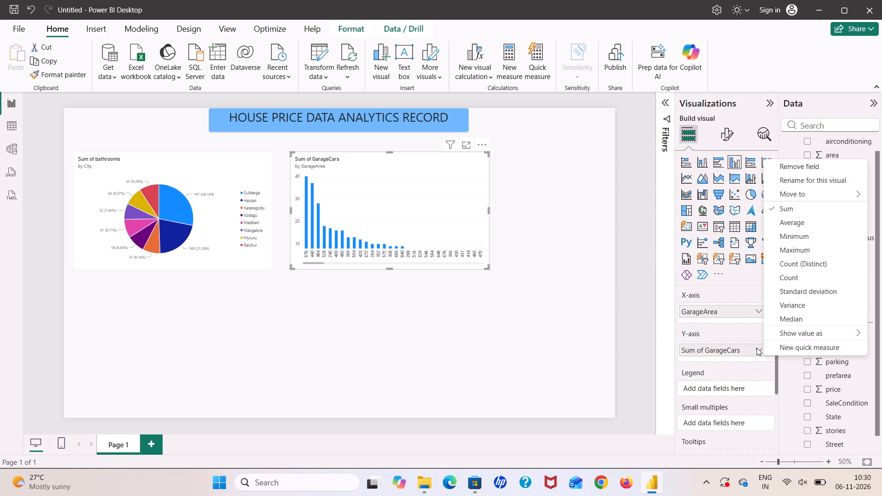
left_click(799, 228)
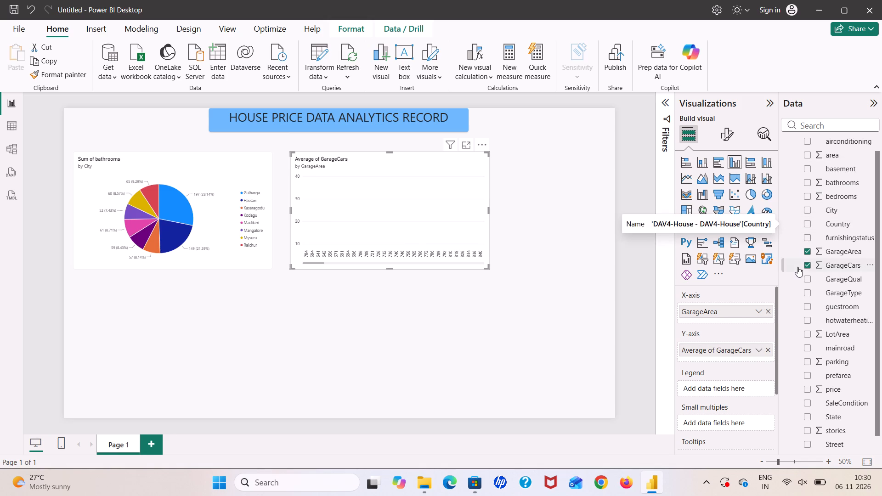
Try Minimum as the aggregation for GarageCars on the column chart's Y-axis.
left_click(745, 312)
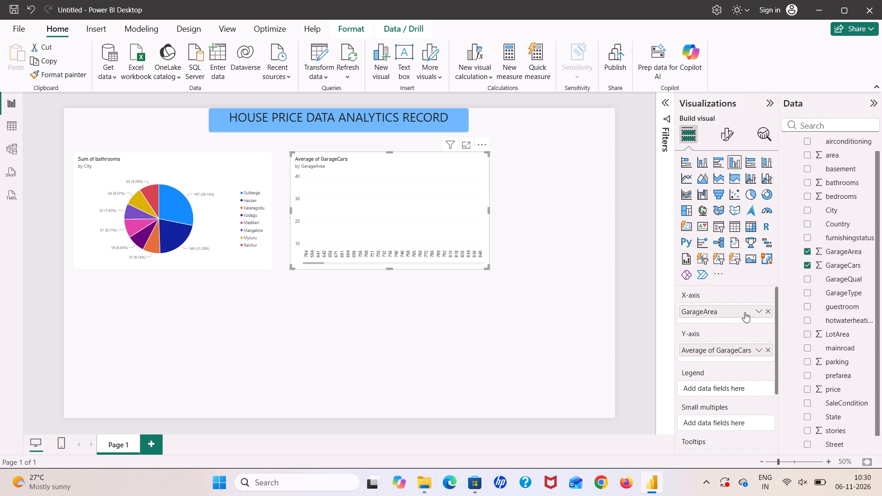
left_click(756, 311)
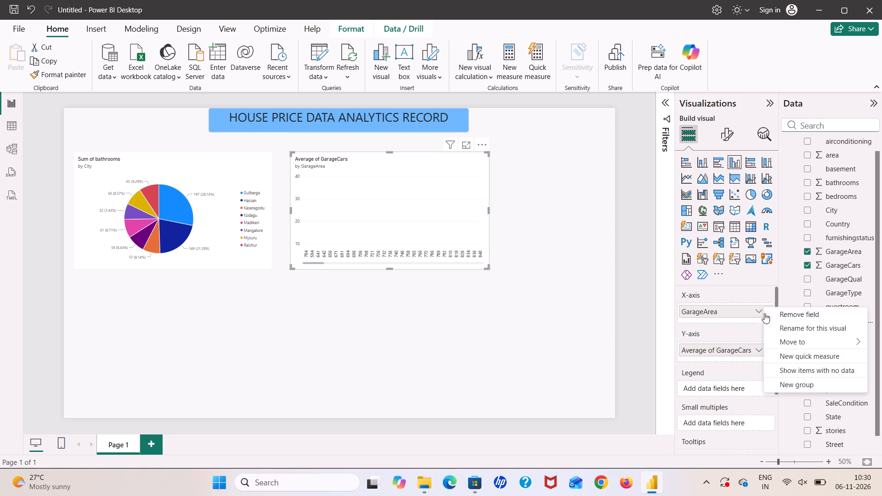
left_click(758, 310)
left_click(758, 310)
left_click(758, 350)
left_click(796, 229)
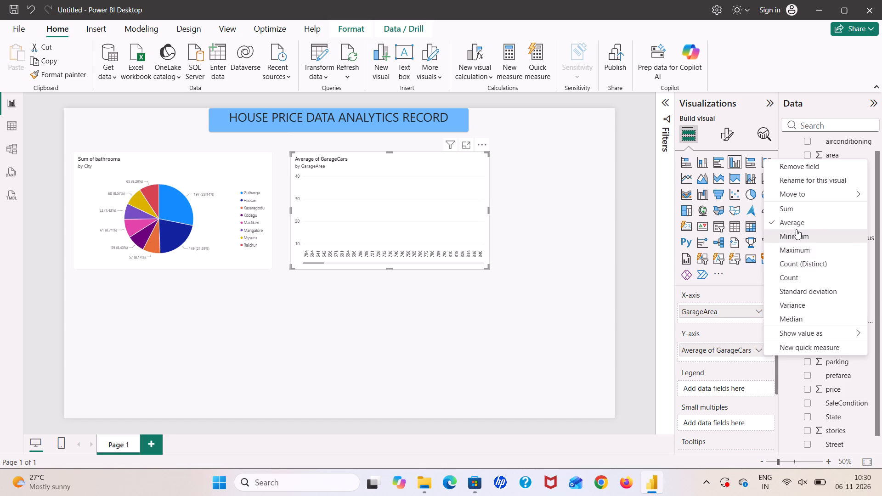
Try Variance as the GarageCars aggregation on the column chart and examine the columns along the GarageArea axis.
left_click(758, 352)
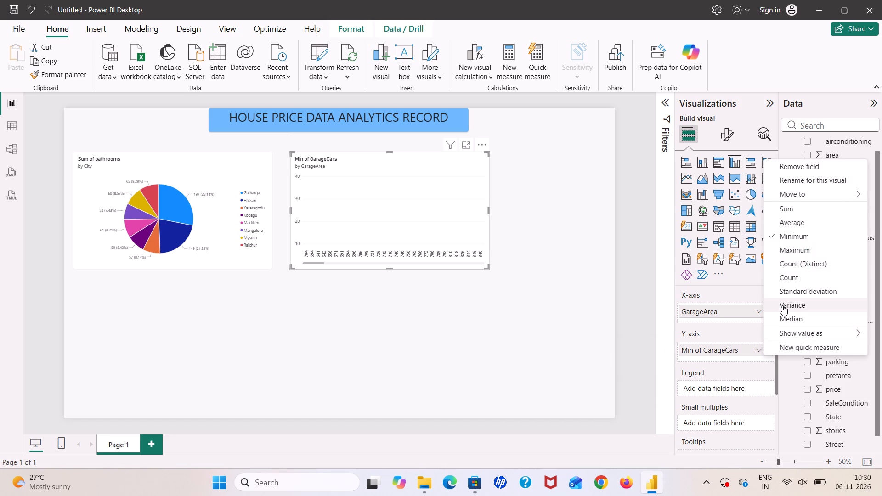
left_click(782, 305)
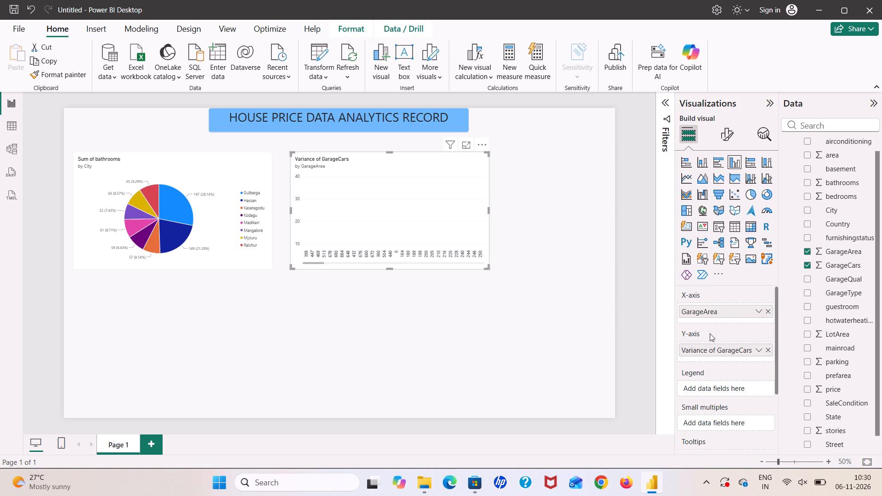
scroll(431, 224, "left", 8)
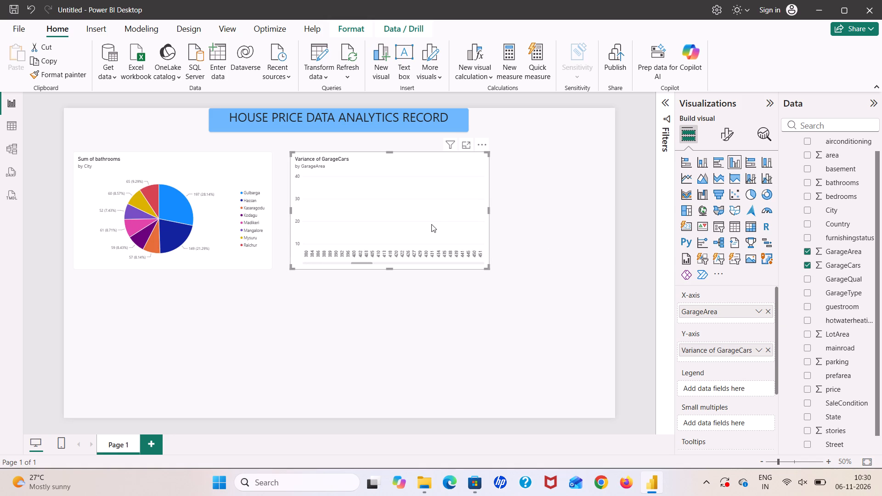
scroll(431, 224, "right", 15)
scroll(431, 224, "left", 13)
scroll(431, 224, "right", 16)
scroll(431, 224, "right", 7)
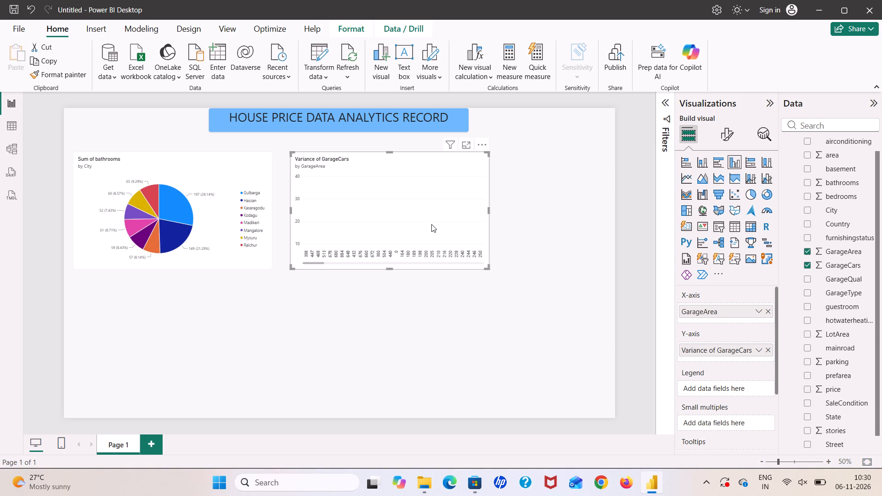
Set the aggregation of GarageCars on the column chart's Y-axis to Count.
left_click(759, 350)
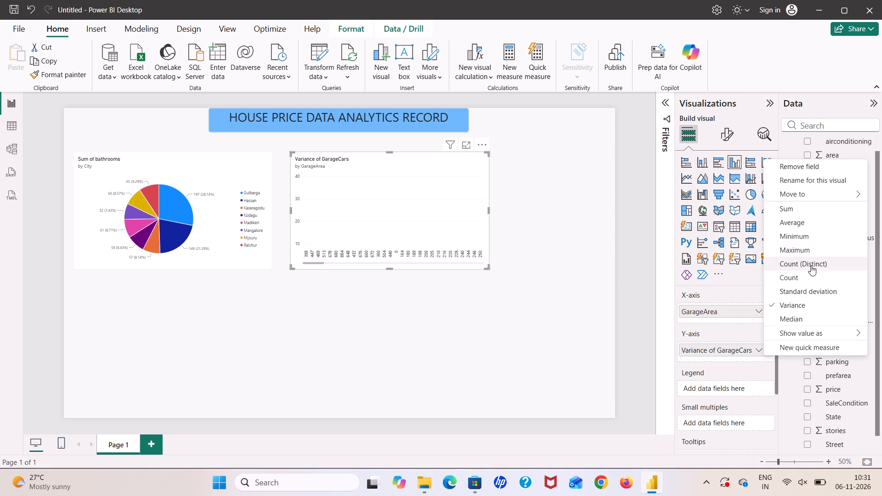
left_click(812, 278)
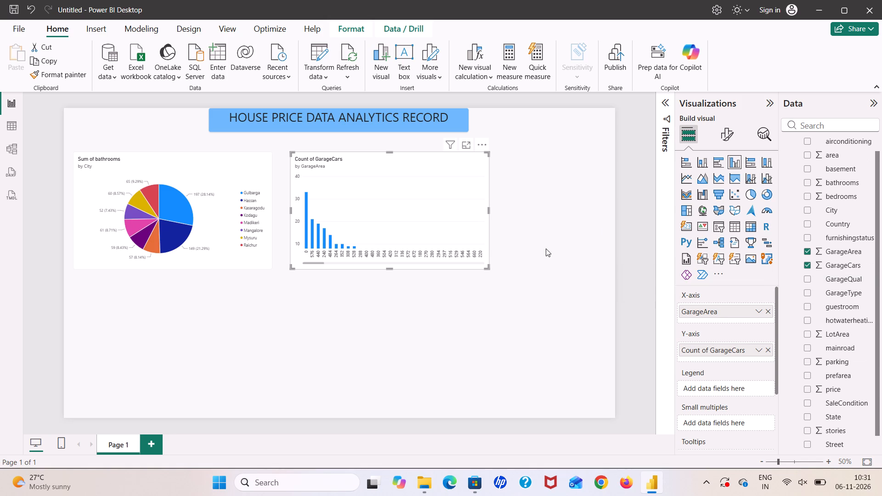
left_click_drag(701, 294, 726, 294)
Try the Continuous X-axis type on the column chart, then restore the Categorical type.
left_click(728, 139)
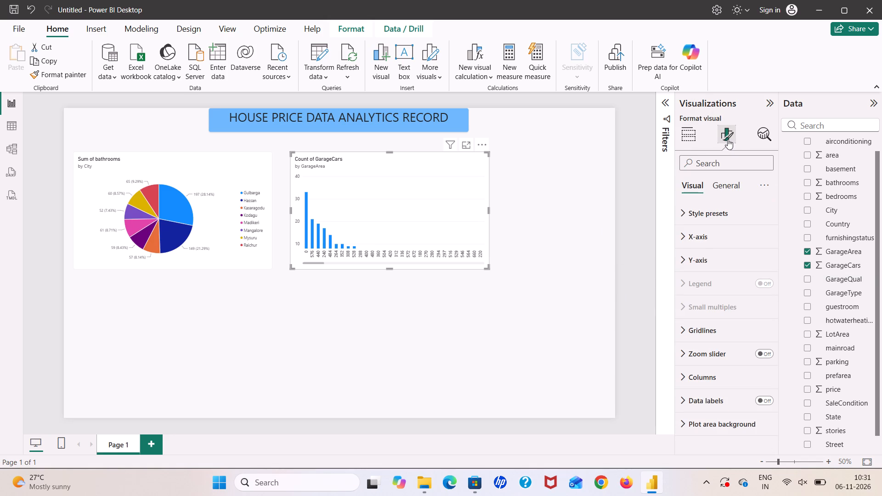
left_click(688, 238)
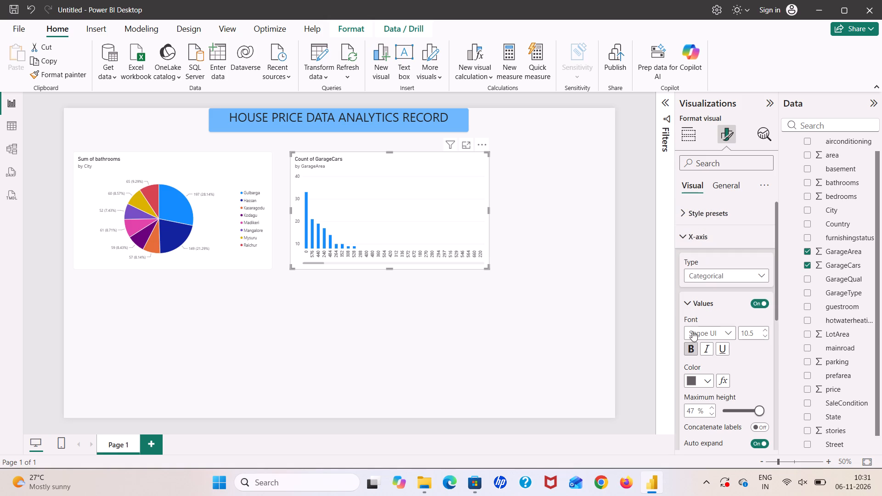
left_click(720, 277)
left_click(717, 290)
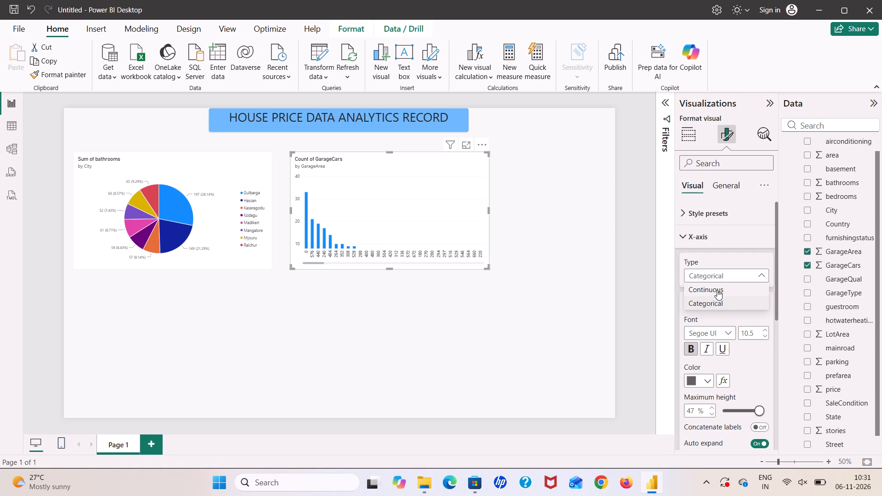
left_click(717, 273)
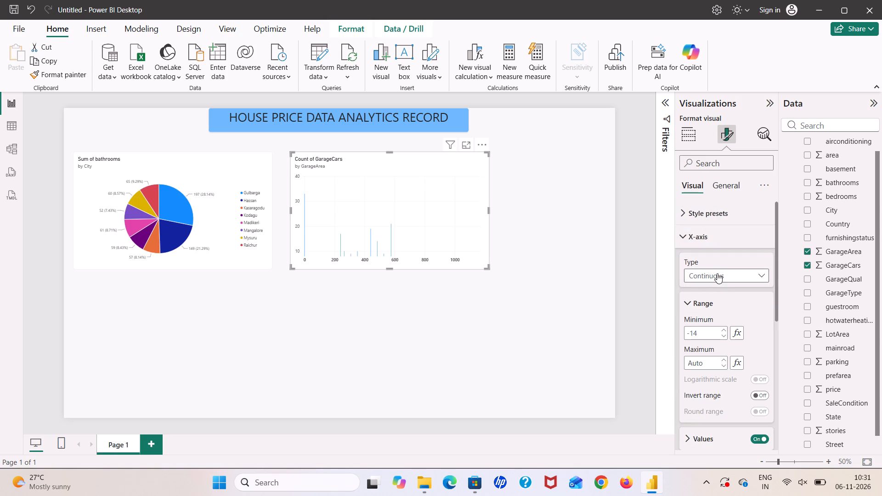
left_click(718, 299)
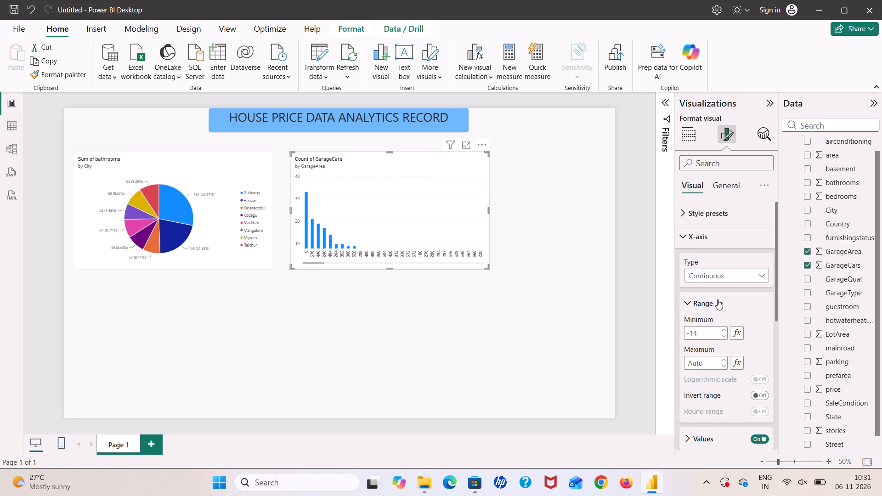
Set the font size of the column chart's X-axis values to 13.
scroll(718, 299, "down", 1)
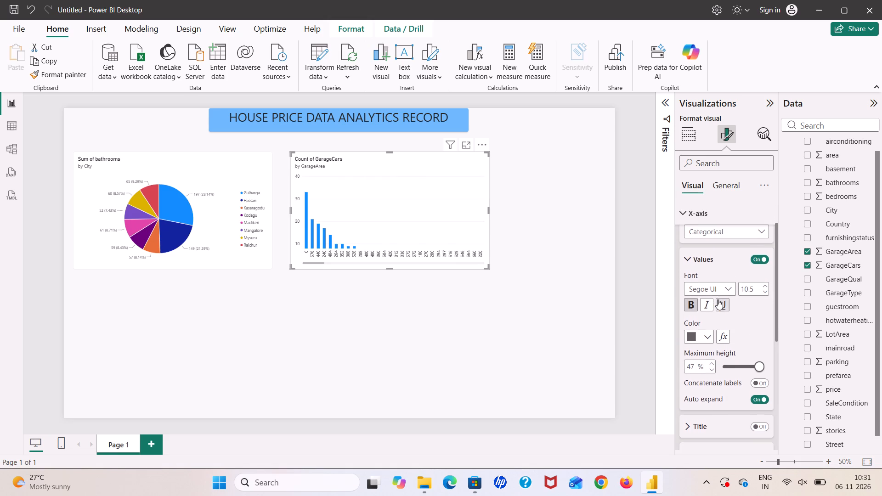
scroll(718, 299, "down", 1)
left_click(763, 287)
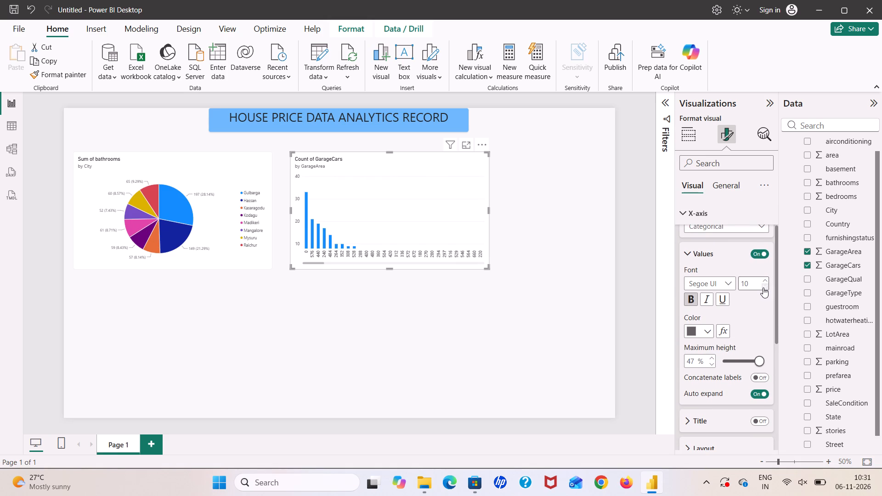
left_click(763, 280)
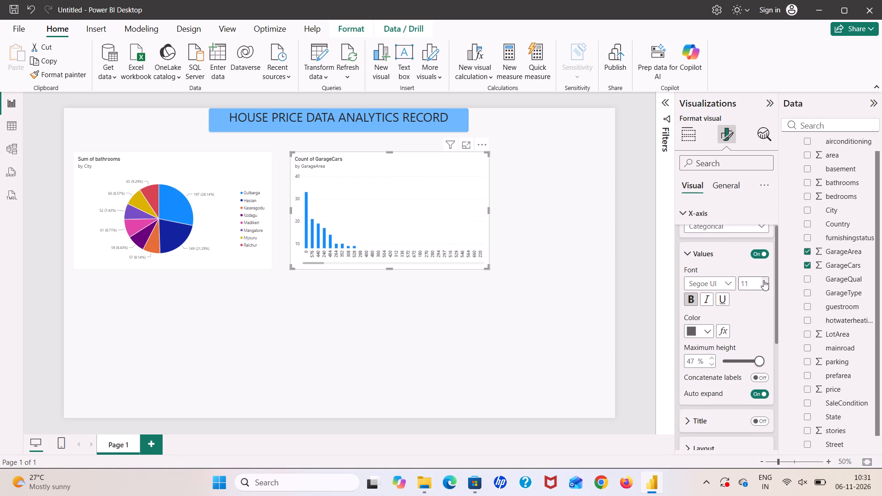
left_click(763, 280)
left_click(763, 280)
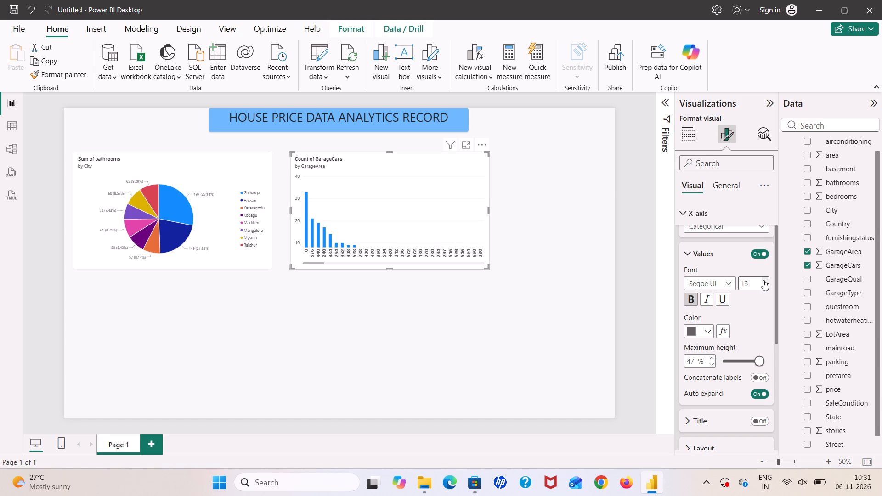
left_click(763, 280)
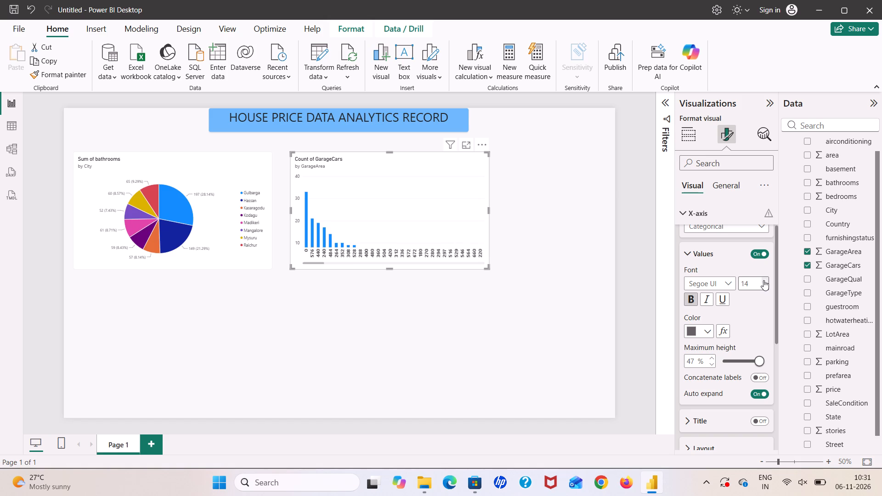
left_click(763, 280)
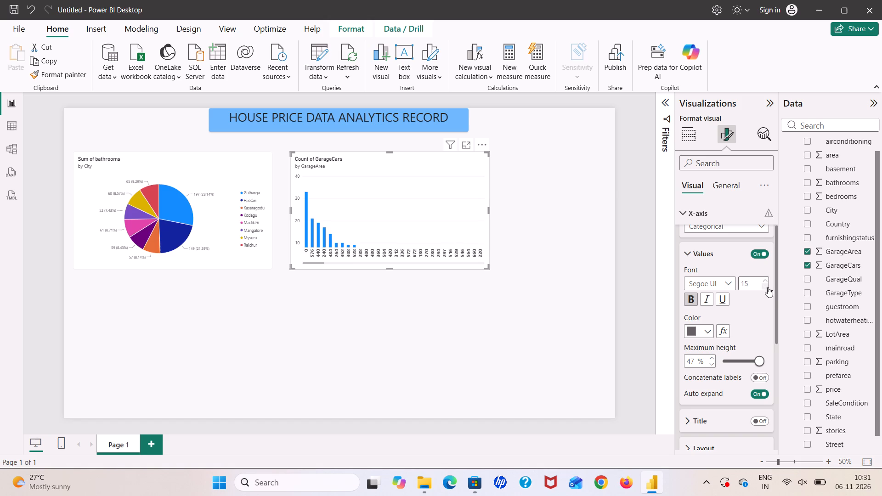
left_click(763, 287)
left_click(763, 287)
Try a 34% maximum height for the column chart's X-axis values, then set it to 46%.
left_click(745, 358)
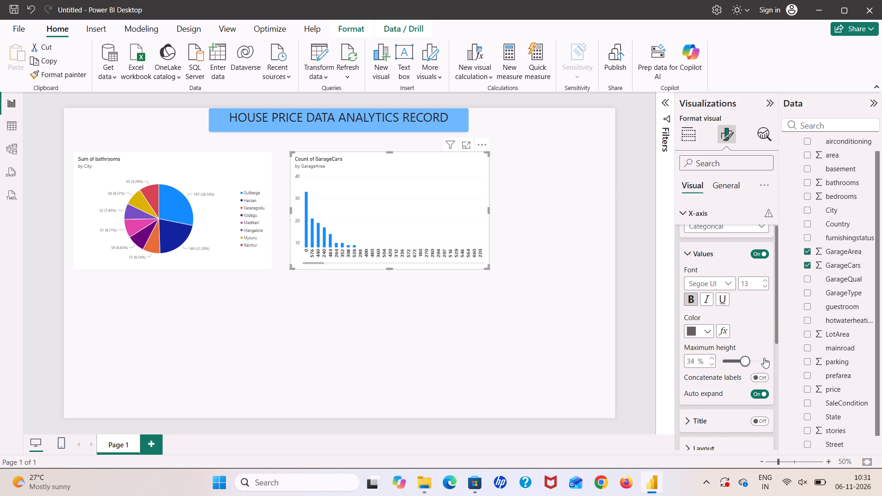
left_click(758, 361)
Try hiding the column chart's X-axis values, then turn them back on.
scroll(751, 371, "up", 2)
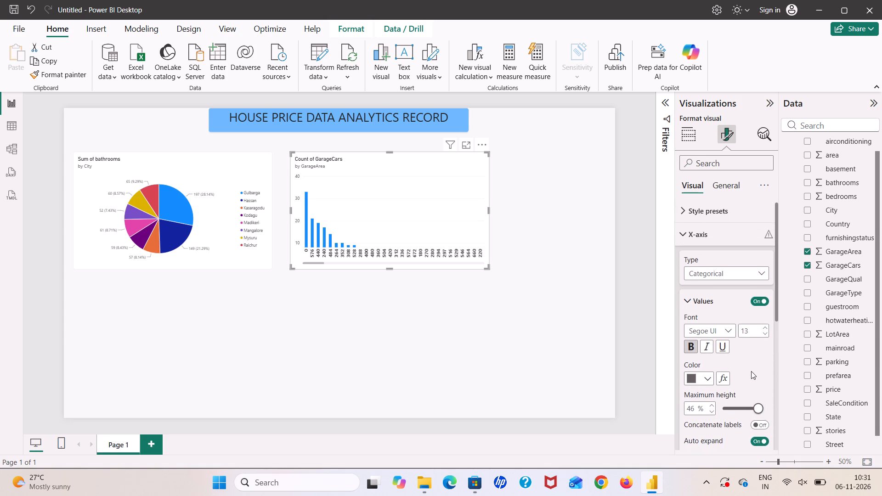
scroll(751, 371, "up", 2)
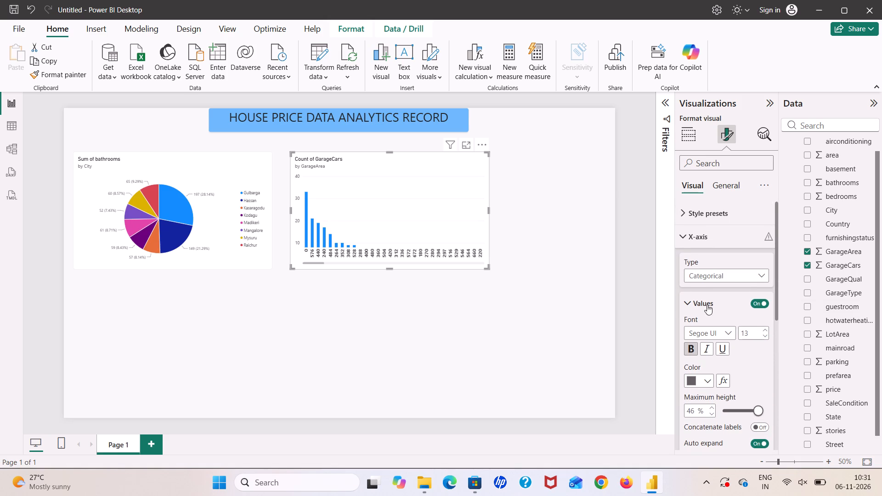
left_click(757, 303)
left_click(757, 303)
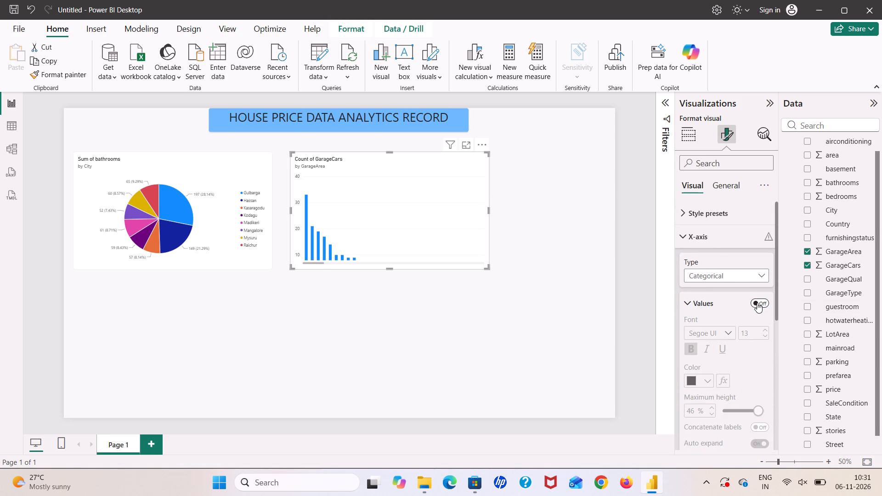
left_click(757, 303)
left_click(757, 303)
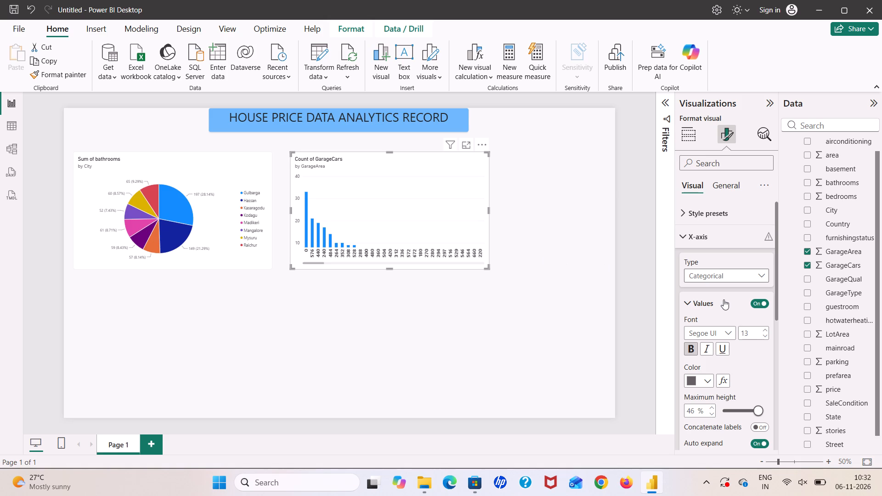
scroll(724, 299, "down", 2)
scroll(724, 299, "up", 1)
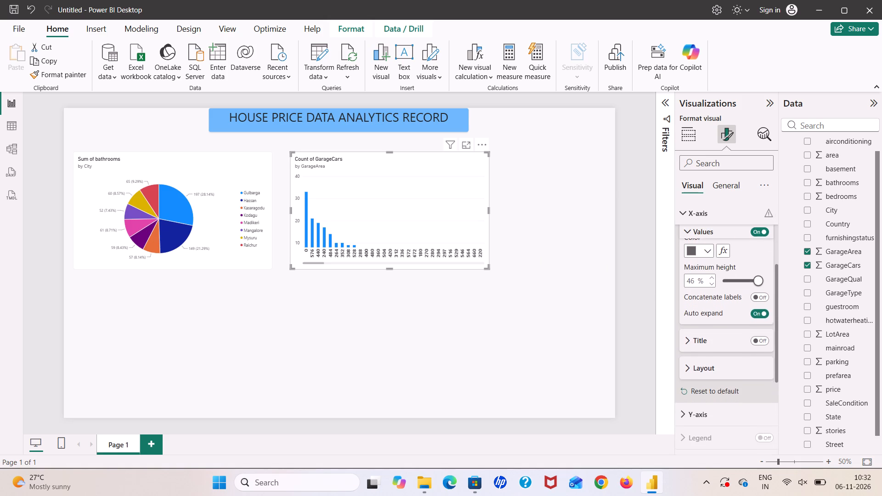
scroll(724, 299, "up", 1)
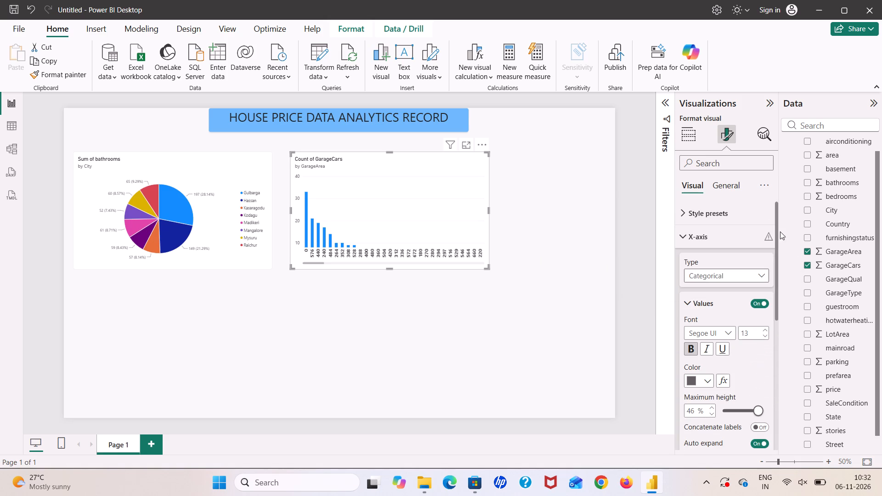
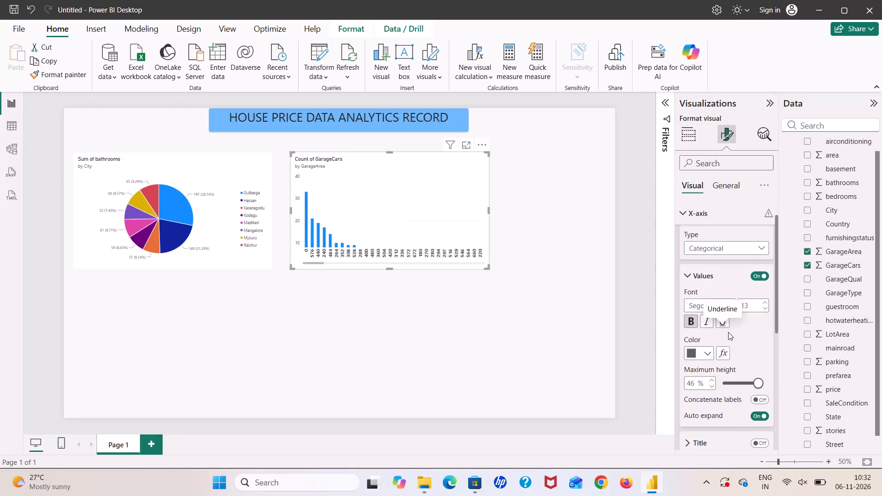
Try blue, black and dark grey for the column chart's X-axis values, then set their color to Black, 10% lighter.
left_click(703, 334)
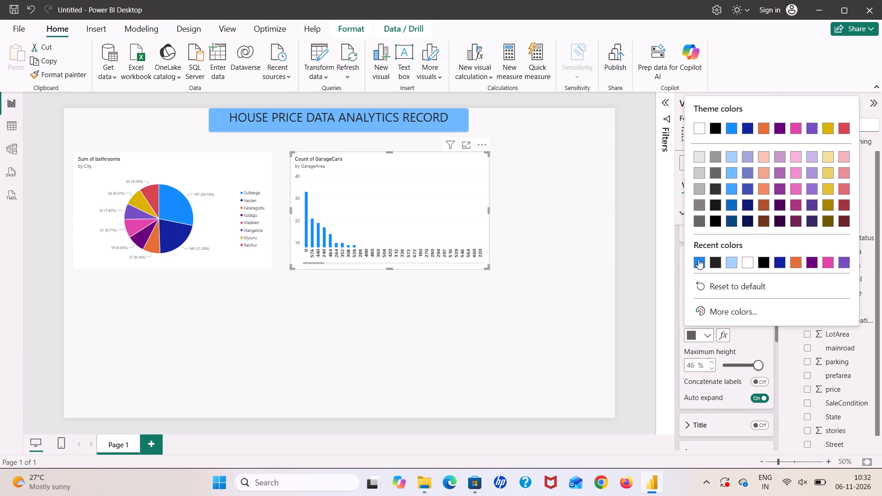
left_click(698, 259)
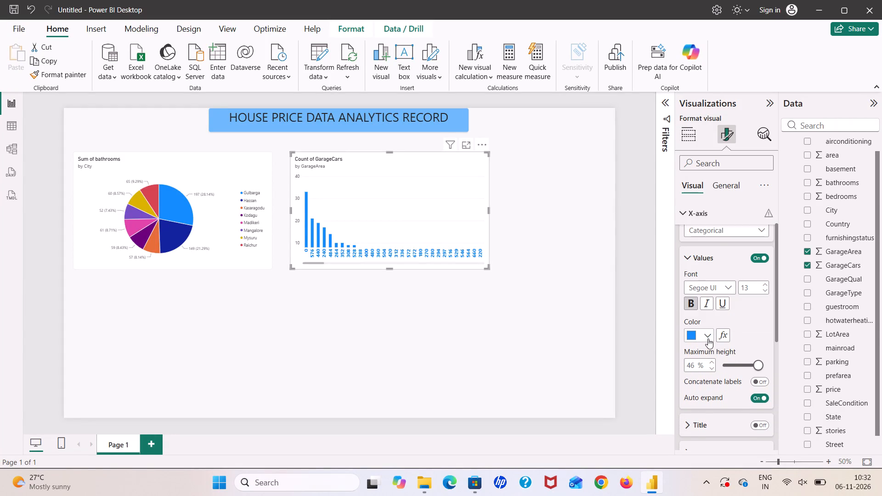
left_click(708, 338)
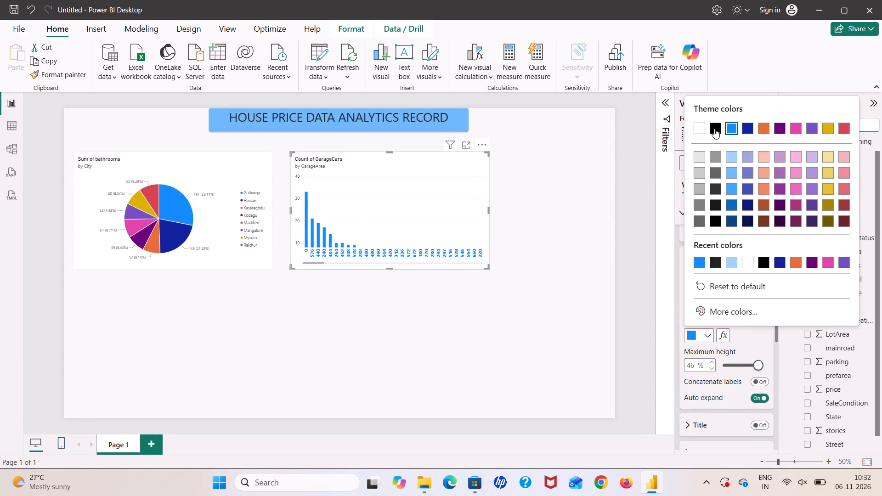
left_click(714, 128)
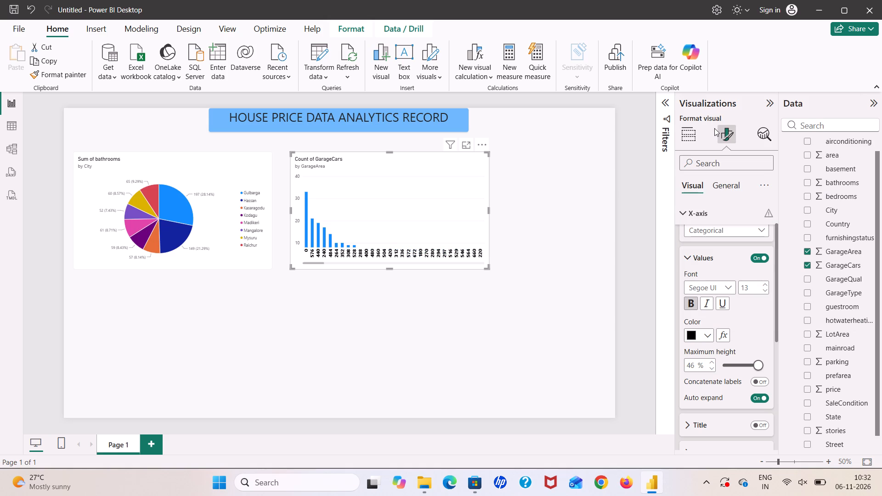
left_click(707, 333)
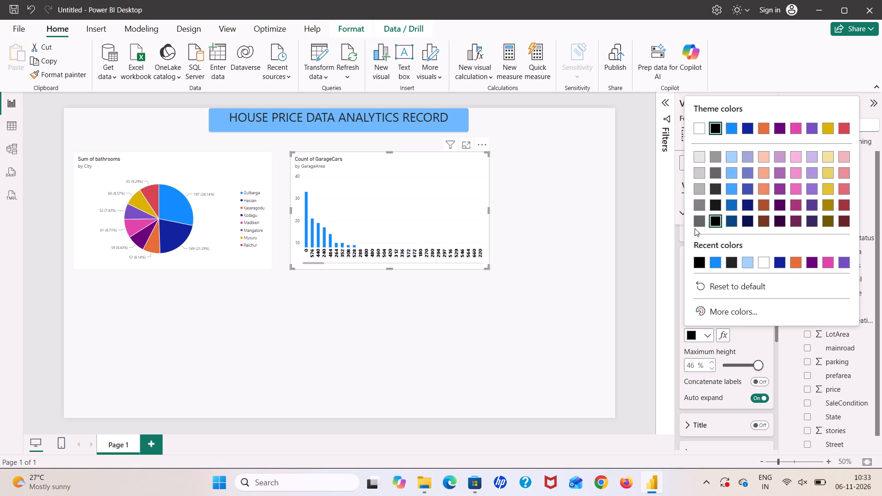
left_click(699, 215)
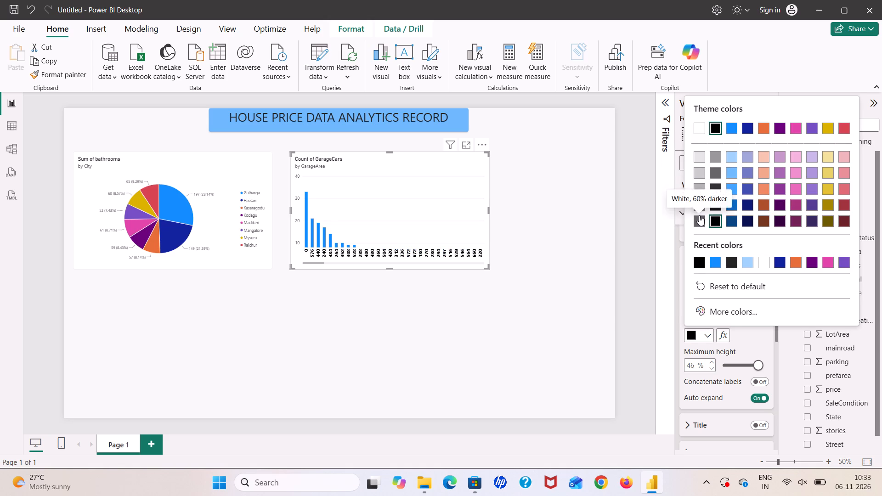
left_click(710, 337)
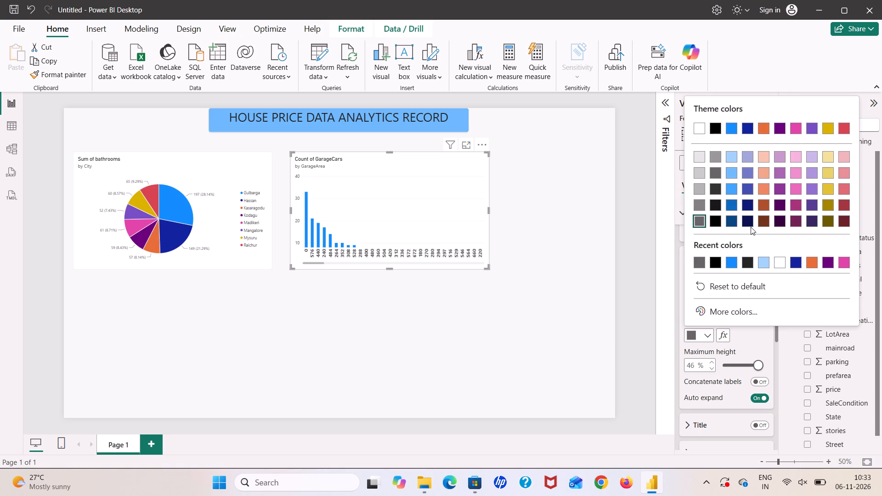
left_click(714, 203)
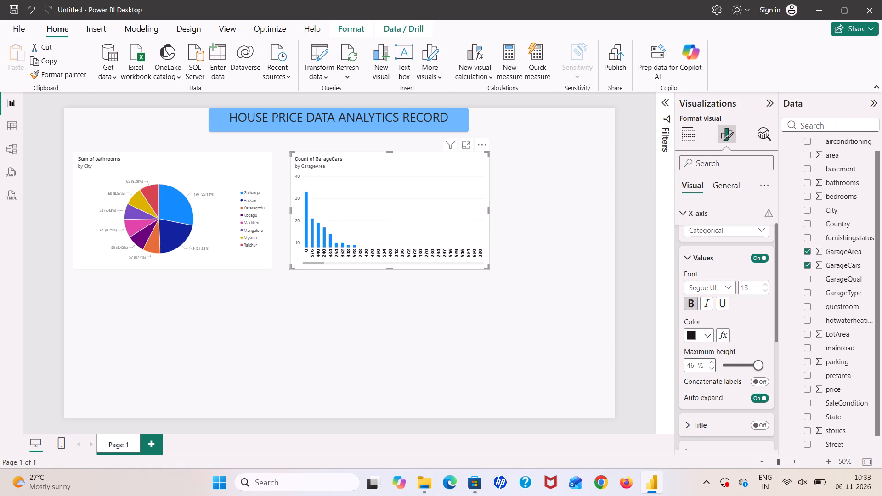
Try other maximum heights and Auto expand off for the X-axis values, then set 50% with Auto expand on.
scroll(701, 367, "down", 1)
left_click(729, 333)
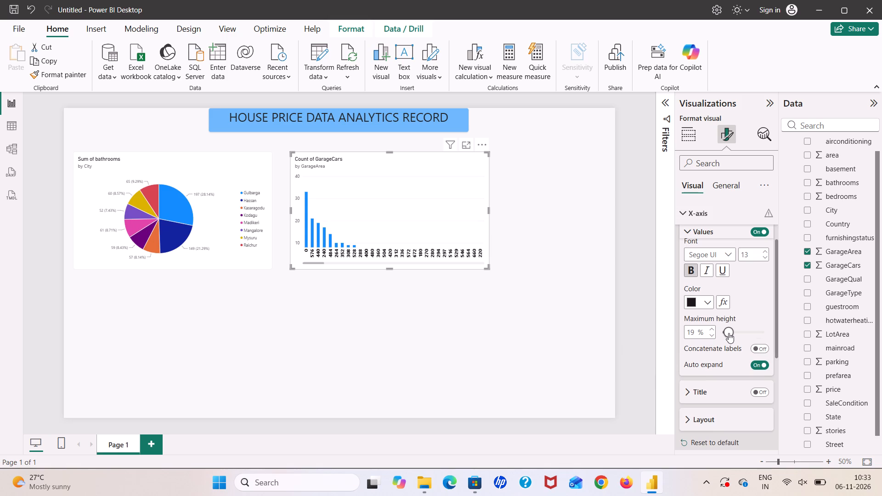
left_click(761, 329)
left_click(760, 365)
left_click(747, 331)
left_click(763, 329)
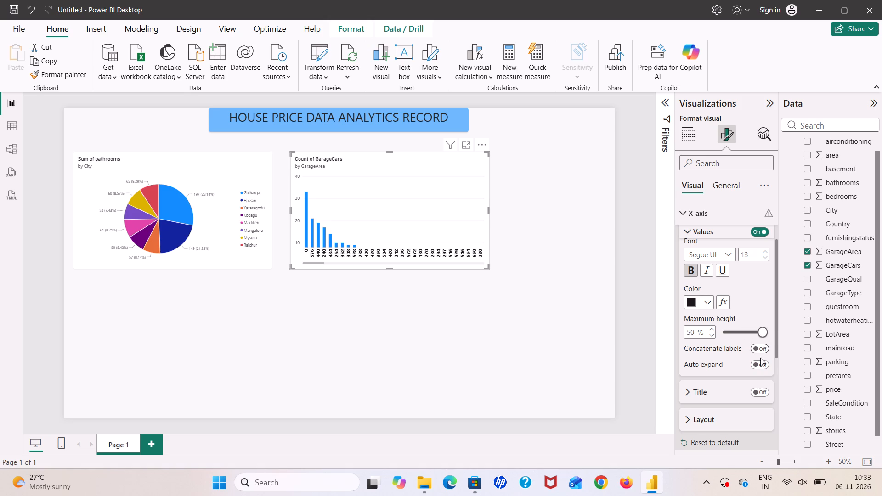
left_click(760, 367)
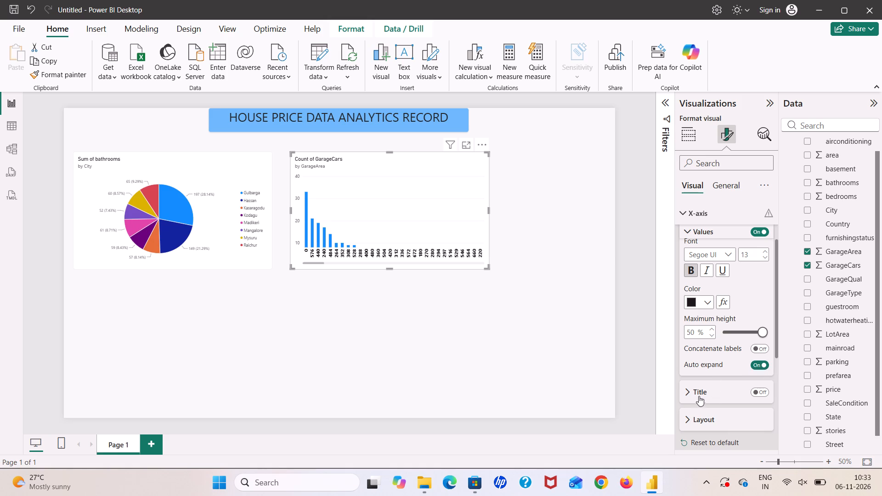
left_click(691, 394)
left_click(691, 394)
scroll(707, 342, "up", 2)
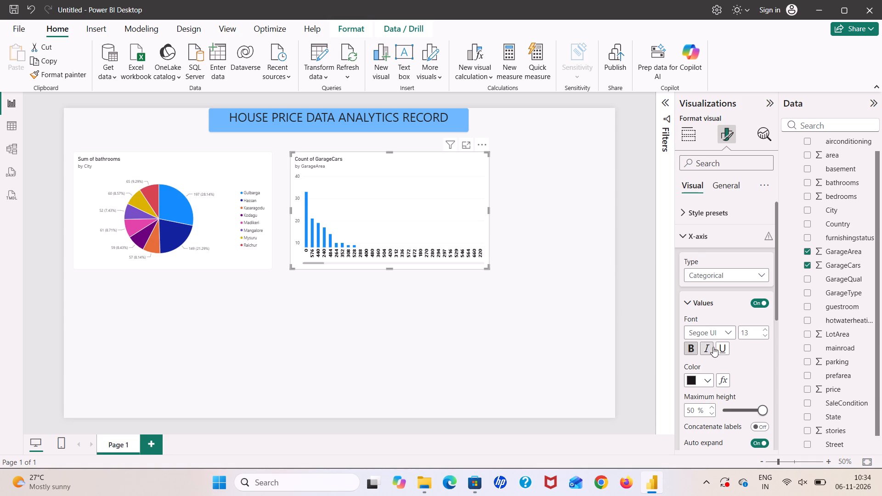
Open the column chart's Columns formatting settings and apply them to GarageArea category 0.
scroll(723, 378, "down", 3)
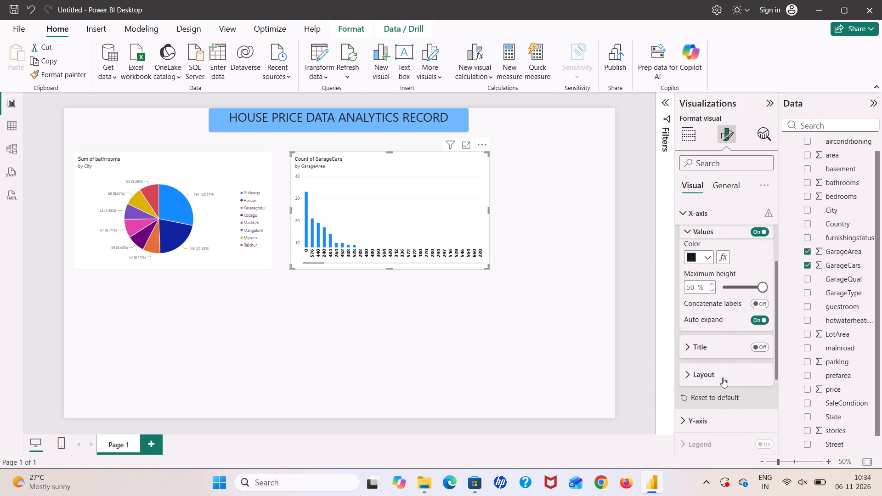
scroll(723, 378, "down", 3)
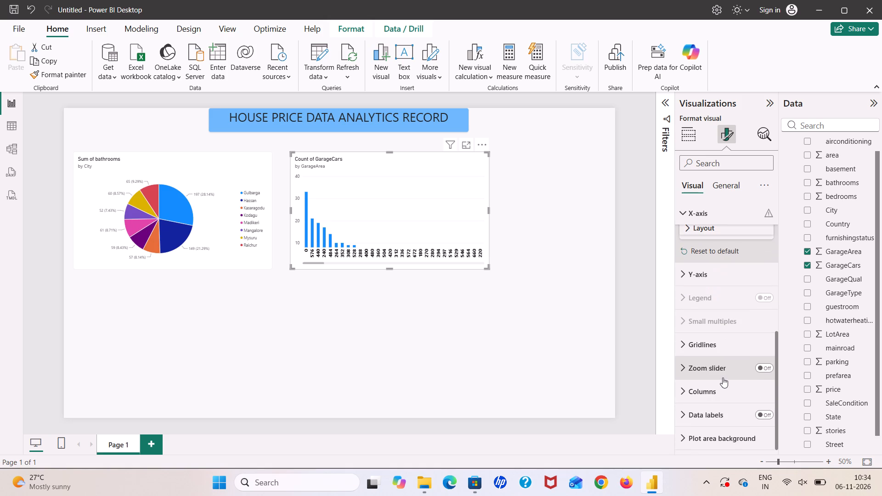
scroll(723, 378, "down", 2)
left_click(681, 388)
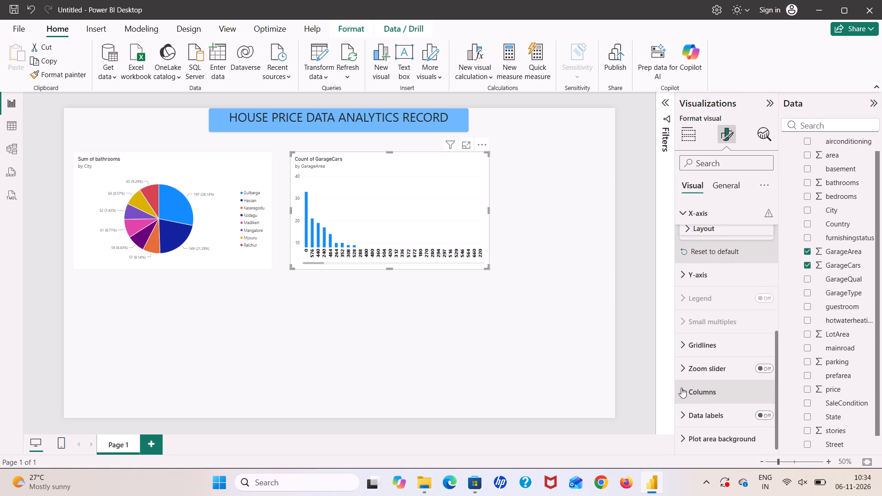
scroll(733, 411, "down", 1)
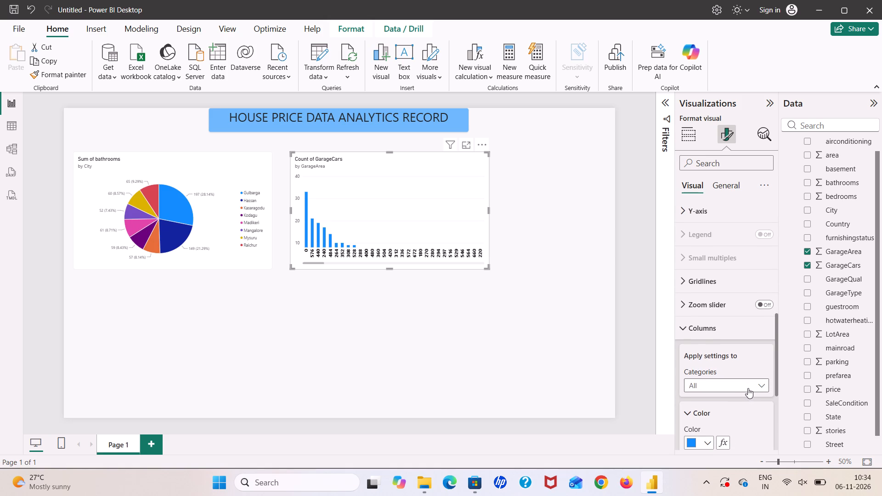
scroll(747, 385, "down", 2)
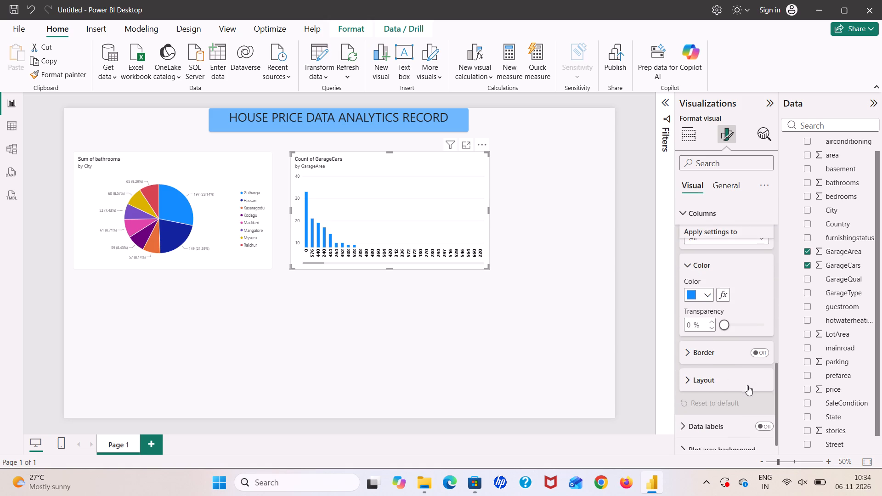
scroll(747, 385, "down", 1)
scroll(747, 385, "up", 2)
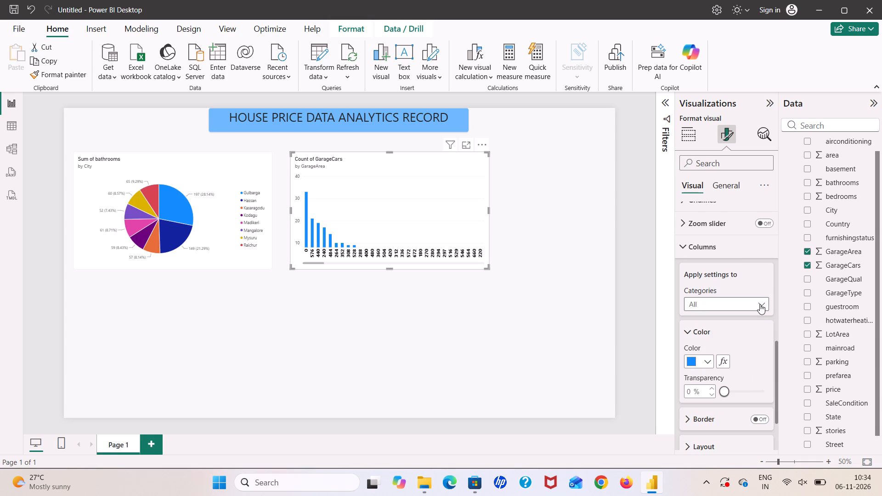
left_click(760, 304)
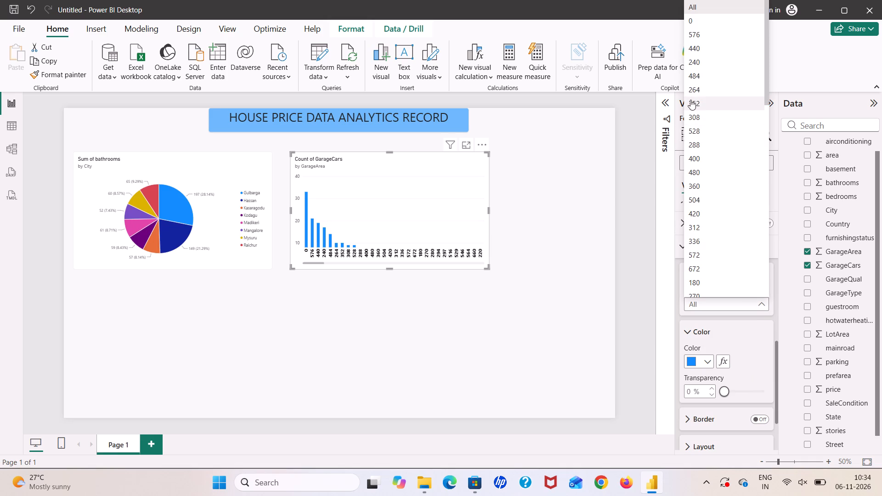
left_click(701, 18)
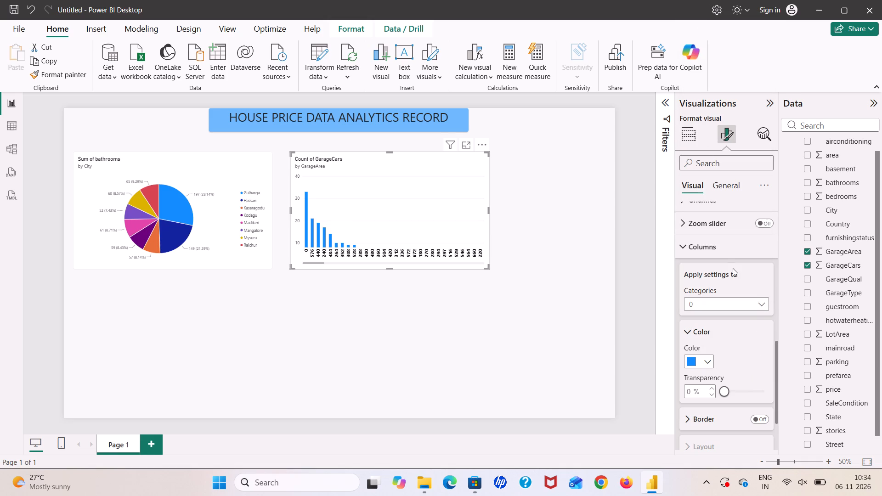
Switch the column formatting target to GarageArea category 180.
left_click(744, 300)
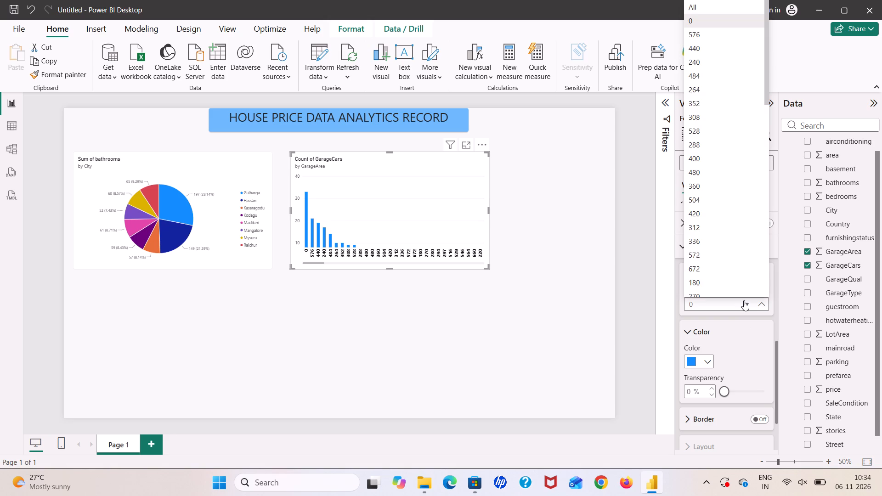
scroll(716, 216, "down", 11)
scroll(716, 216, "up", 4)
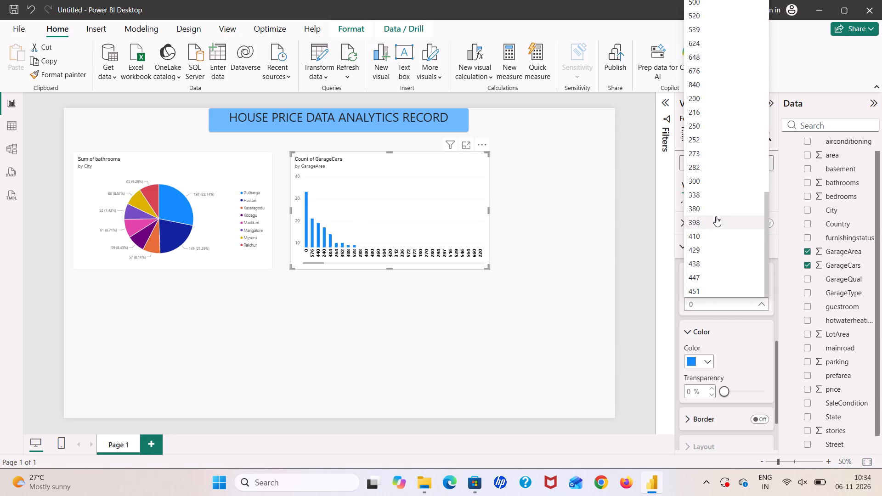
scroll(716, 216, "up", 6)
scroll(716, 216, "down", 5)
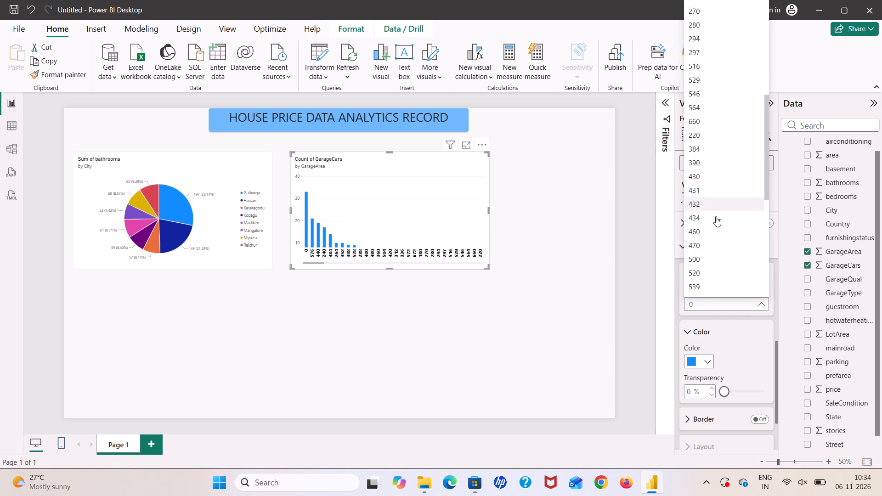
scroll(716, 216, "down", 2)
scroll(716, 216, "up", 8)
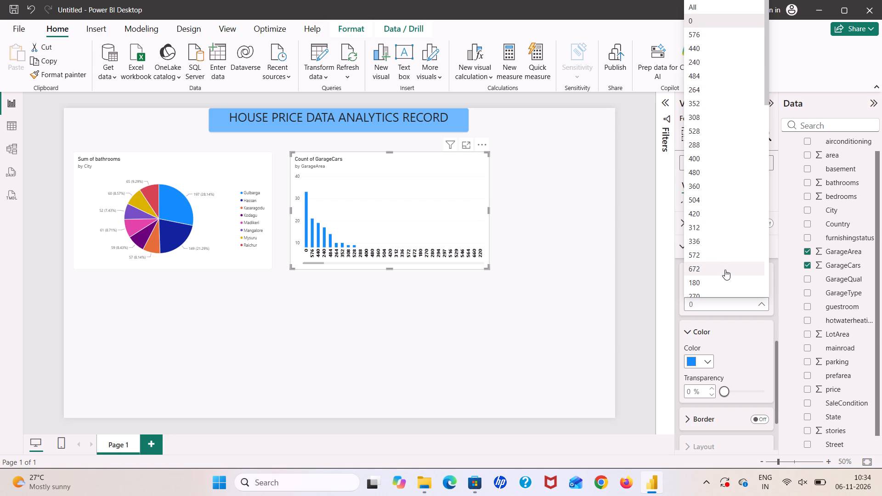
left_click(724, 283)
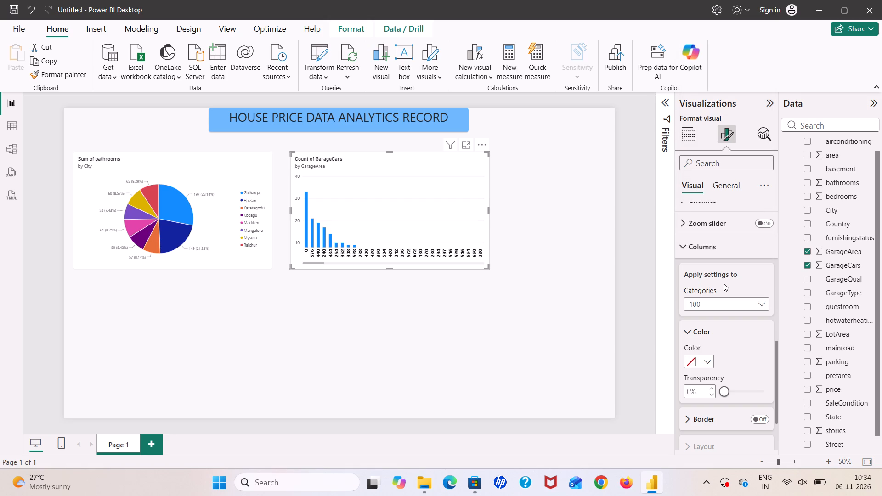
Examine the column chart's bars and GarageArea categories along the whole X-axis.
scroll(413, 219, "left", 14)
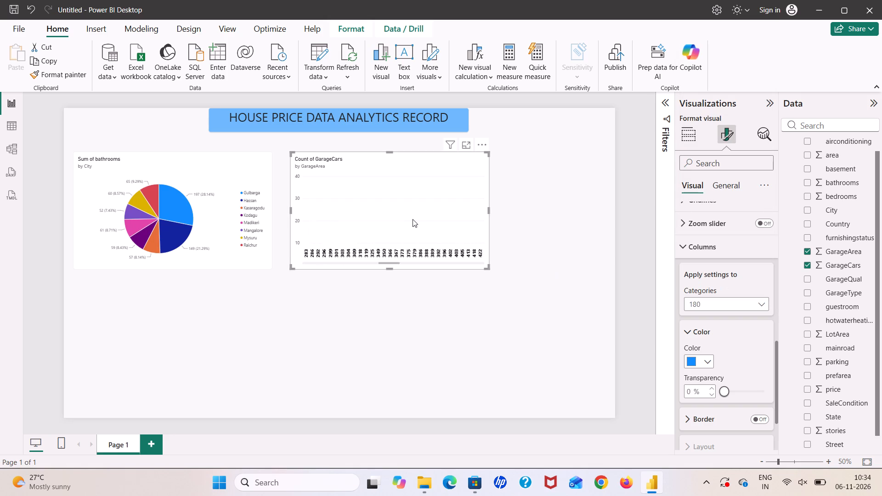
scroll(413, 219, "left", 7)
scroll(413, 219, "right", 16)
scroll(413, 219, "right", 8)
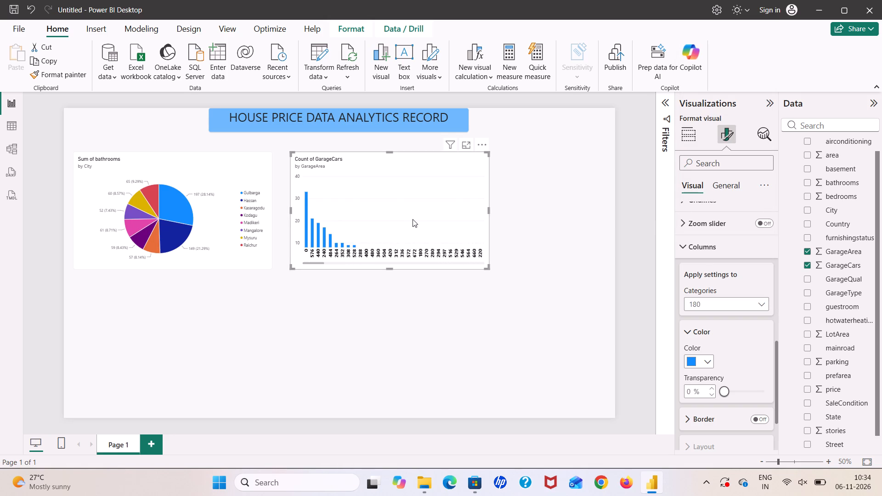
scroll(413, 219, "left", 12)
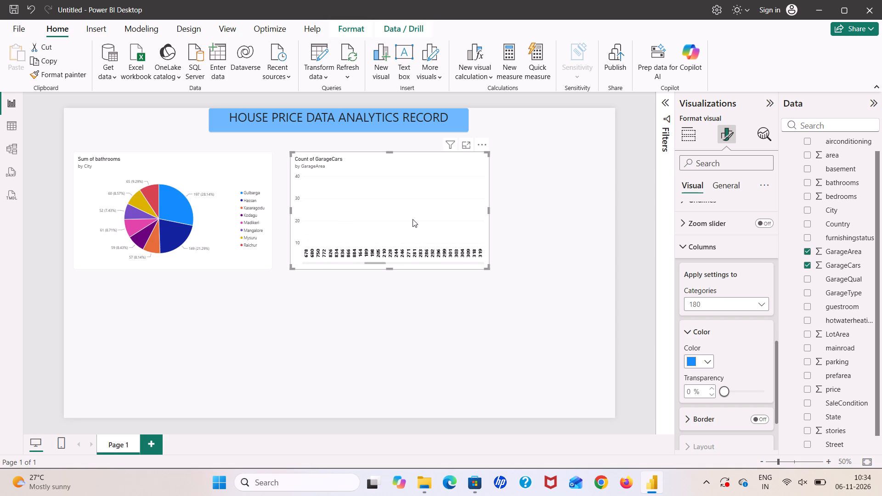
scroll(413, 219, "left", 9)
scroll(413, 219, "right", 15)
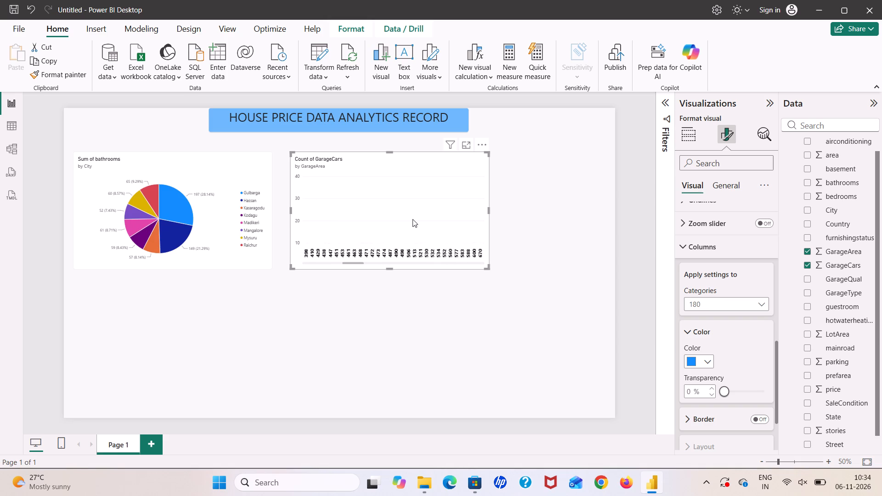
scroll(413, 219, "right", 9)
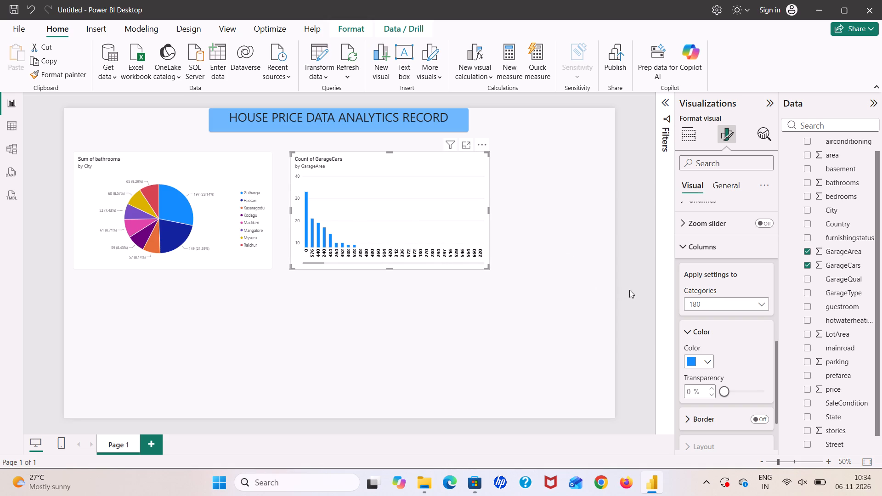
Set the column chart's Columns formatting to apply to All categories.
left_click(754, 301)
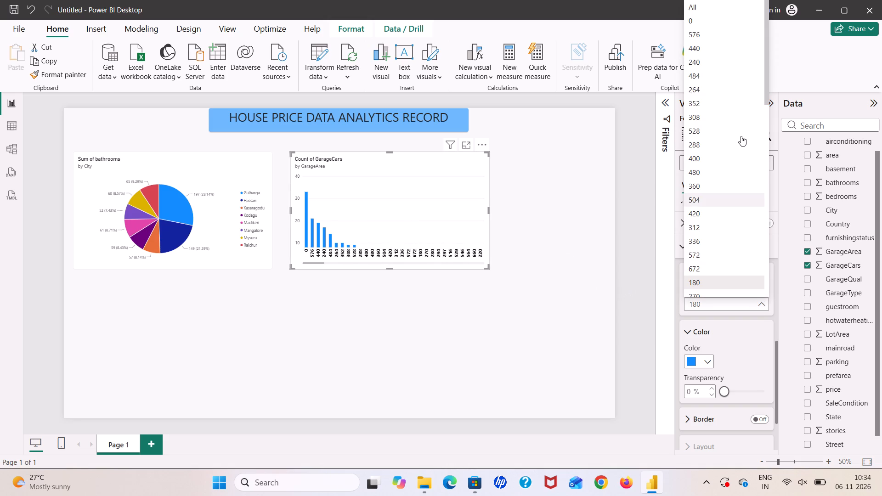
left_click(710, 8)
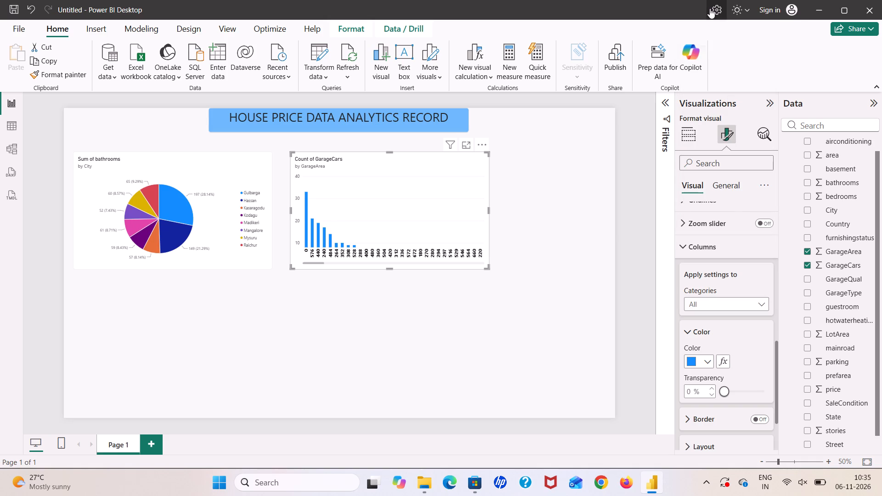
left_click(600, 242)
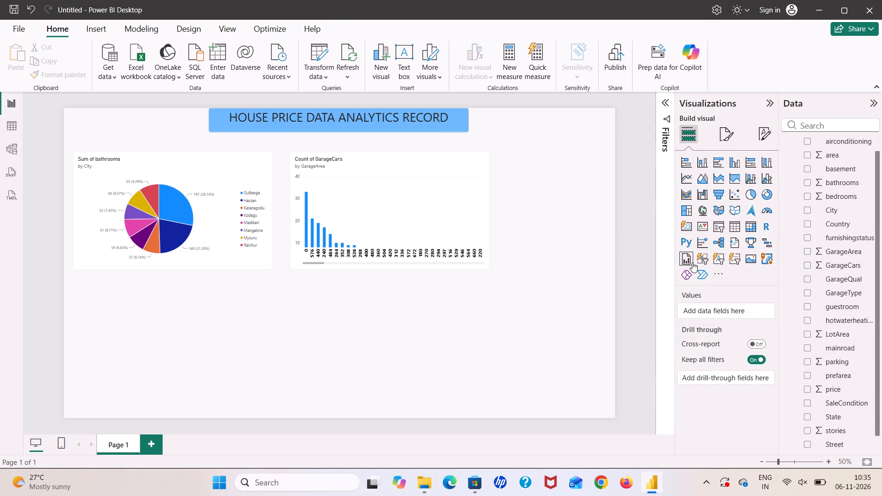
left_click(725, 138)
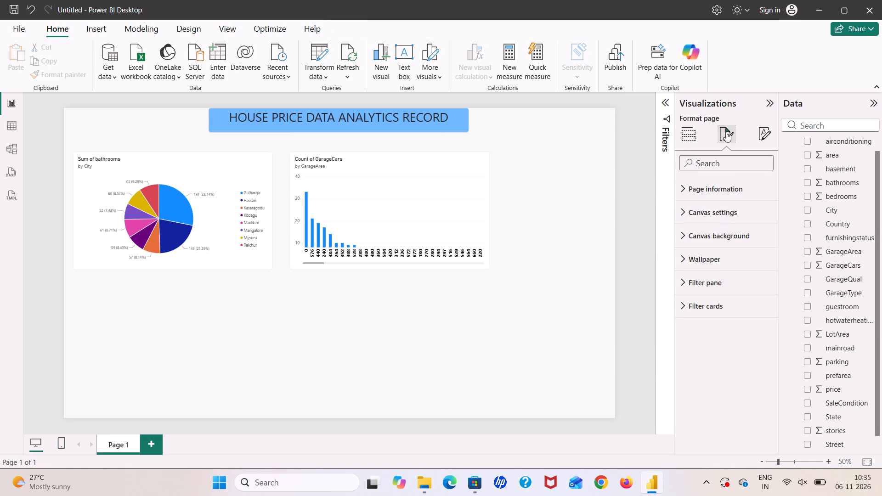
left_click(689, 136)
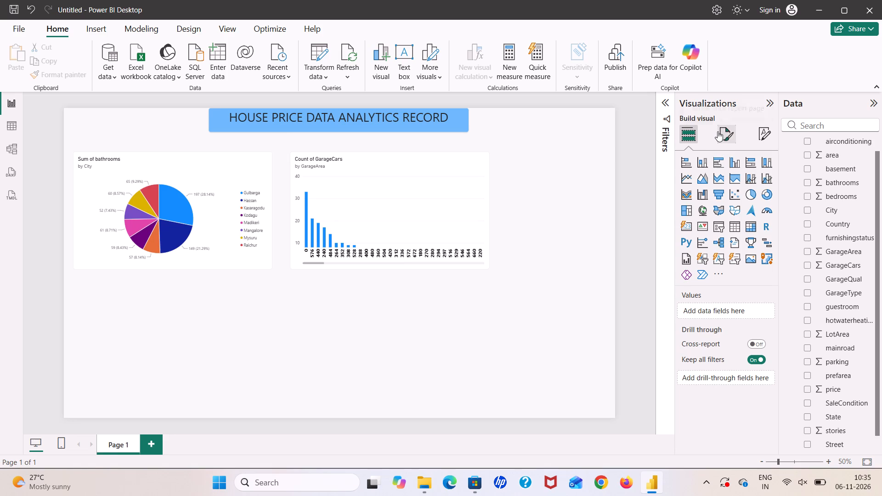
Set the minimum of the GarageCars column chart's Y-axis range to 0.
left_click(718, 131)
left_click(437, 227)
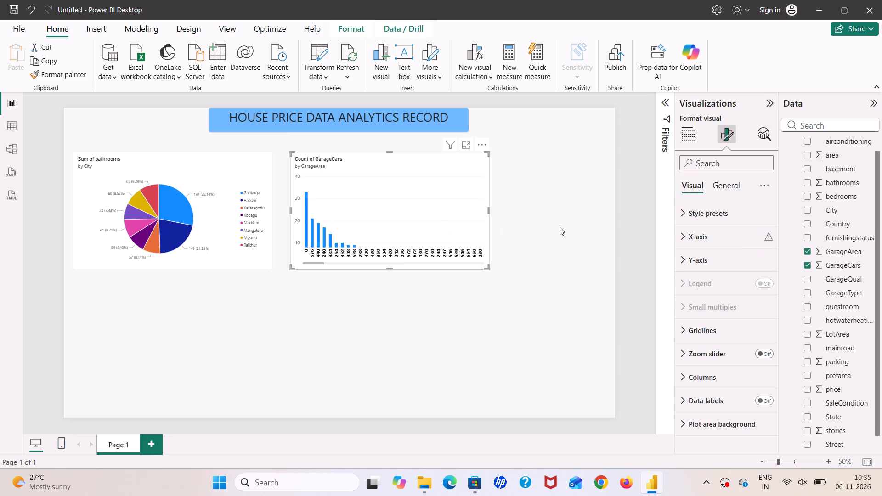
left_click(685, 256)
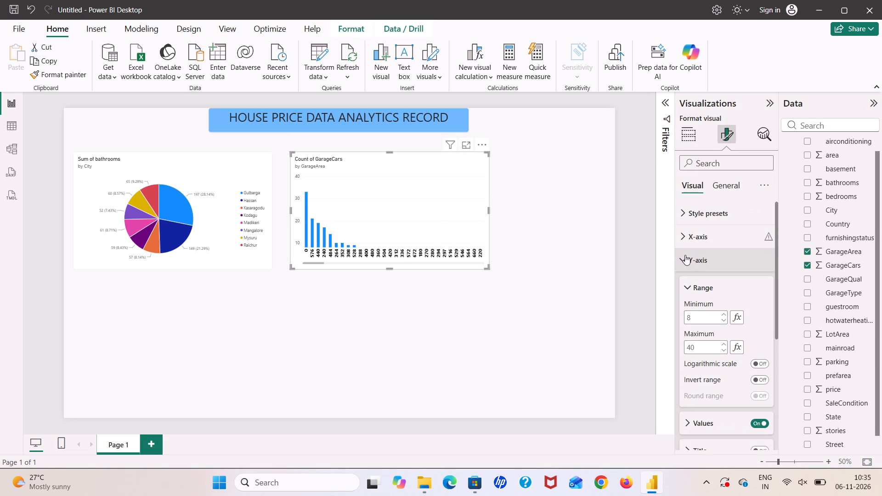
left_click(723, 315)
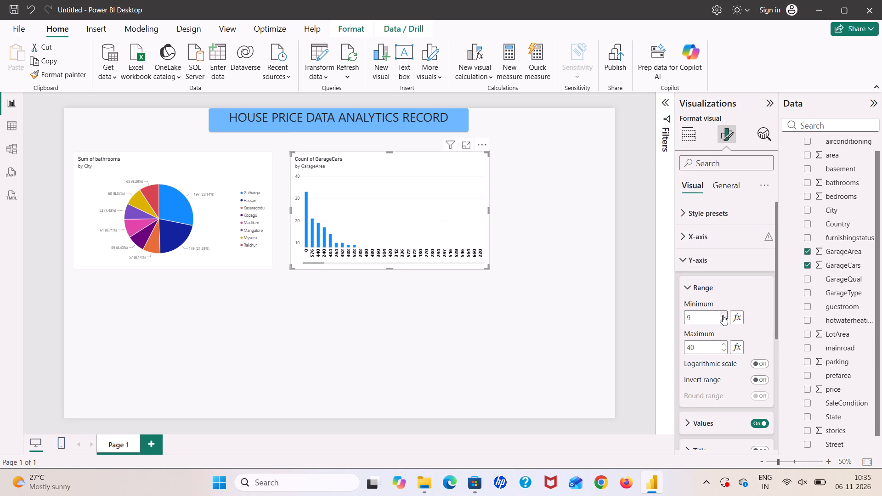
left_click(727, 315)
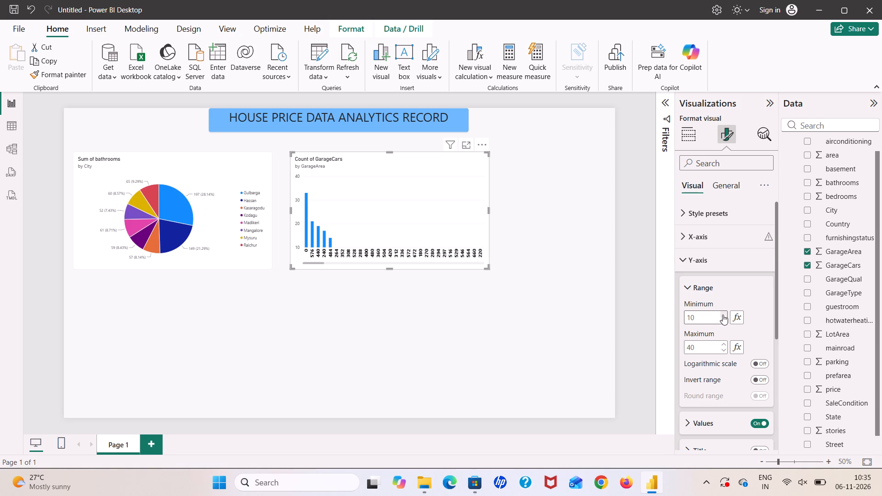
left_click(724, 321)
triple_click(724, 321)
left_click(724, 321)
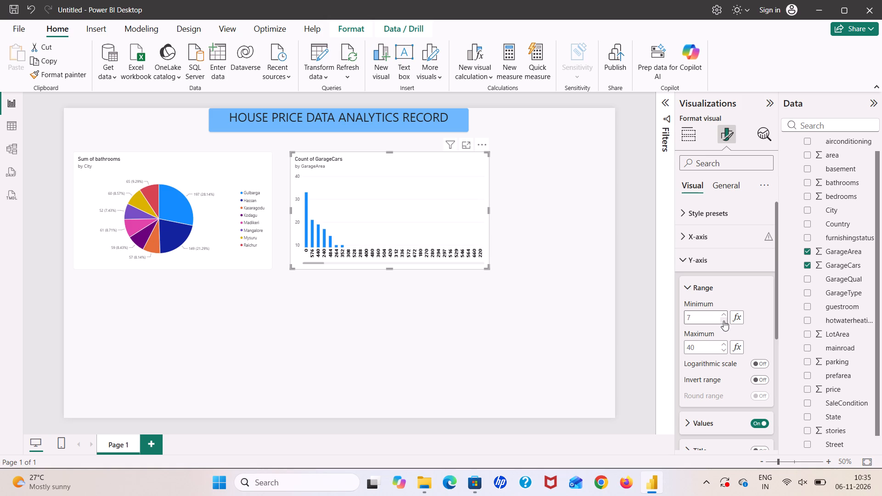
left_click(724, 321)
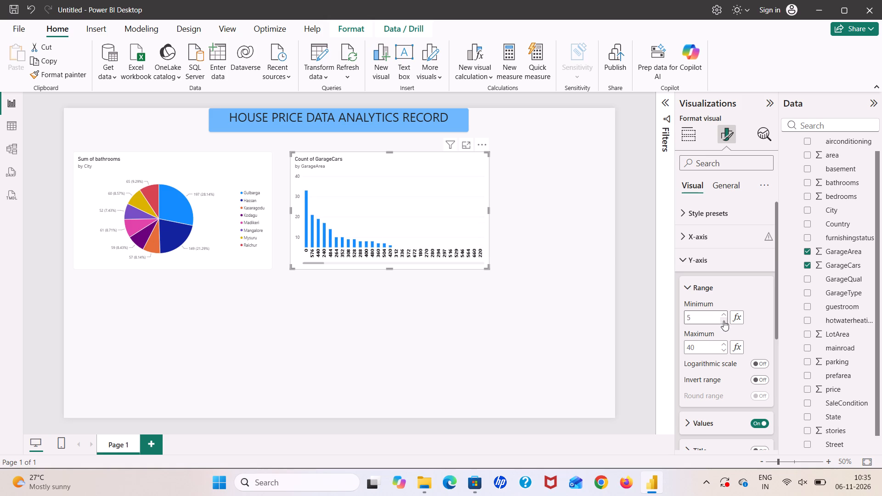
left_click(724, 321)
left_click(724, 321)
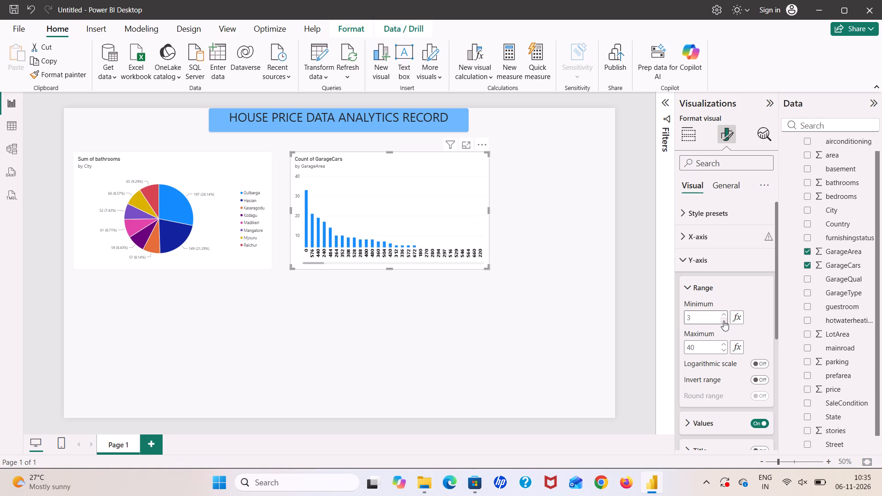
left_click(724, 321)
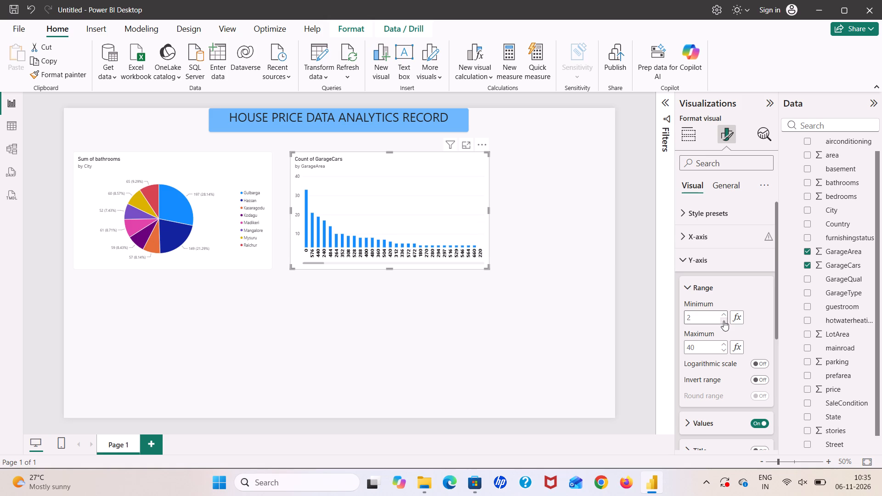
left_click(724, 321)
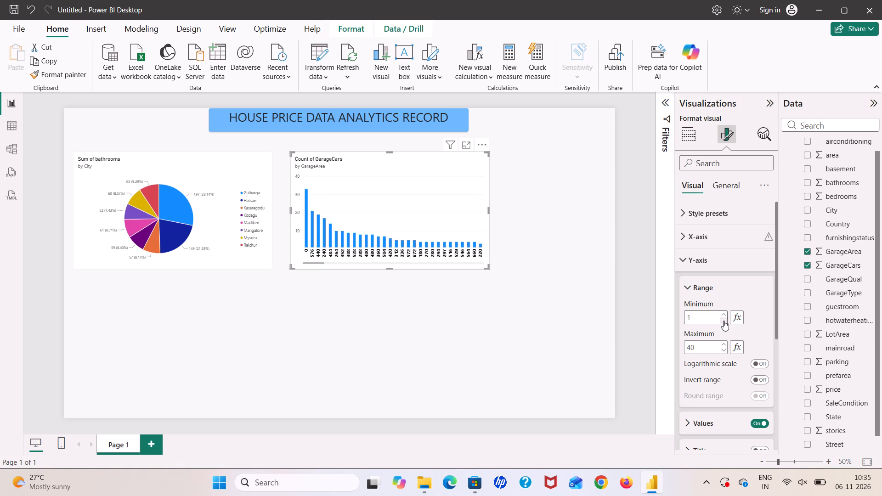
left_click(724, 321)
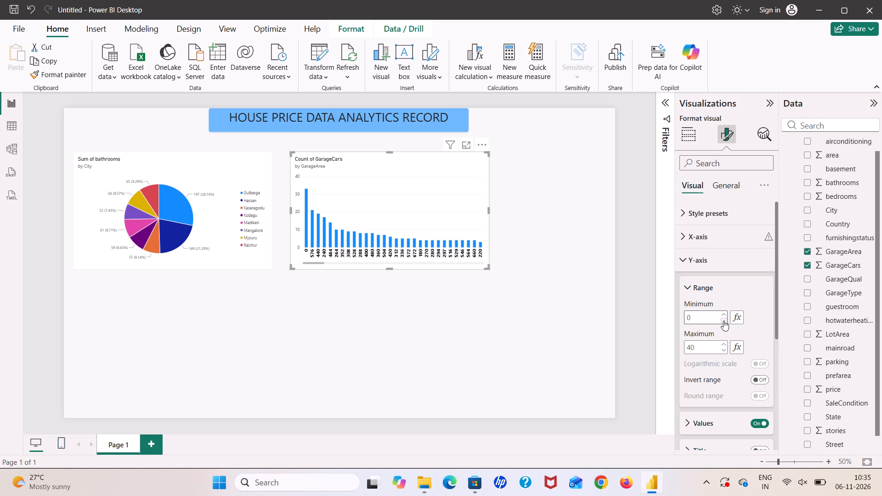
left_click(724, 321)
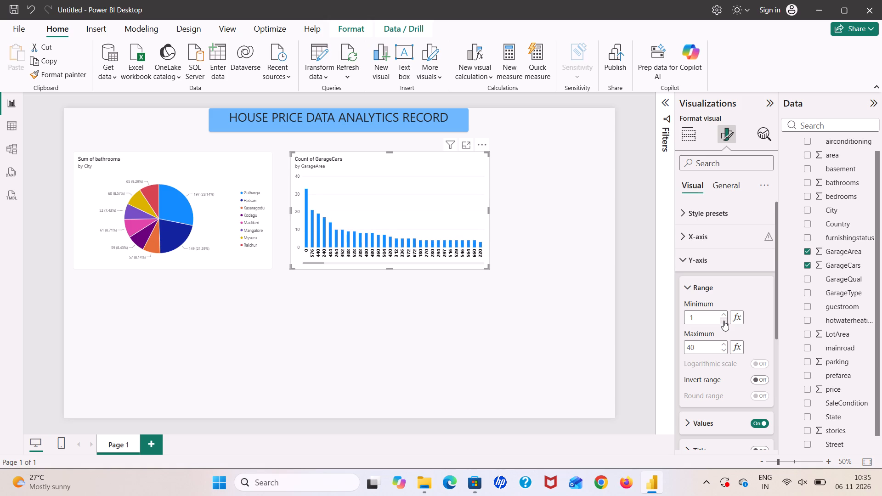
left_click(724, 321)
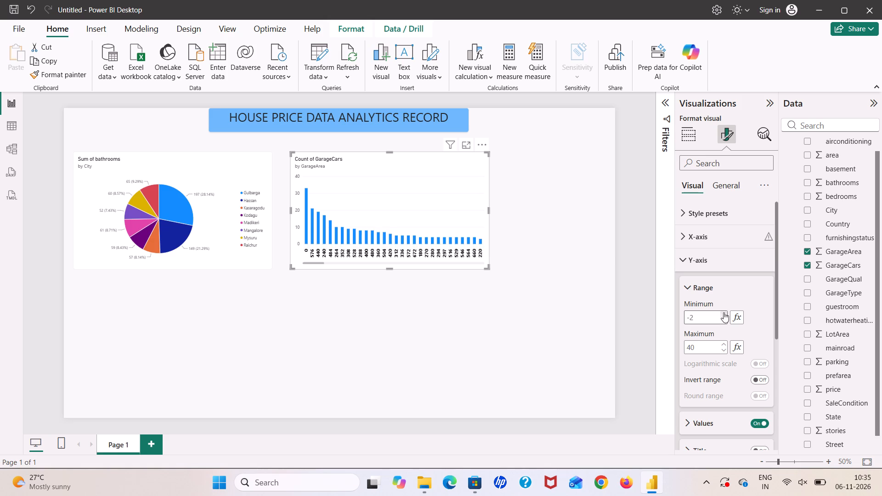
left_click(724, 312)
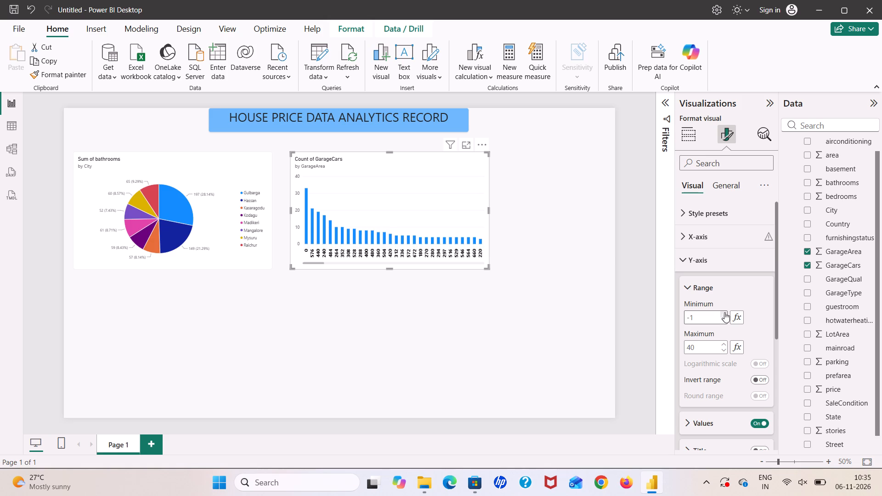
left_click(724, 312)
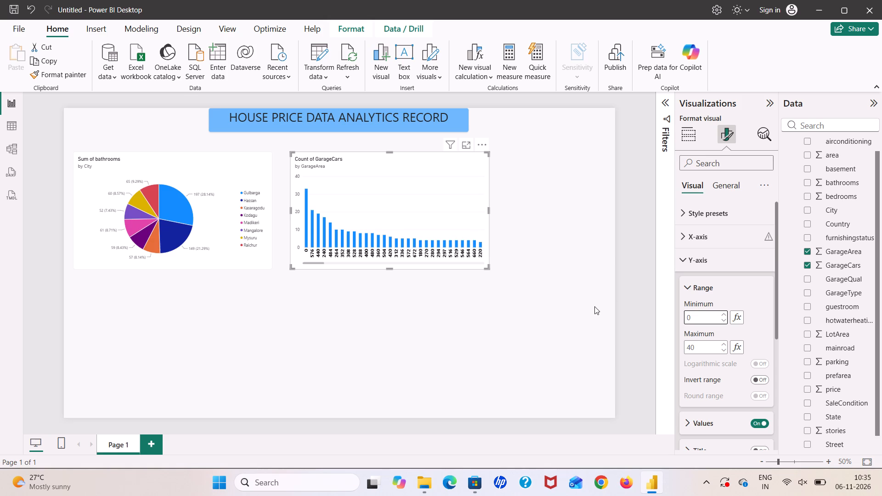
Examine the column chart's bars across the GarageArea categories with the new Y-axis range.
scroll(457, 242, "left", 6)
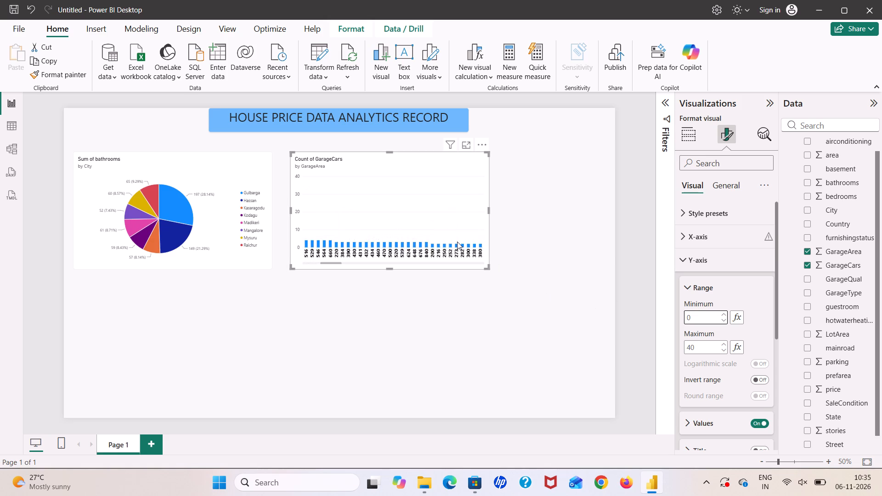
scroll(457, 242, "left", 13)
scroll(457, 242, "right", 5)
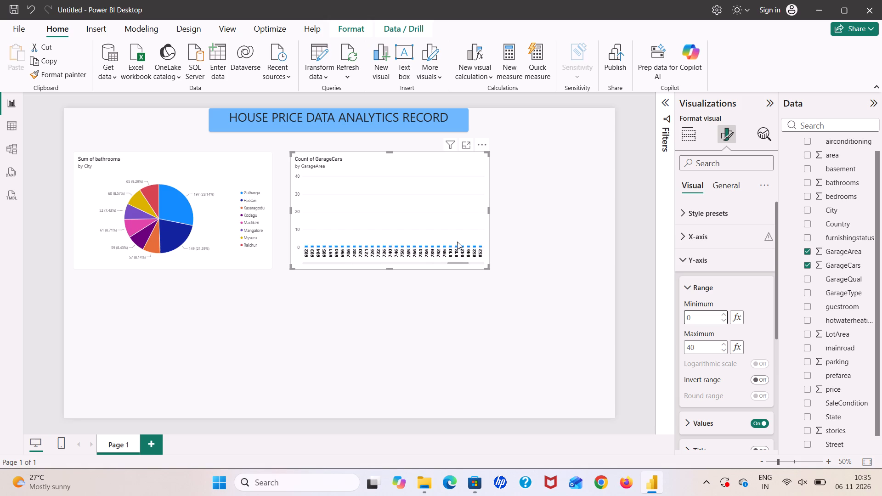
scroll(457, 242, "right", 14)
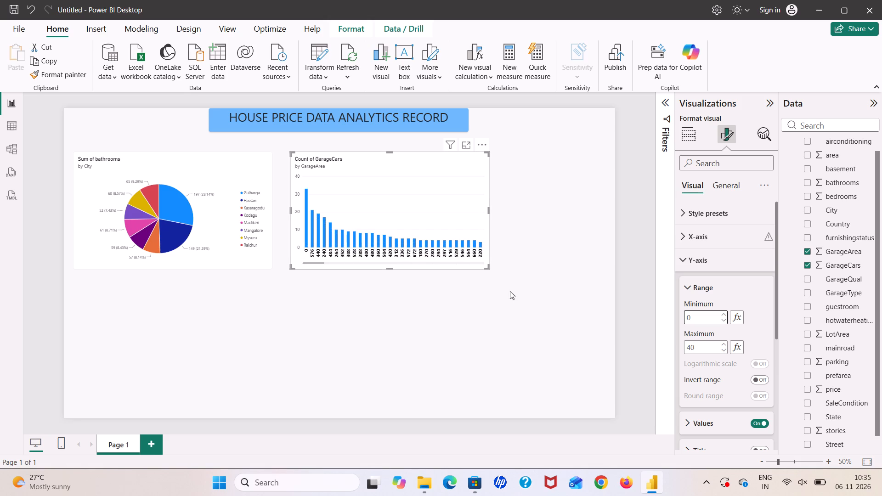
left_click(394, 359)
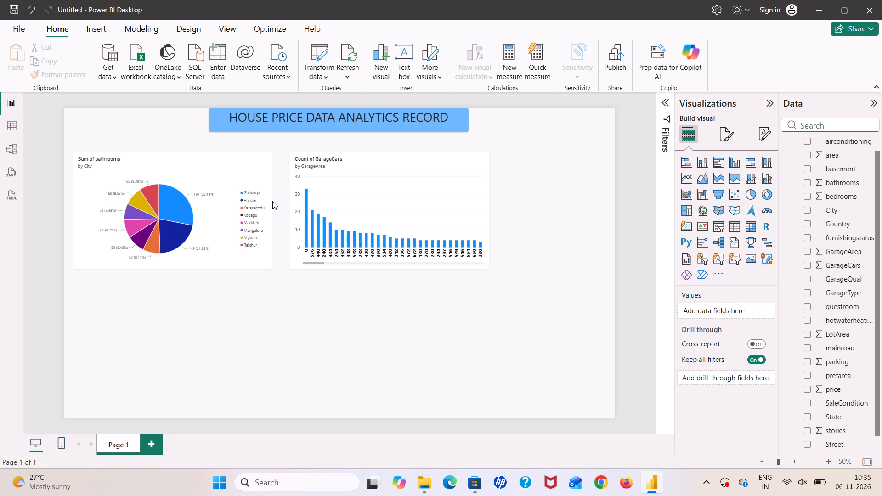
Shrink the bathrooms-by-City pie chart by narrowing it from its right edge and slightly lowering its top edge.
left_click(221, 192)
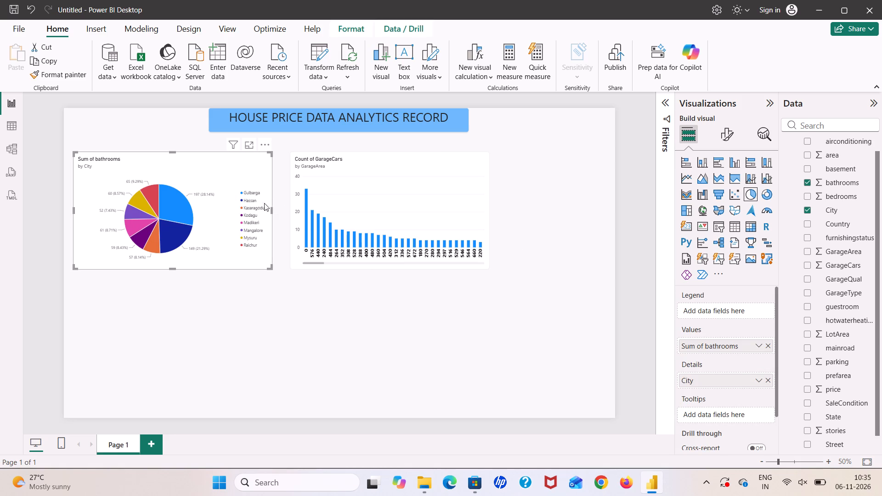
left_click_drag(271, 210, 251, 208)
left_click_drag(161, 151, 161, 156)
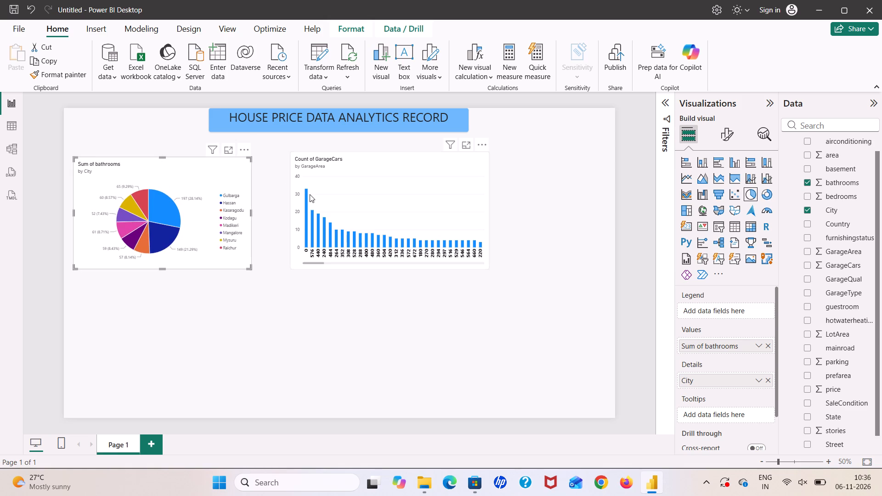
Move the GarageCars column chart close beside the pie chart, narrow it, and lower its top edge level with the pie chart's.
left_click(310, 194)
left_click_drag(312, 197, 287, 198)
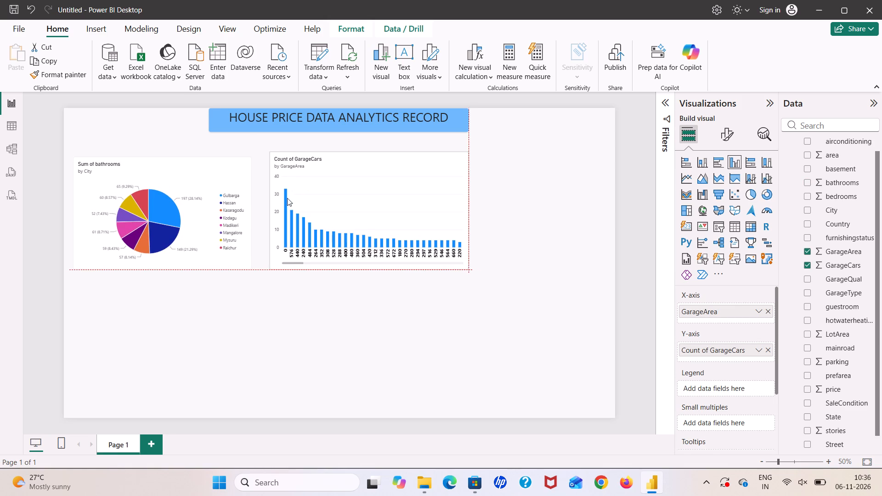
left_click_drag(287, 198, 283, 198)
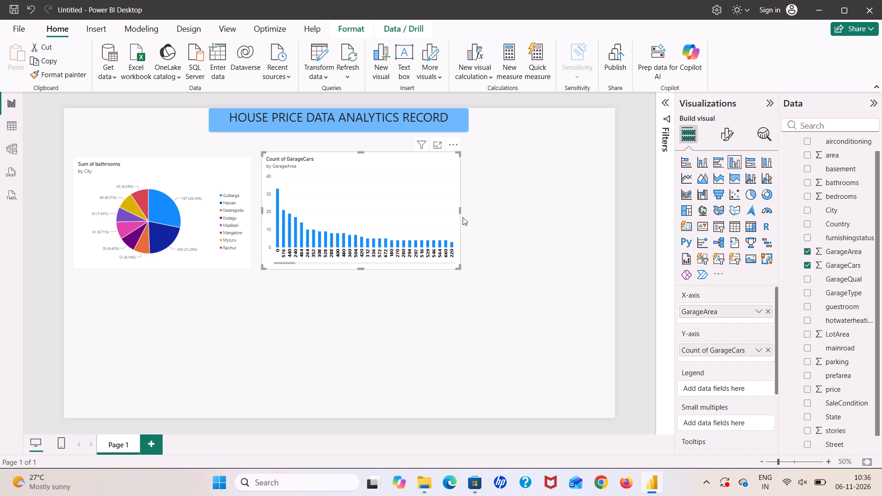
left_click_drag(459, 210, 424, 203)
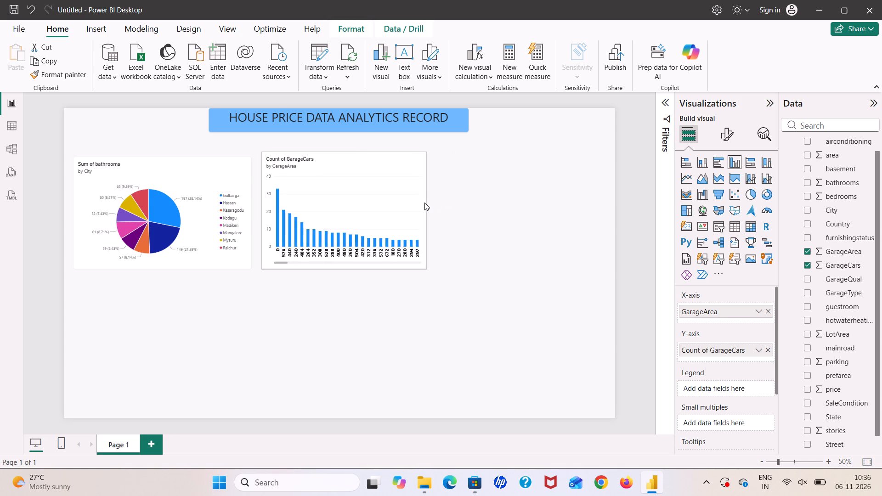
left_click_drag(424, 203, 424, 203)
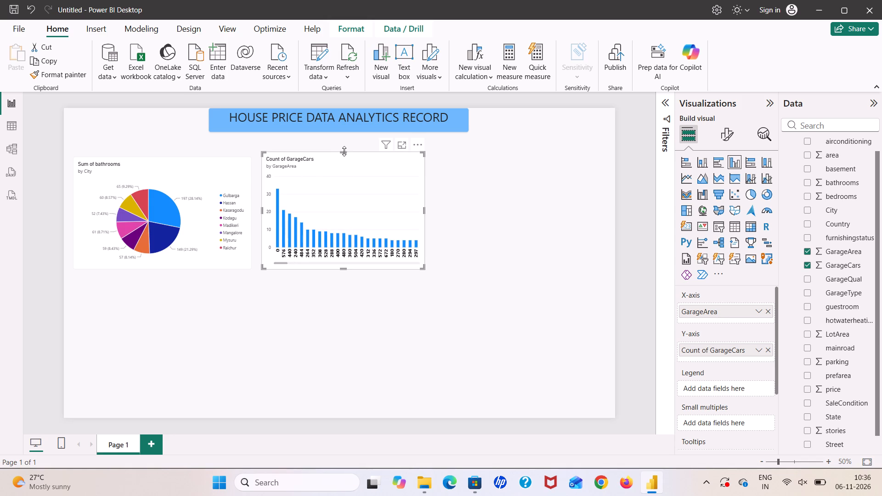
left_click(344, 151)
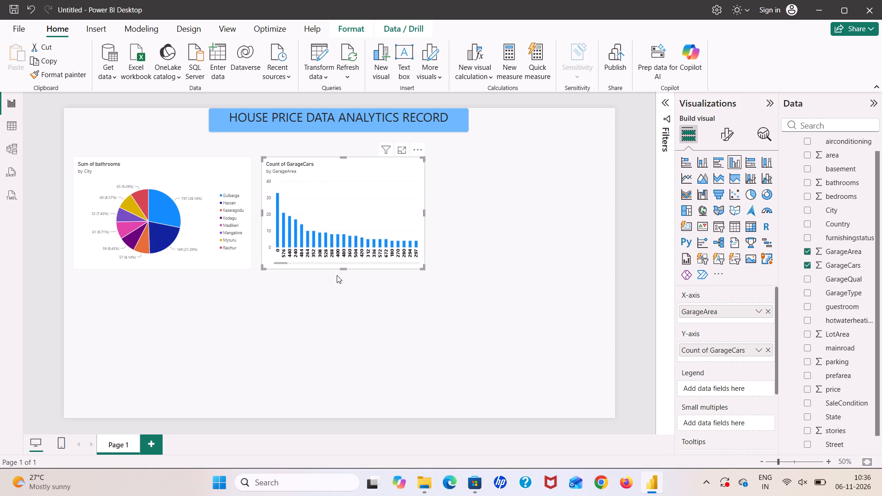
left_click(343, 268)
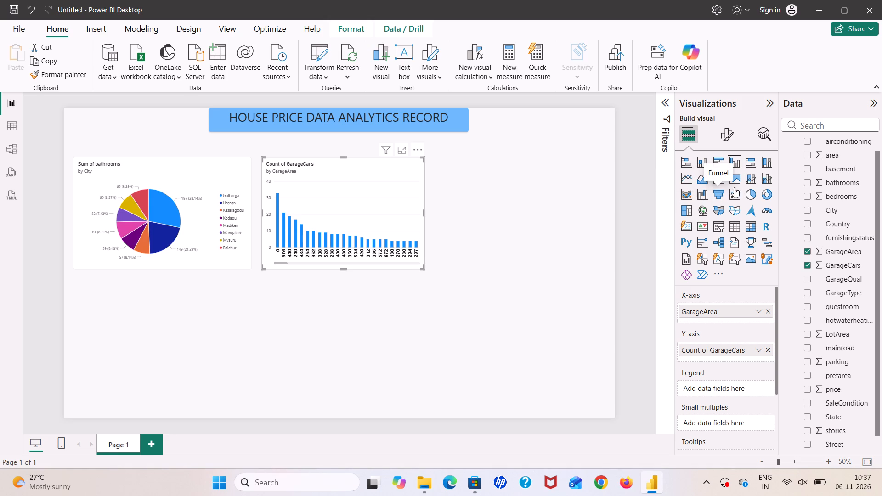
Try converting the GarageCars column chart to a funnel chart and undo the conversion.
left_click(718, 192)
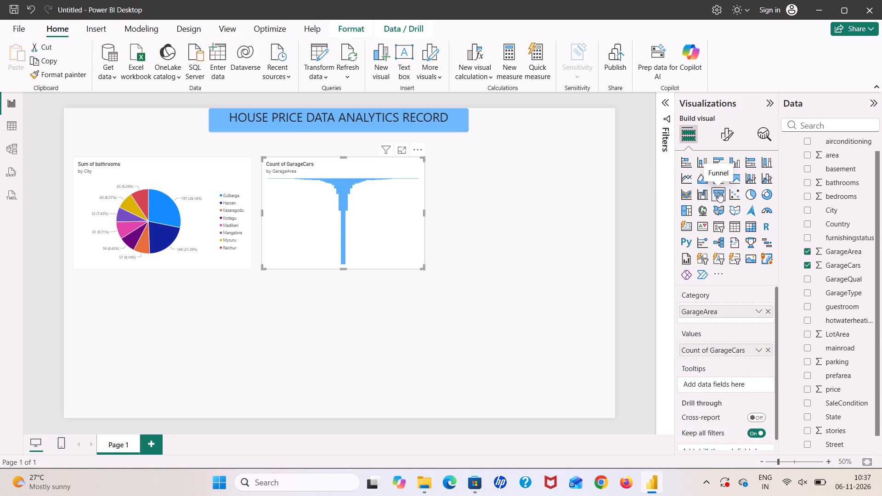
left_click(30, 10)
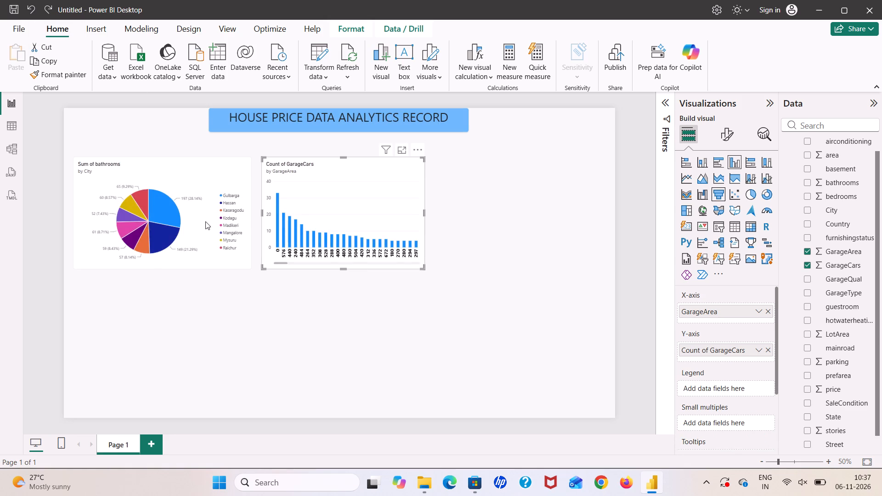
Add a new blank funnel visual to the page, below the pie chart.
left_click(515, 232)
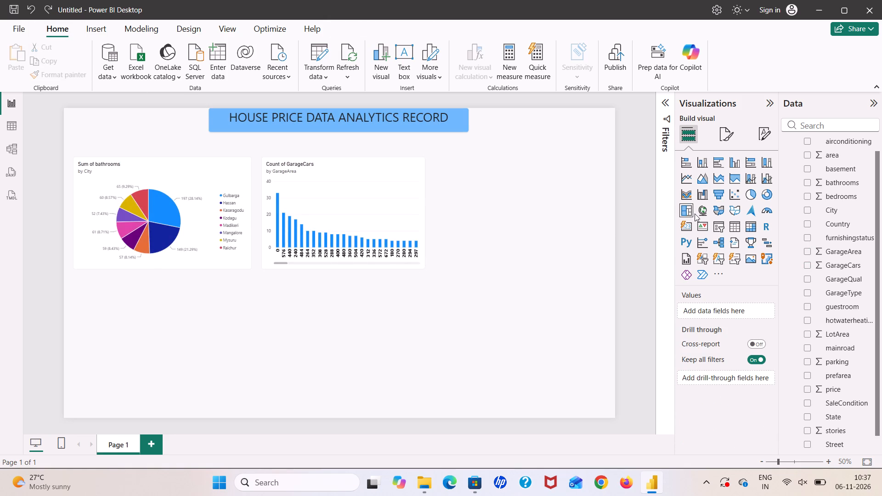
left_click(719, 197)
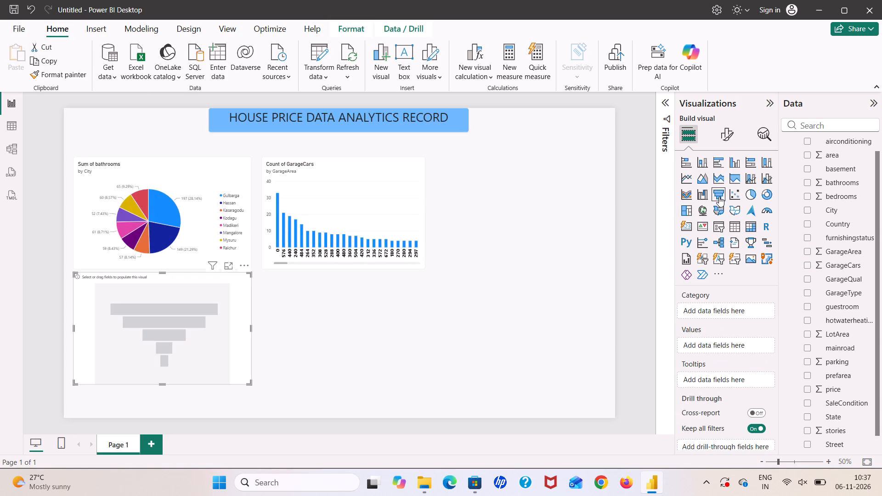
Move the blank funnel visual up beside the GarageCars column chart, aligning its top edge with the other two charts.
left_click_drag(162, 336, 422, 290)
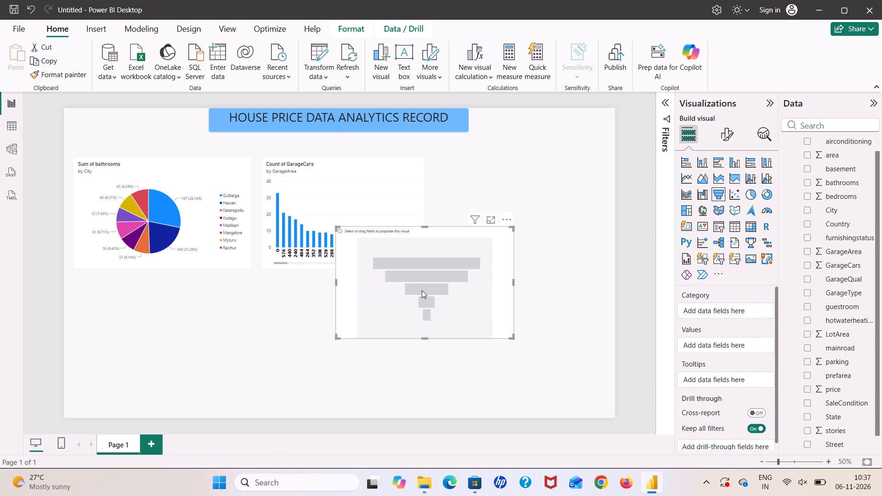
left_click_drag(459, 268, 554, 196)
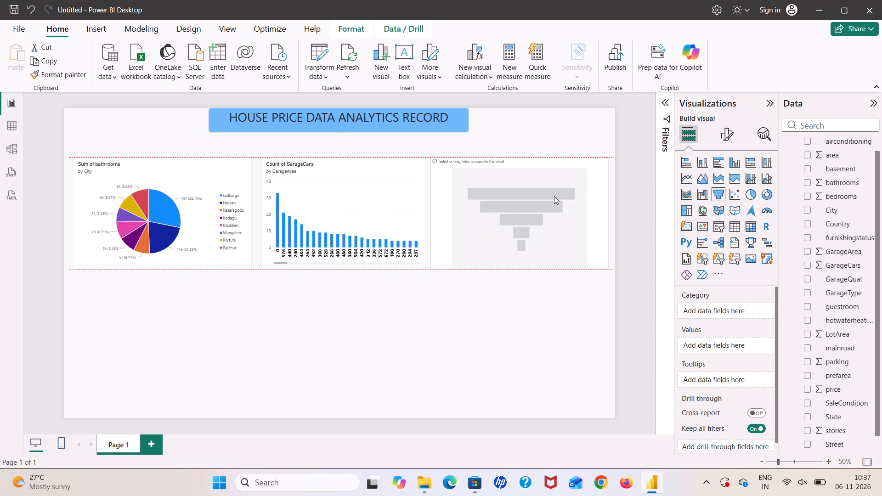
left_click_drag(554, 196, 555, 197)
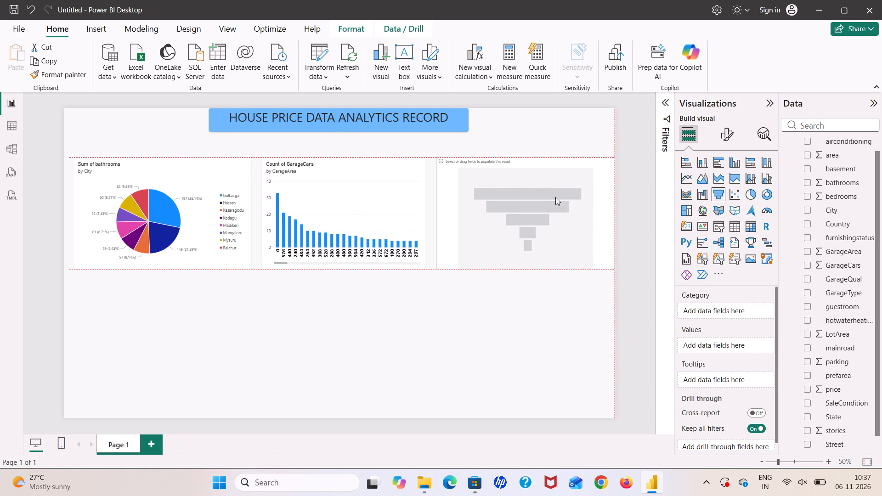
left_click_drag(555, 197, 555, 197)
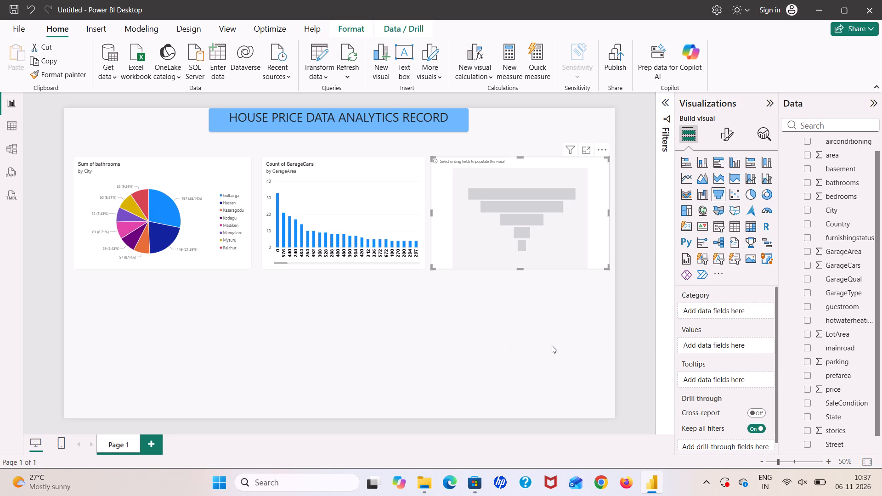
Add the LotArea, parking and price fields as values of the funnel chart.
left_click(809, 334)
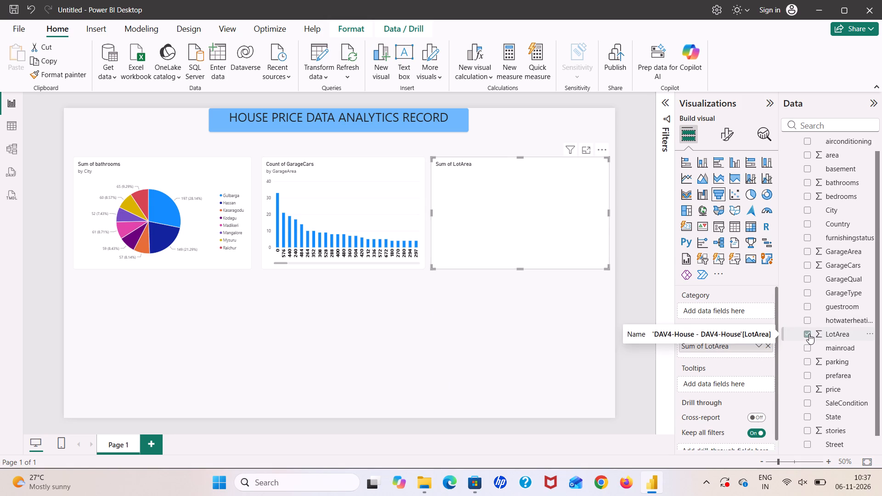
left_click(806, 362)
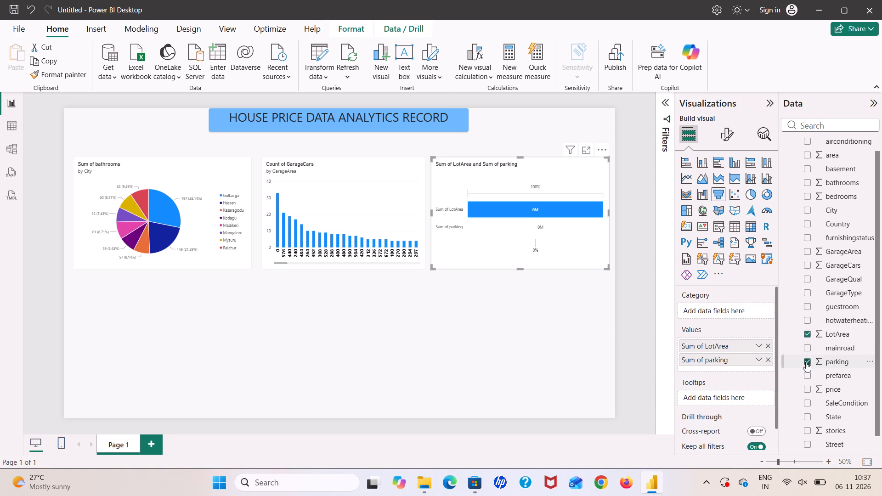
left_click(807, 390)
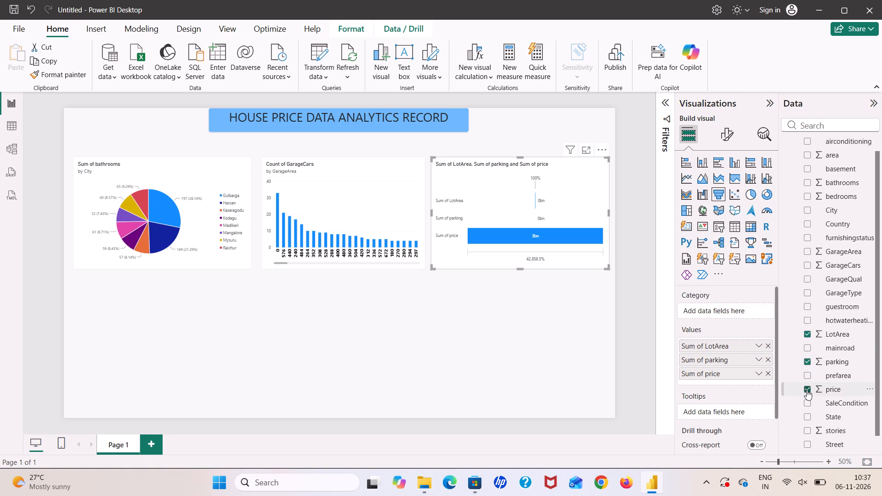
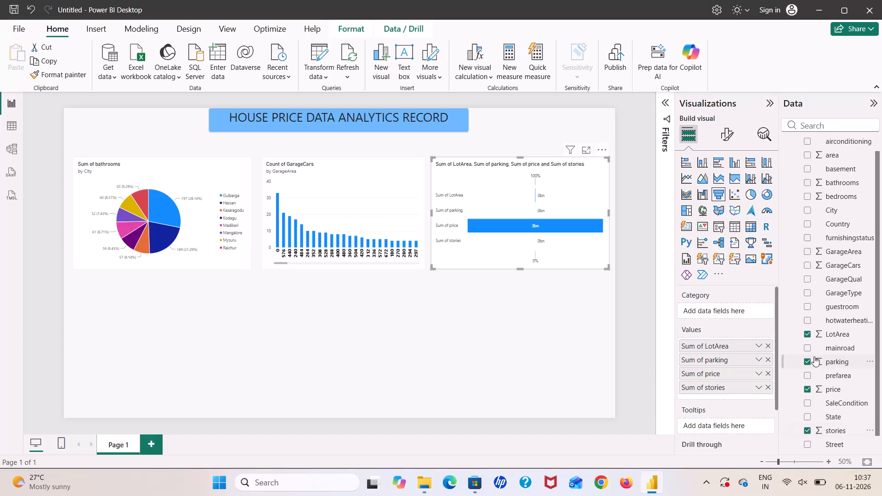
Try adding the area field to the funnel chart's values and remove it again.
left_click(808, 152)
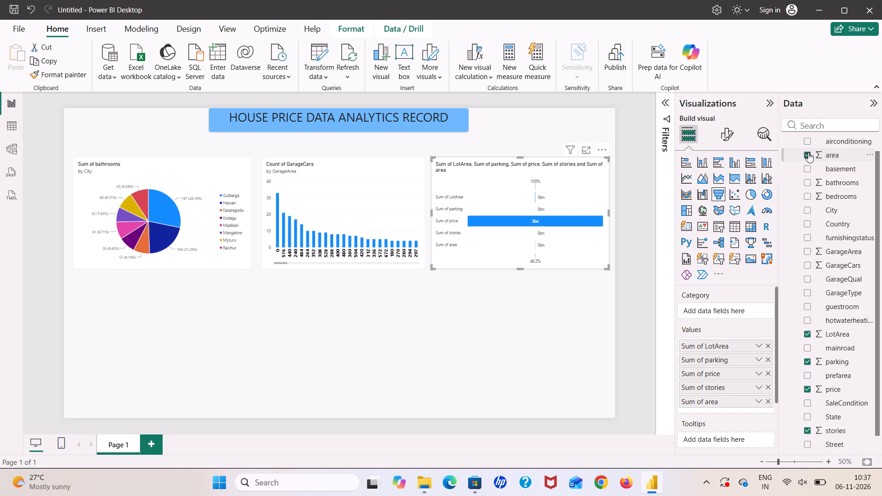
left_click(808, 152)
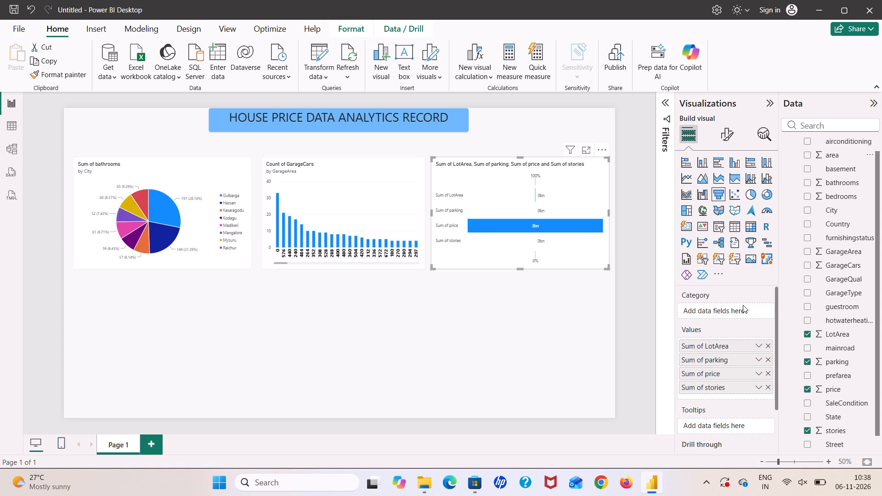
Remove all the fields from the funnel chart's values.
left_click(768, 343)
left_click(768, 343)
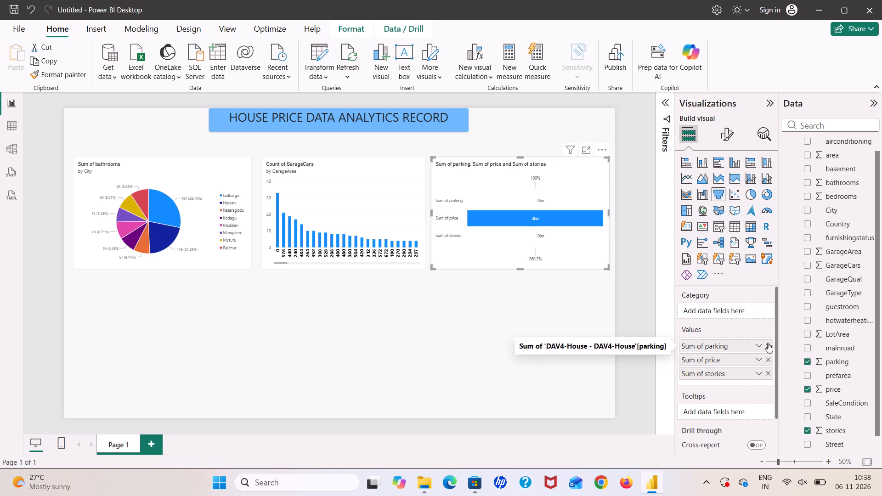
left_click(768, 343)
left_click(768, 343)
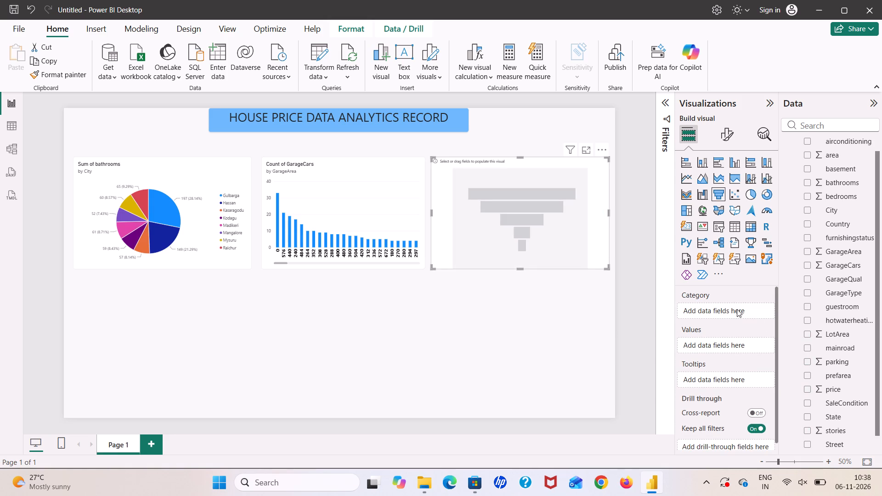
Set LotArea as the category of the emptied funnel chart.
left_click(737, 309)
left_click_drag(841, 334, 743, 313)
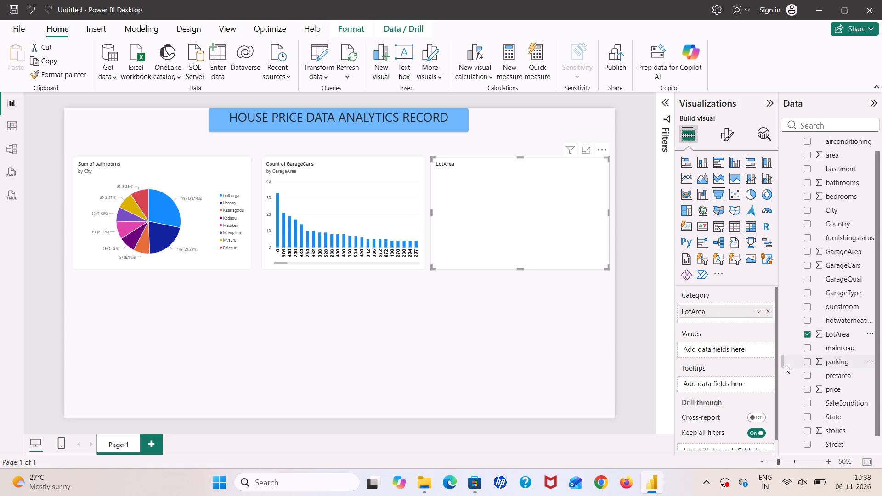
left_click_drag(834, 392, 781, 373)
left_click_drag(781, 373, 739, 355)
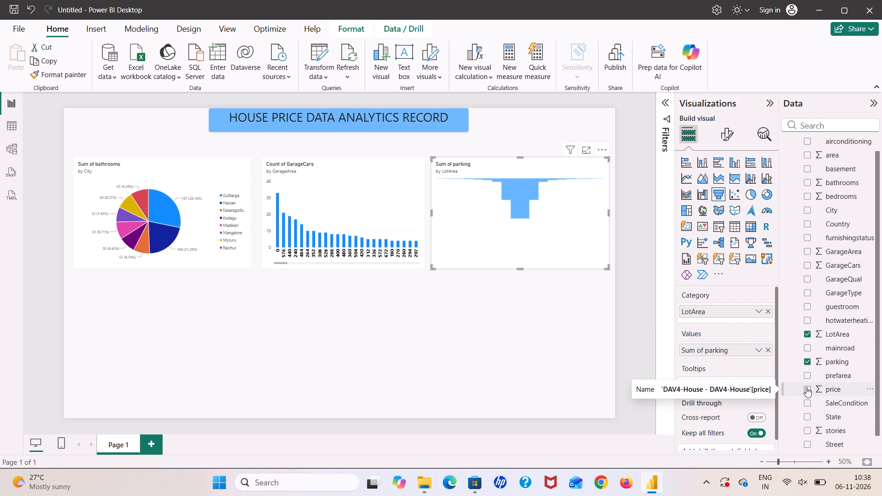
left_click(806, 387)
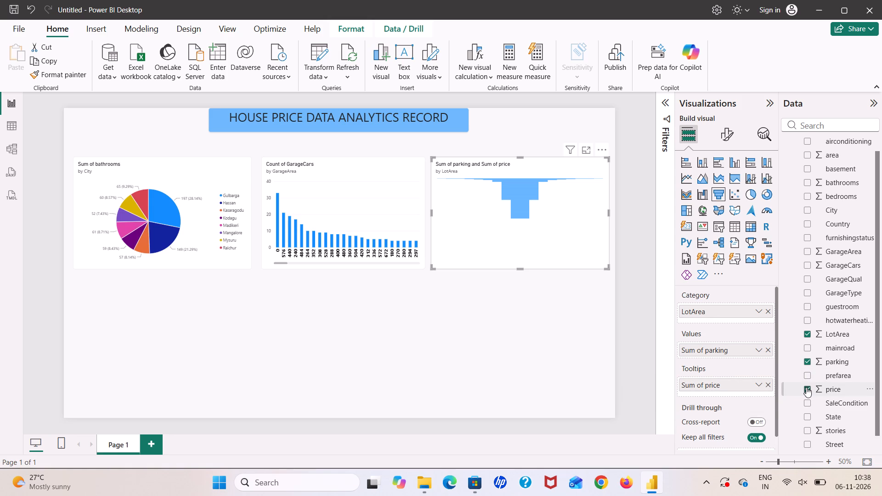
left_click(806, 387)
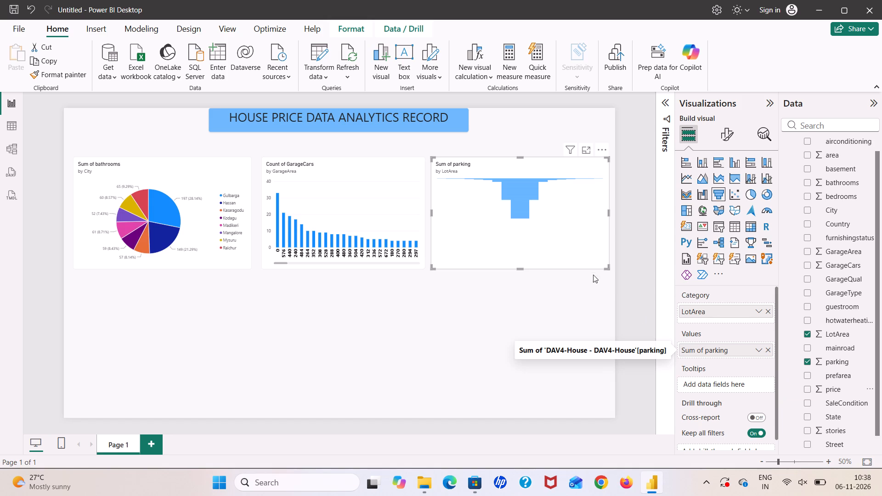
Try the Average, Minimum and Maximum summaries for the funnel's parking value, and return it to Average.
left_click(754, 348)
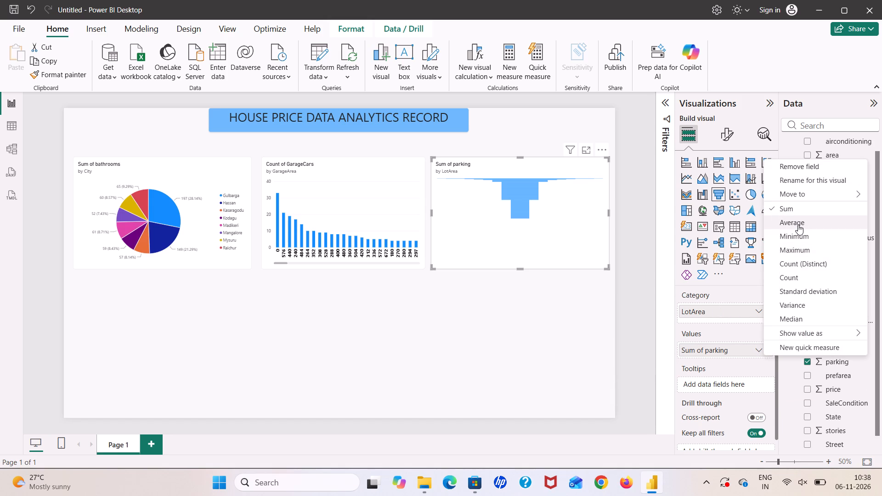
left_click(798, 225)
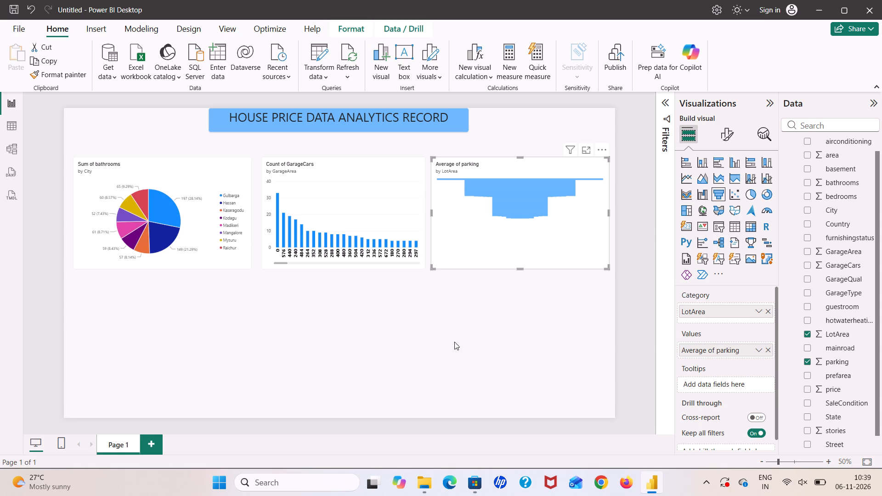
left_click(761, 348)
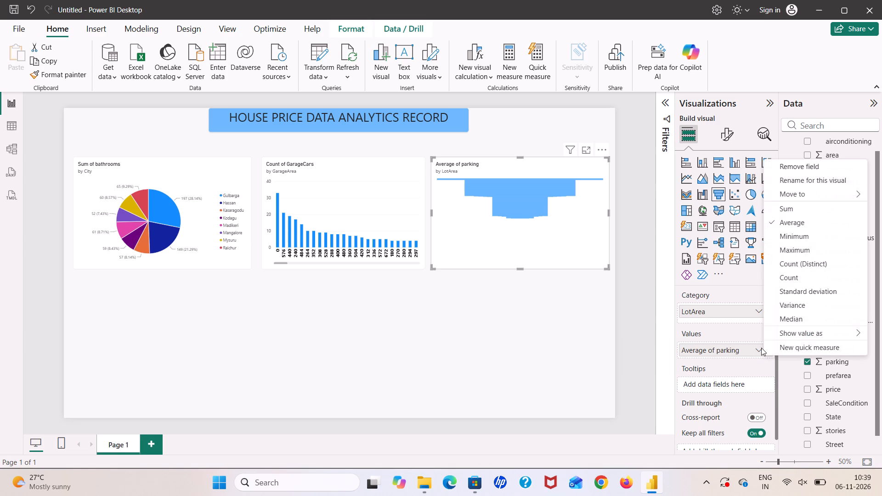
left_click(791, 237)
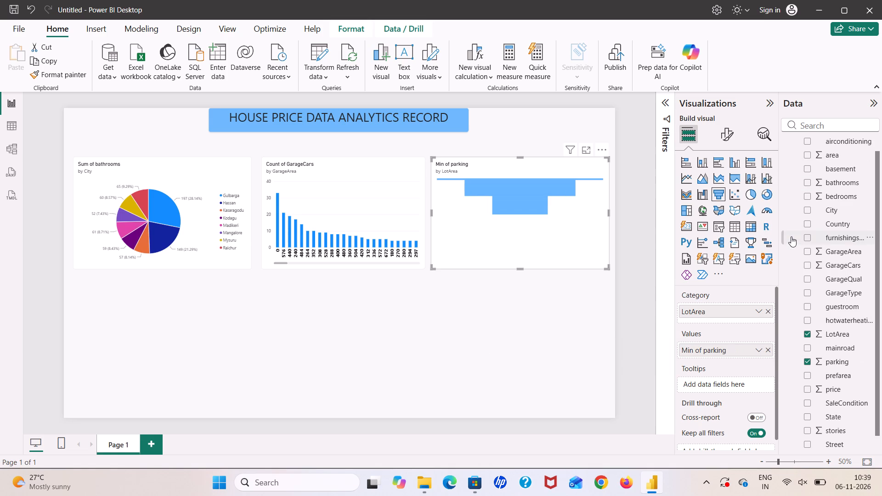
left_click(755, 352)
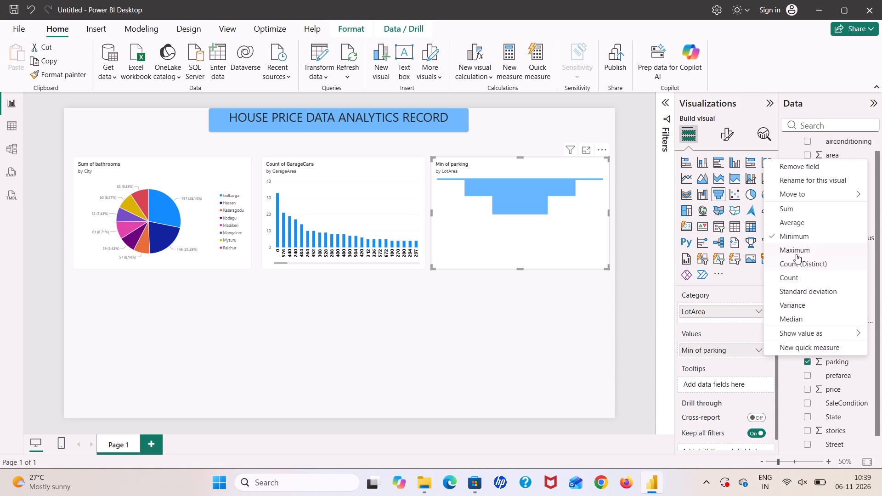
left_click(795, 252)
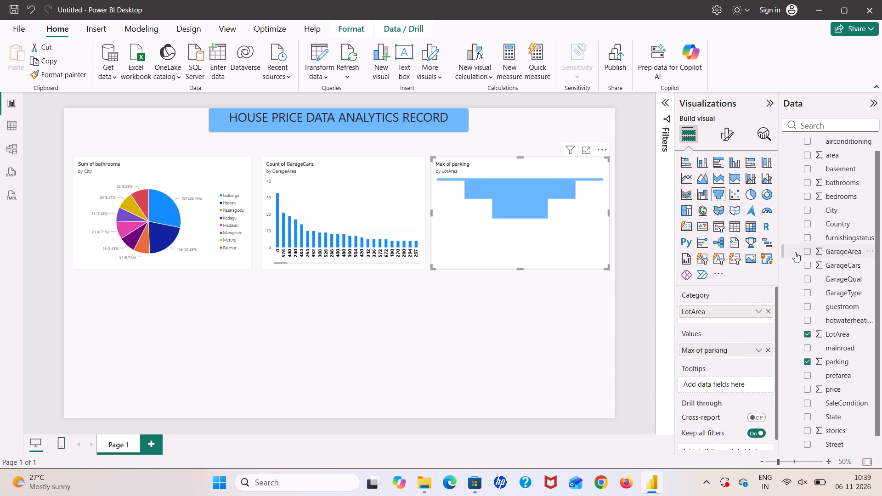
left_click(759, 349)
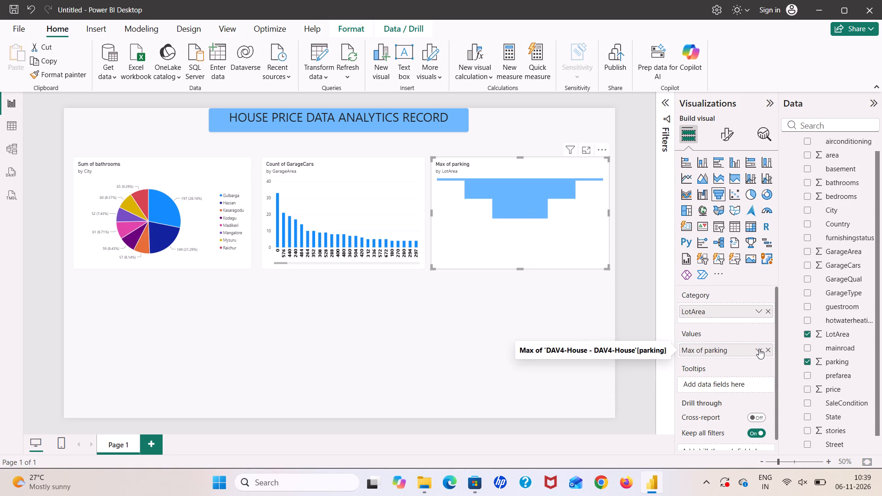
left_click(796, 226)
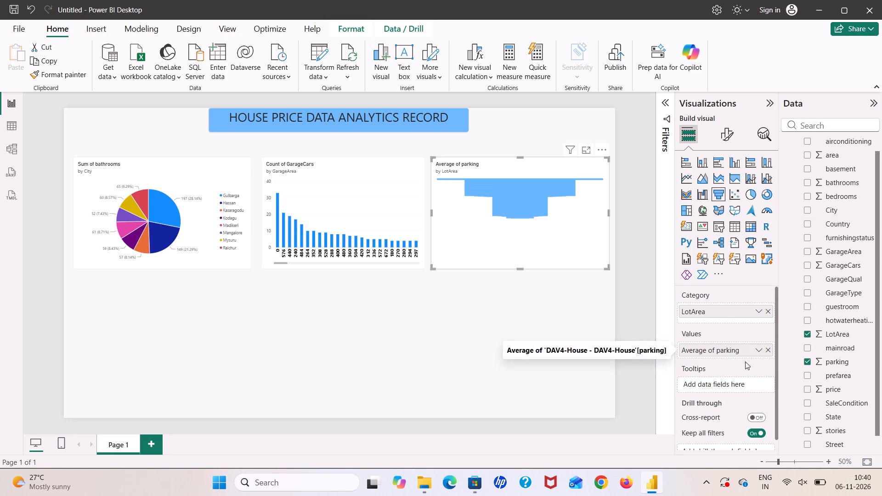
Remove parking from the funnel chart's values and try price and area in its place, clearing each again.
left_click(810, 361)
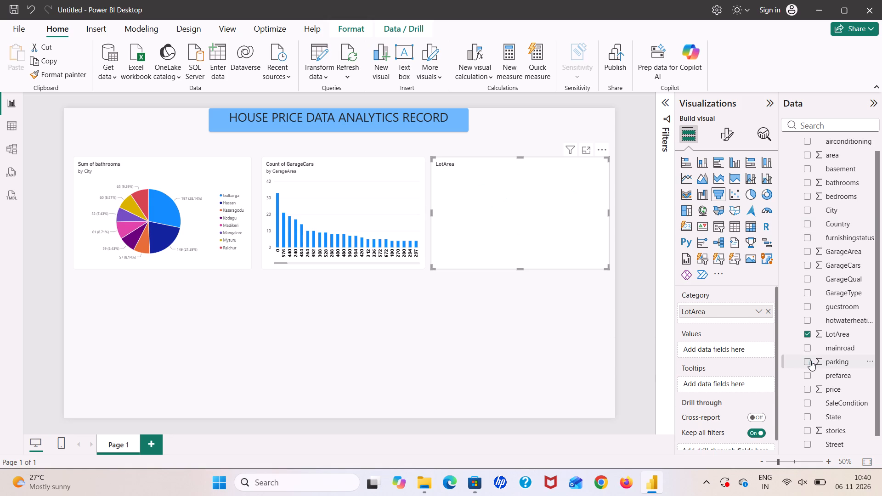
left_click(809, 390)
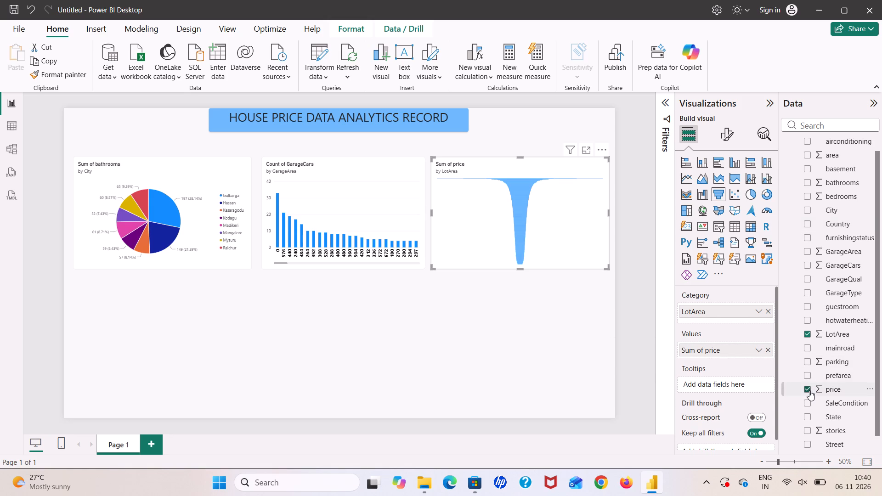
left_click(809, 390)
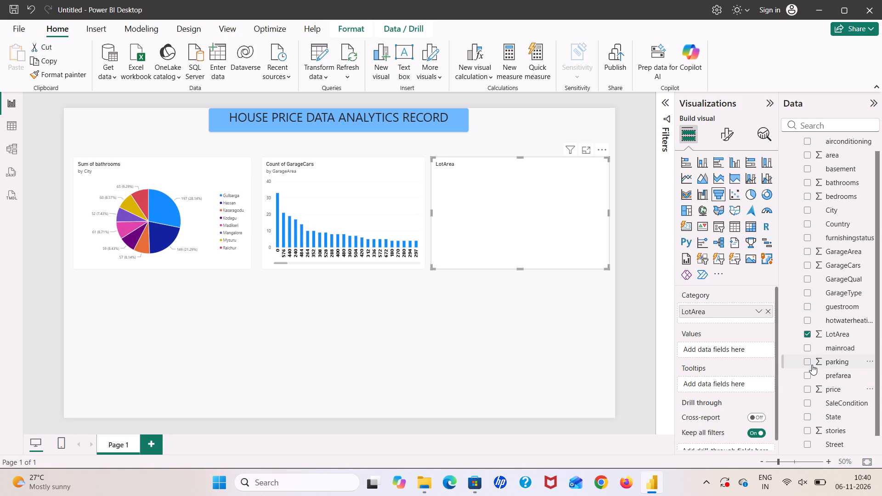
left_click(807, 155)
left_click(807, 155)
Add parking as the funnel chart's value and summarize it as Average.
left_click(807, 358)
left_click(755, 348)
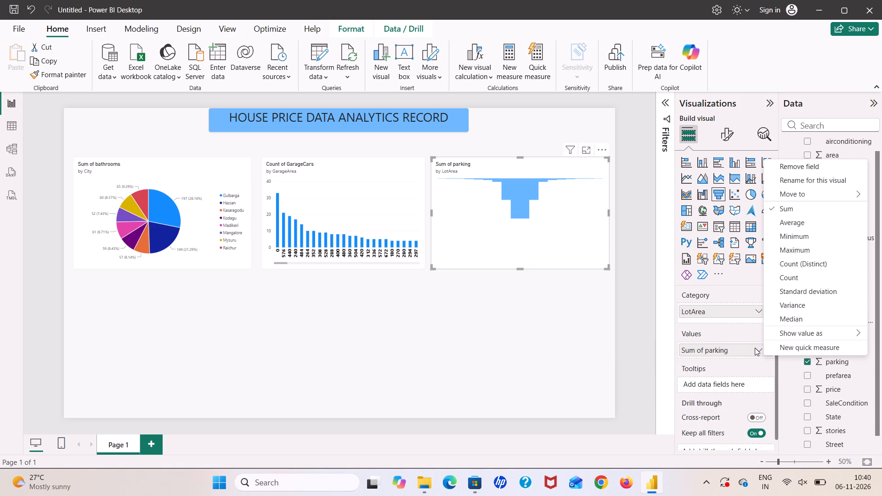
left_click(803, 220)
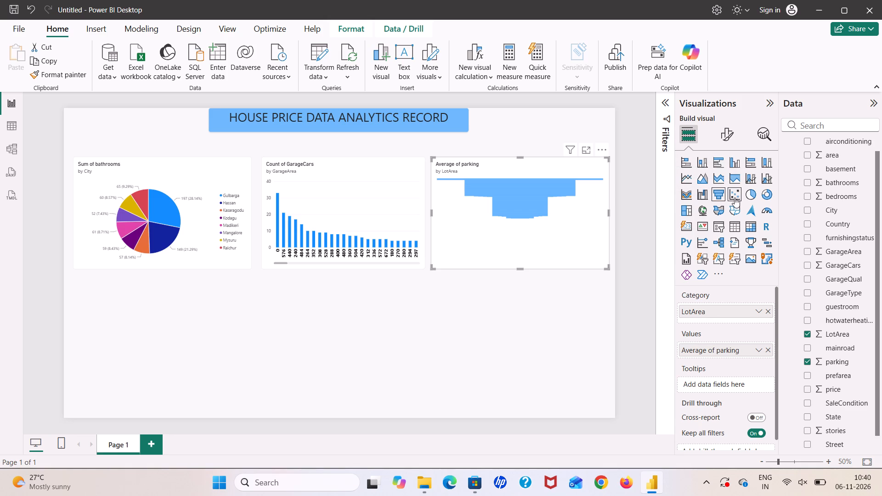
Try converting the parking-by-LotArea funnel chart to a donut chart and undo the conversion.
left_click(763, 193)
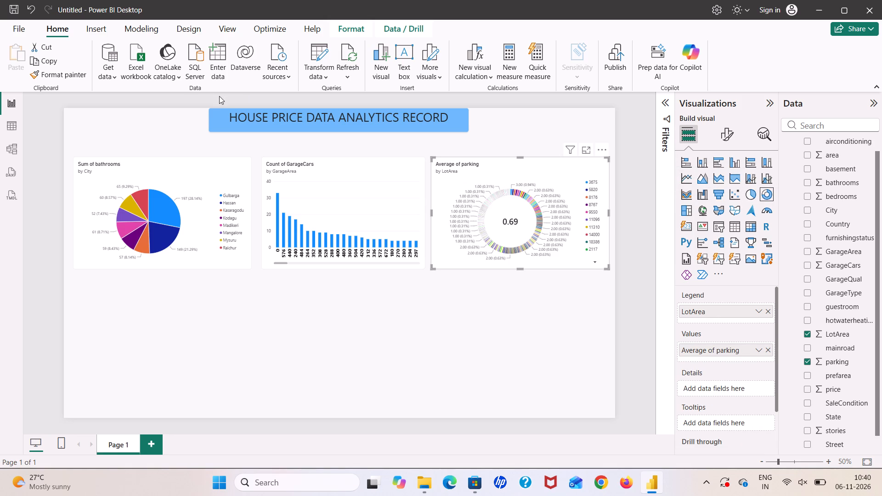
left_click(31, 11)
Add a new blank donut chart to the page, below the pie chart.
left_click(258, 307)
left_click(762, 197)
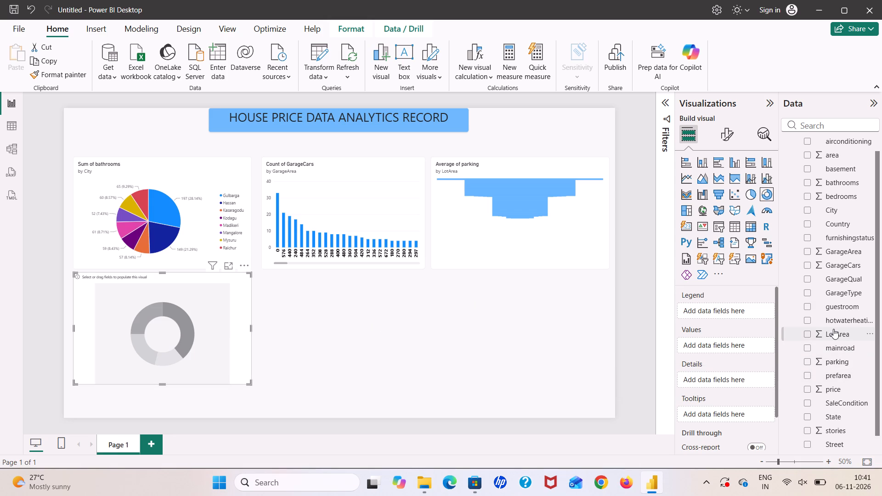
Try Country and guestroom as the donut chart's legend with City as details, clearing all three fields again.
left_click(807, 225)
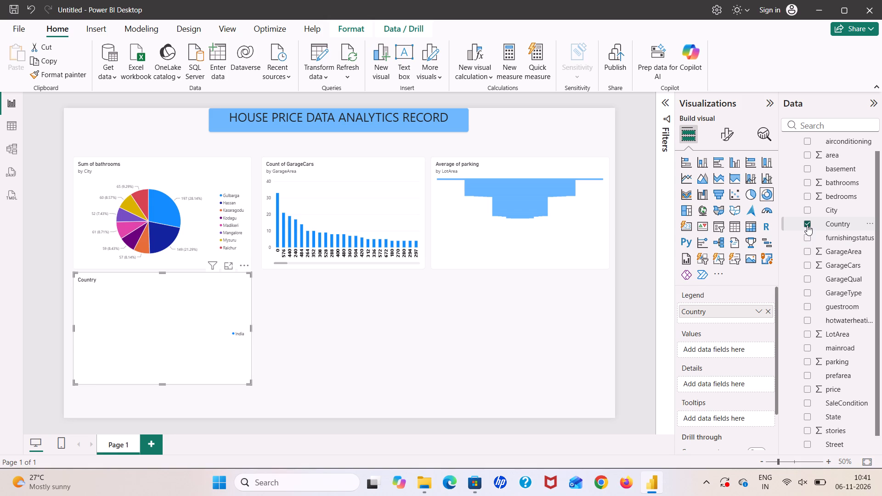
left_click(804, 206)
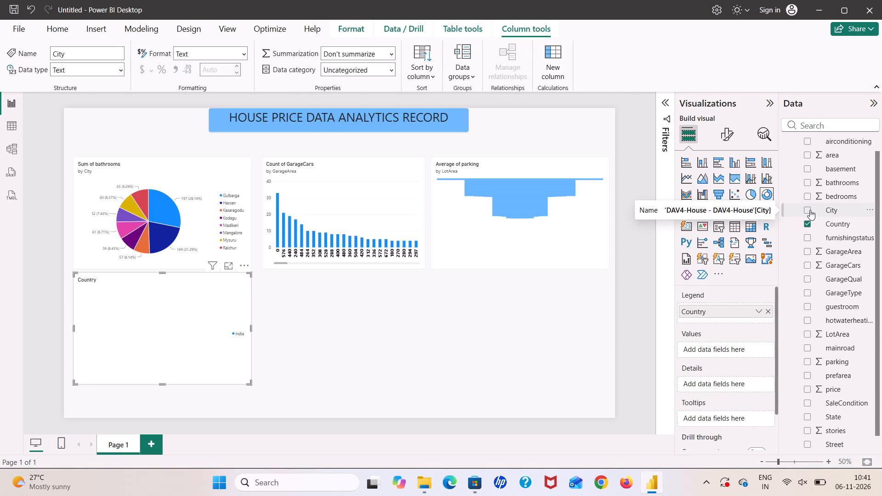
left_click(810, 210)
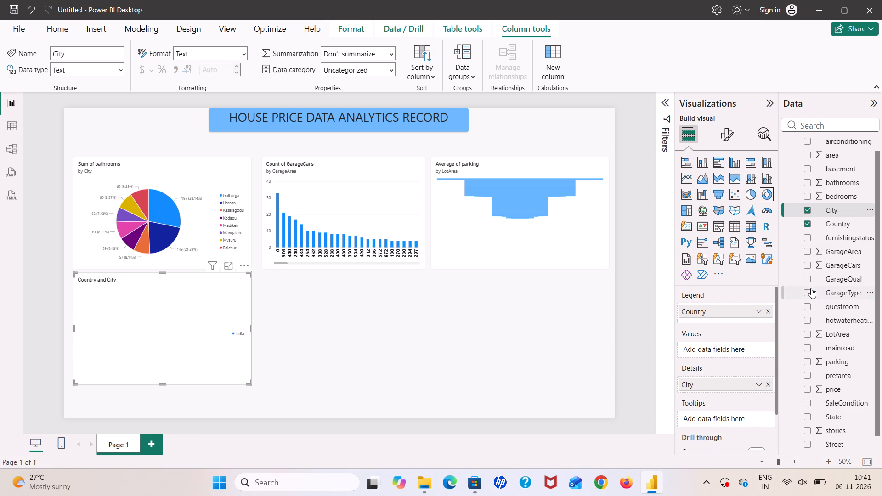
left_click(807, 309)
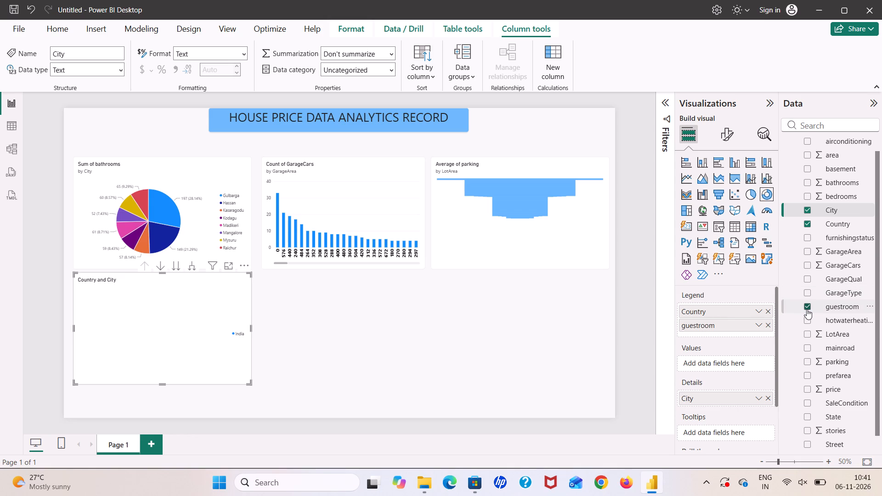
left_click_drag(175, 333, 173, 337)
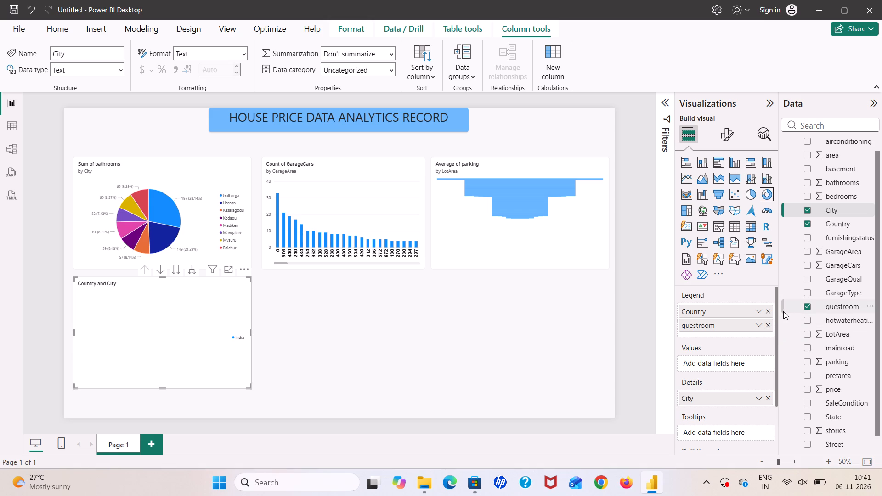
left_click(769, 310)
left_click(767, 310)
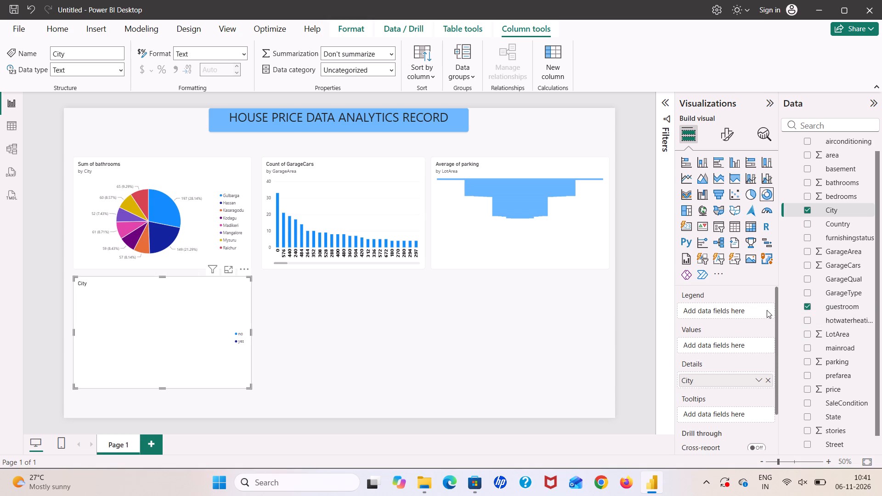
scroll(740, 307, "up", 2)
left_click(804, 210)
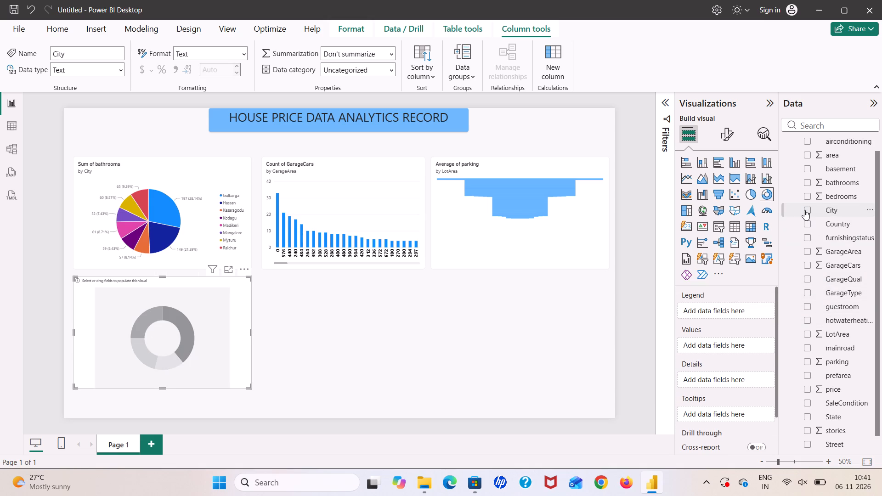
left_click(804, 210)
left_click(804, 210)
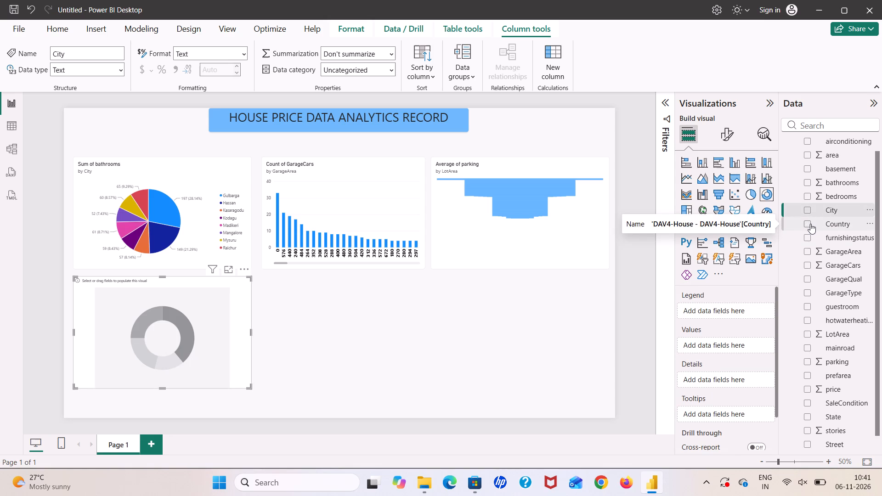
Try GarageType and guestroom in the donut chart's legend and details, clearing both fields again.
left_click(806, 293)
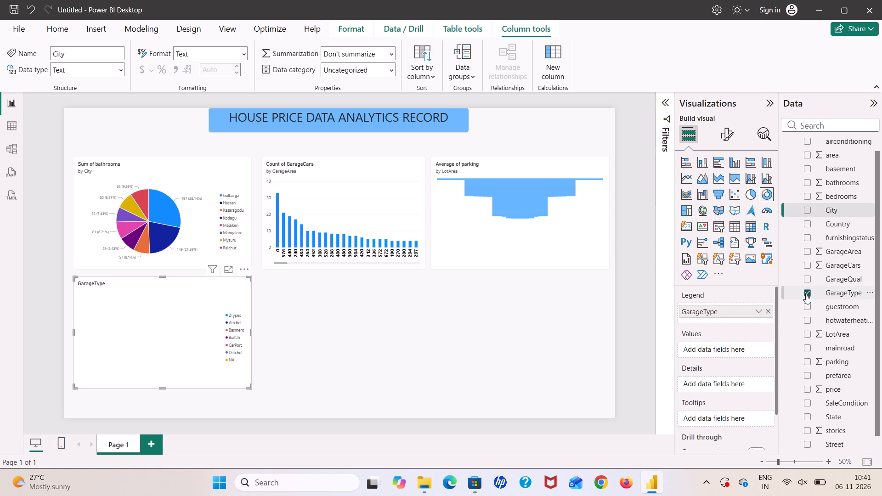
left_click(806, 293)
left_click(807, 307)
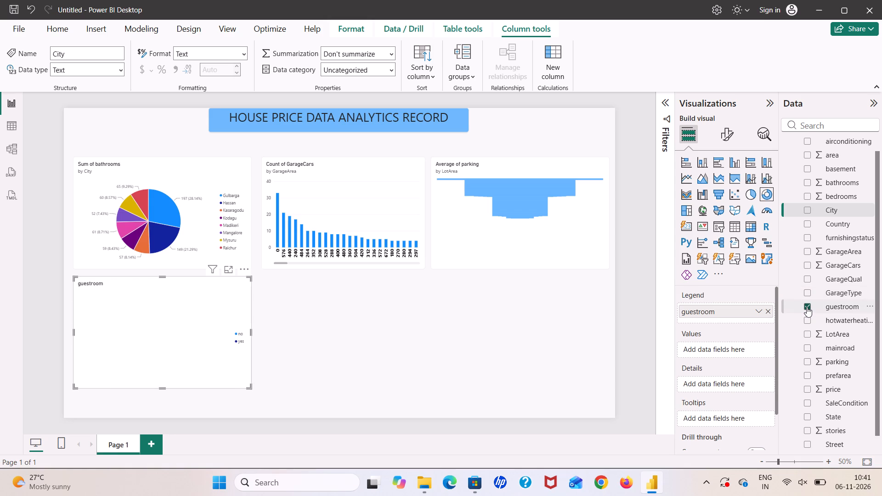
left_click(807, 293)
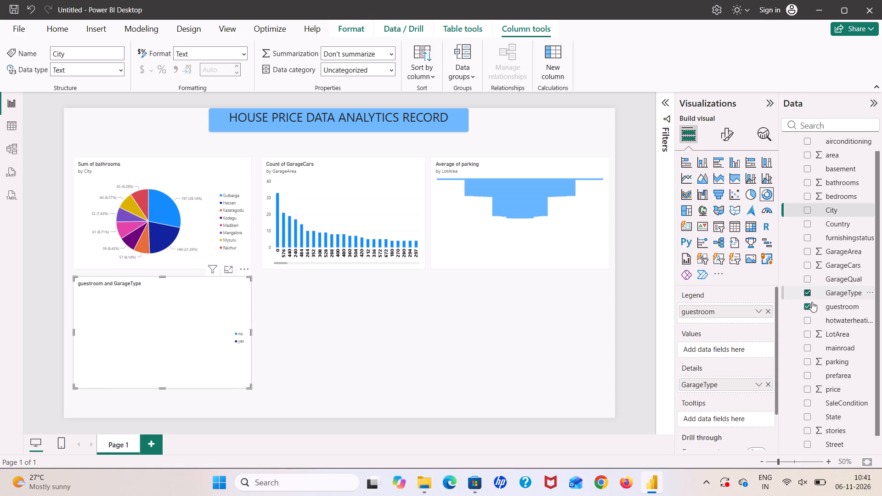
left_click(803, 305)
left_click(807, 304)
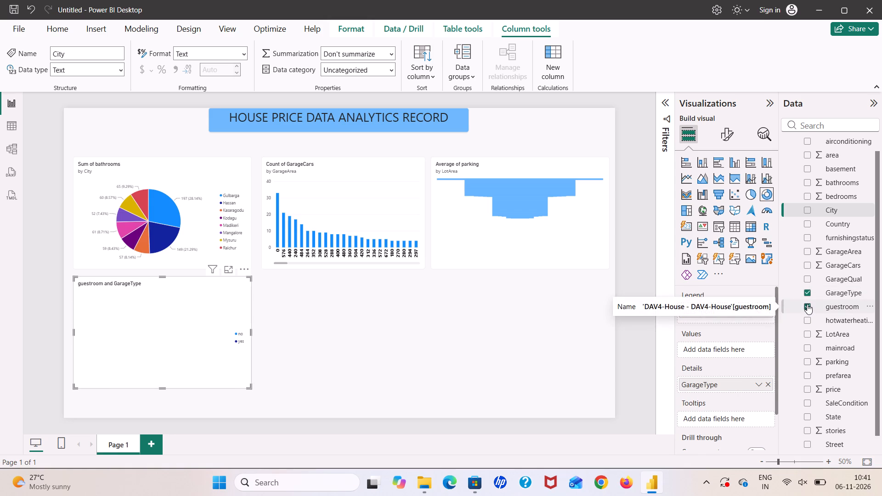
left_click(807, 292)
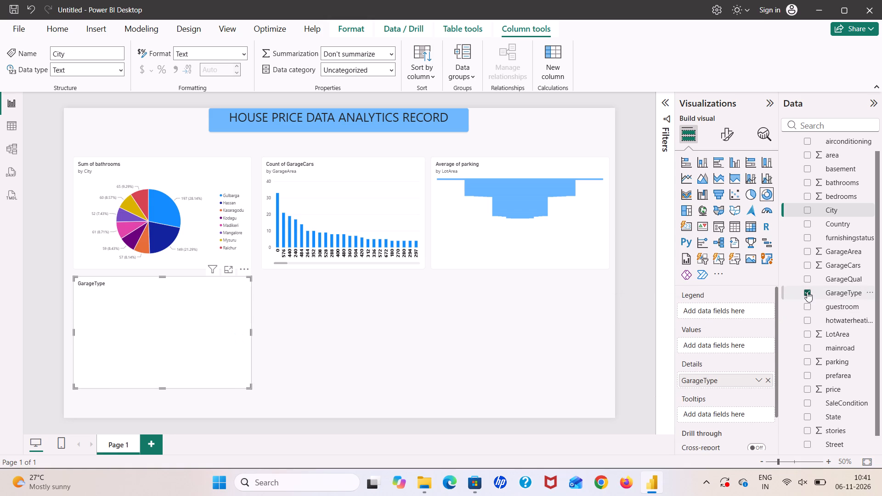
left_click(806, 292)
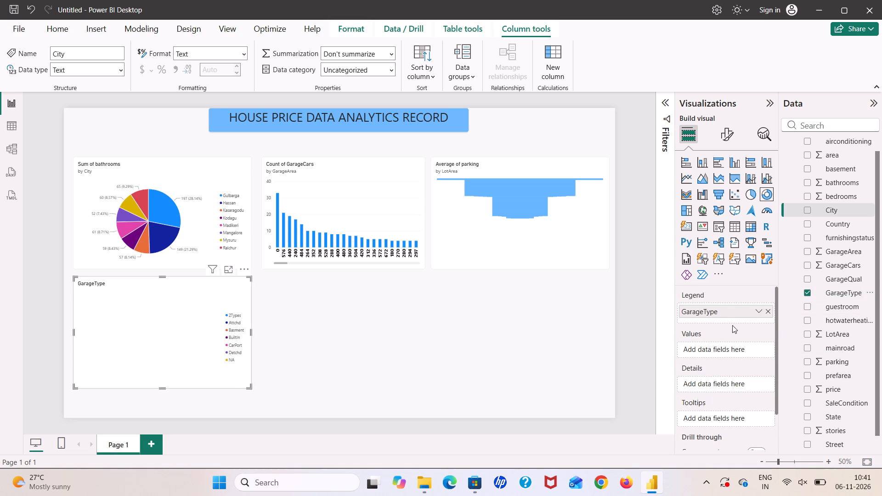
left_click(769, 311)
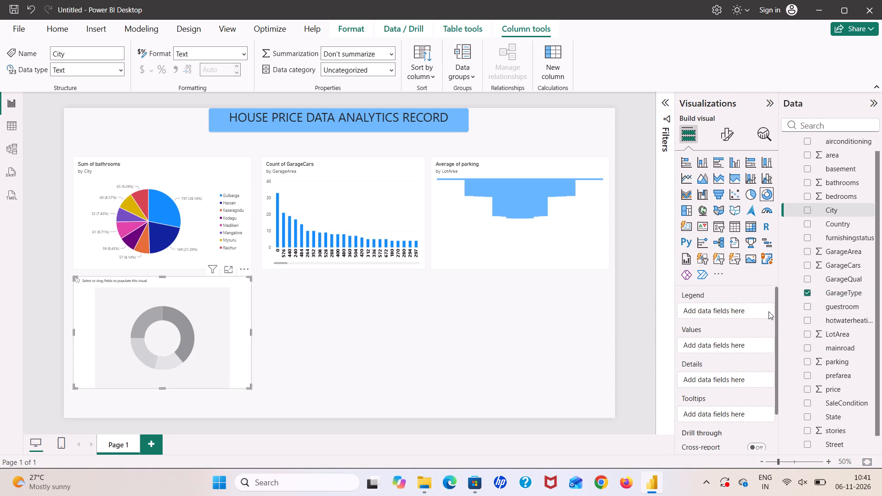
Set stories as the donut chart's legend and the sum of price as its value.
left_click_drag(831, 429, 729, 319)
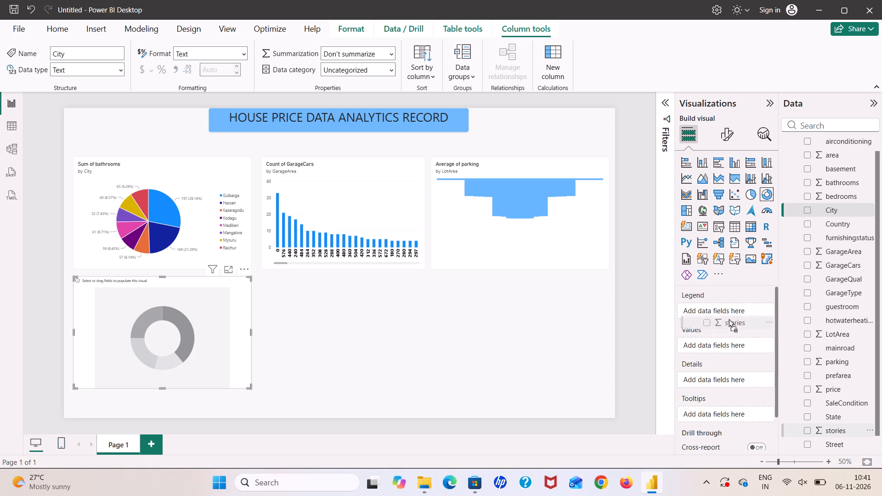
left_click_drag(729, 319, 724, 312)
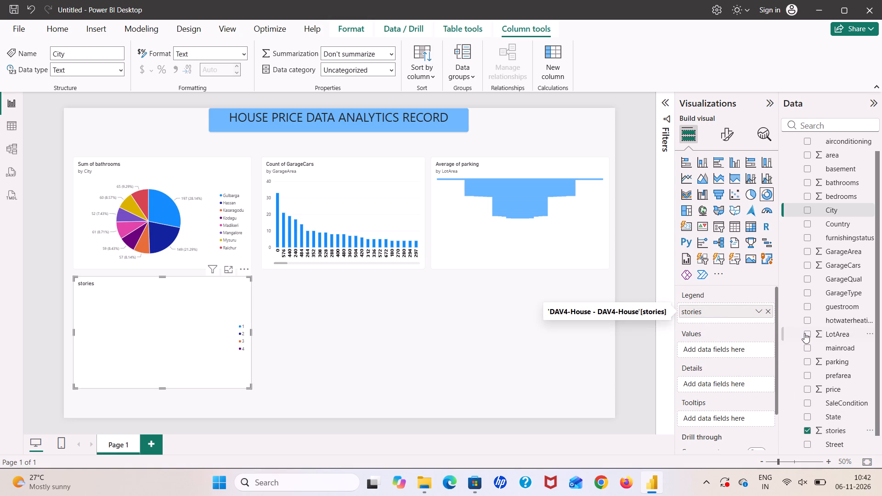
scroll(829, 383, "down", 1)
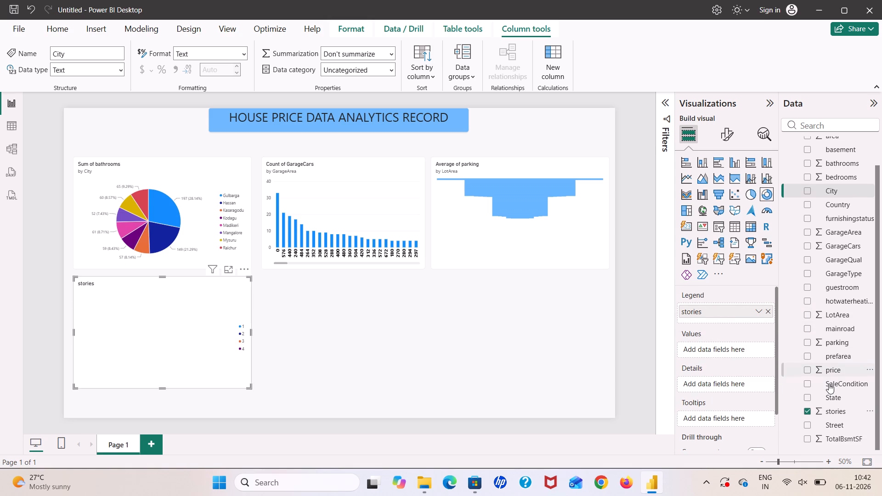
scroll(829, 383, "down", 1)
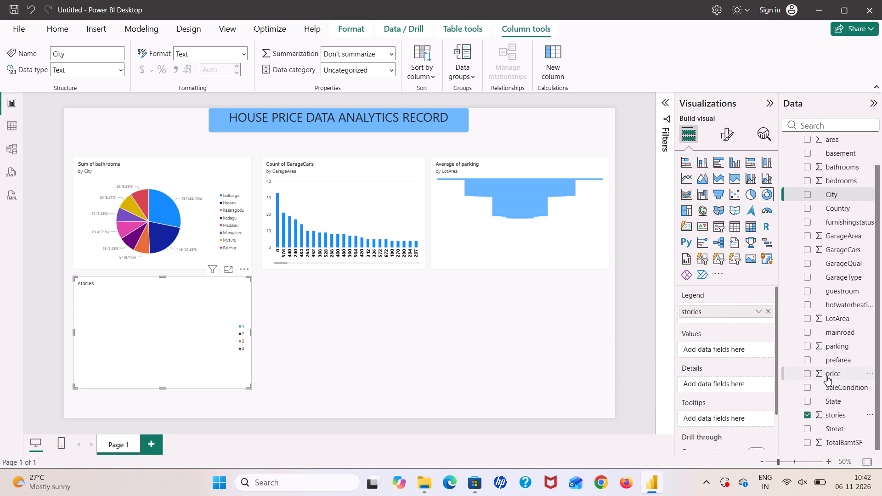
left_click_drag(819, 375, 720, 353)
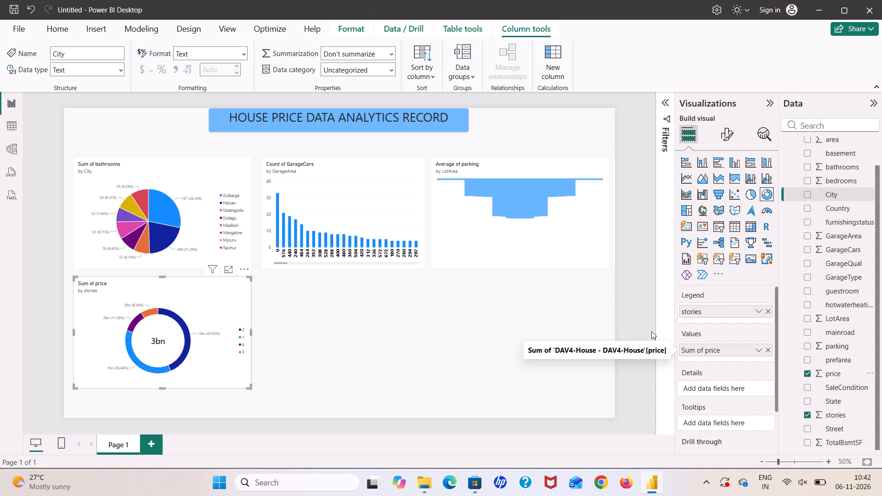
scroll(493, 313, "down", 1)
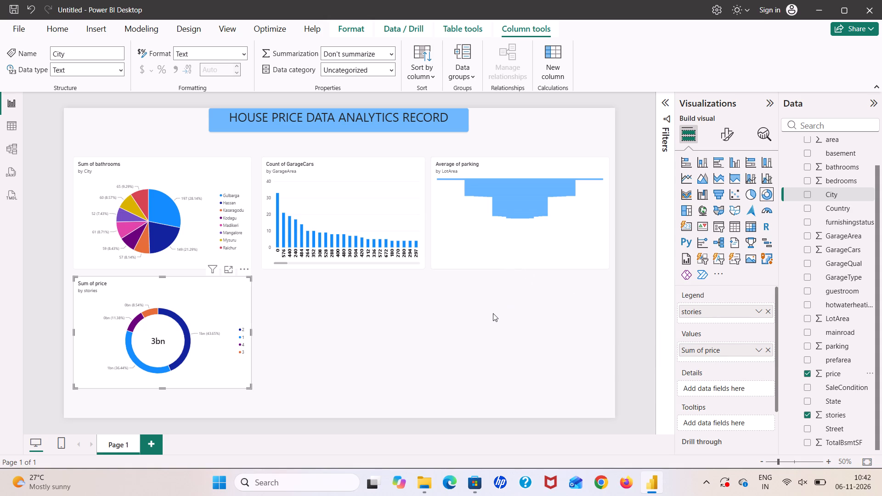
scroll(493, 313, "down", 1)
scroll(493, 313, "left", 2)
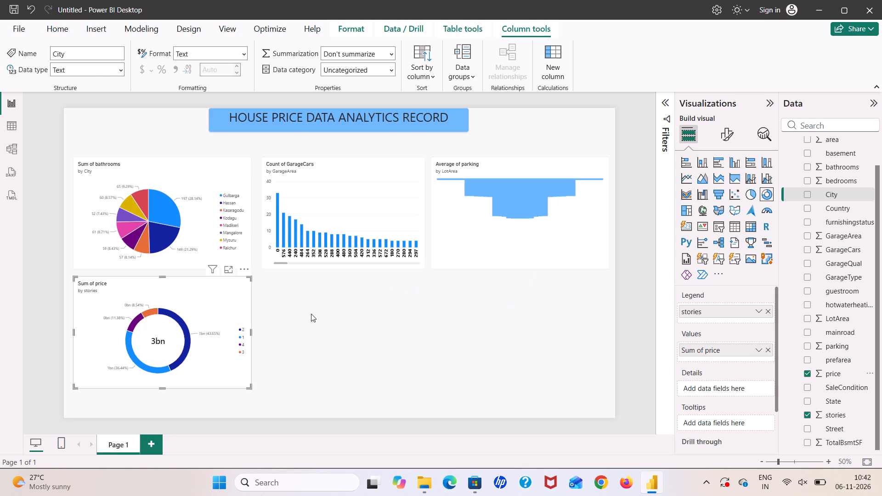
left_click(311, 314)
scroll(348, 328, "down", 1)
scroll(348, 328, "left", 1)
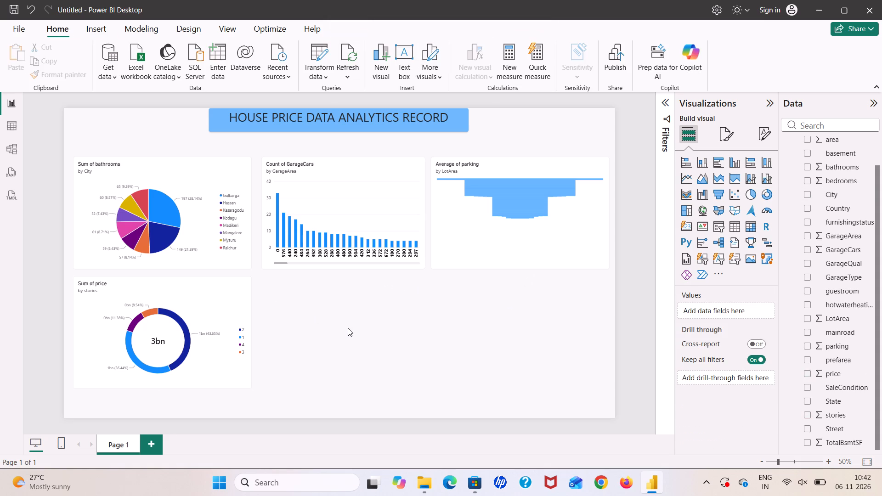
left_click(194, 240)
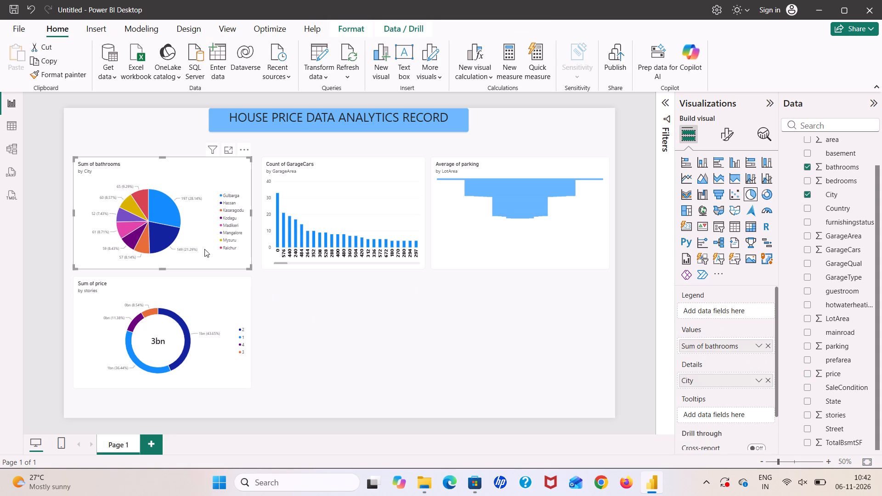
Extend the price-by-stories donut chart downward to just above the report page's bottom edge.
left_click(164, 338)
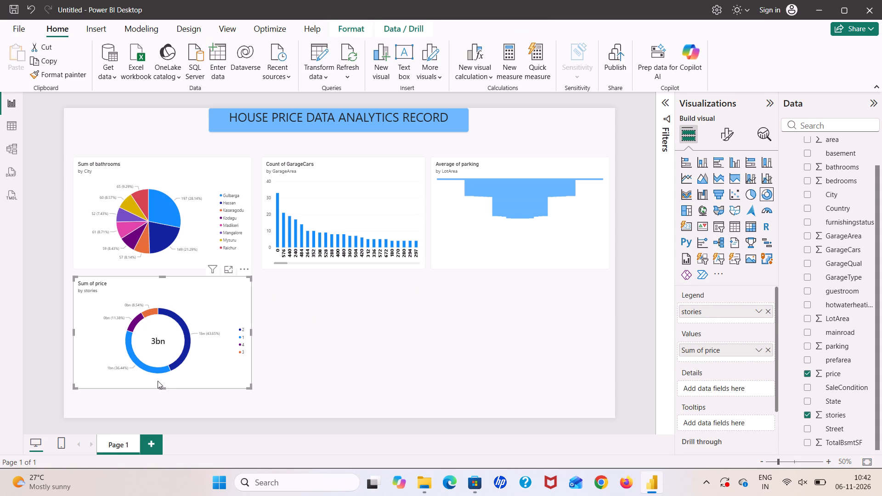
left_click_drag(160, 388, 166, 410)
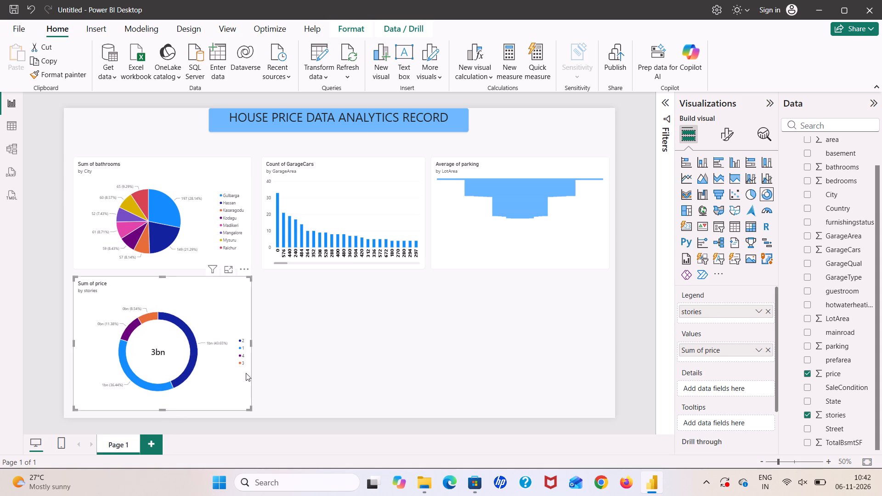
left_click(249, 339)
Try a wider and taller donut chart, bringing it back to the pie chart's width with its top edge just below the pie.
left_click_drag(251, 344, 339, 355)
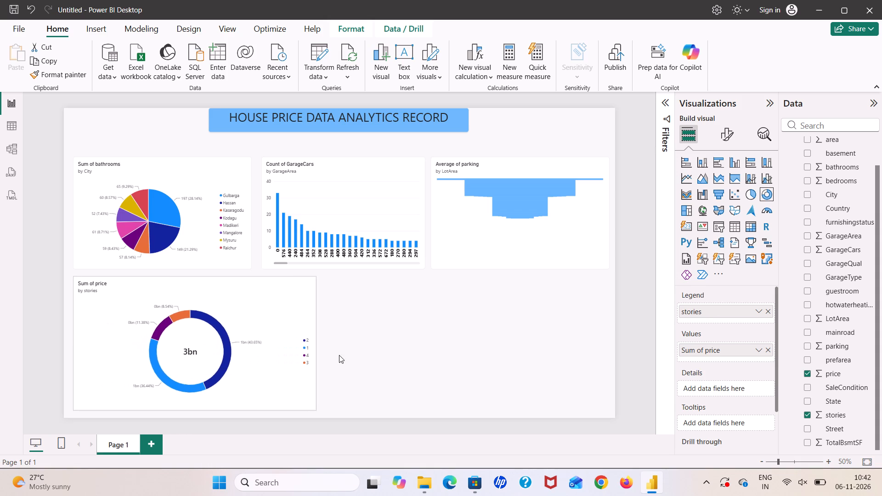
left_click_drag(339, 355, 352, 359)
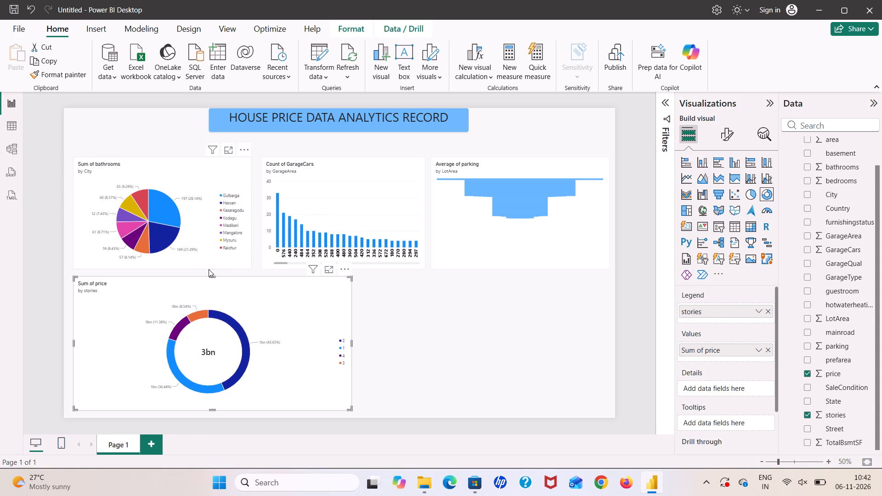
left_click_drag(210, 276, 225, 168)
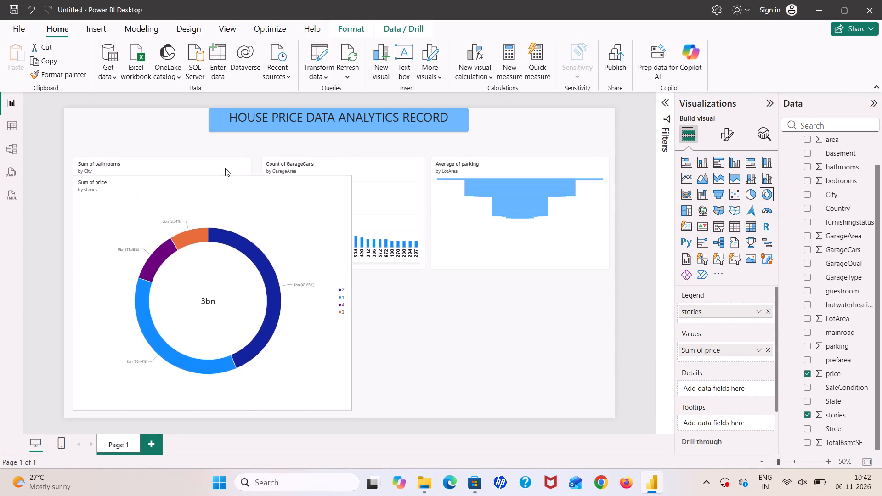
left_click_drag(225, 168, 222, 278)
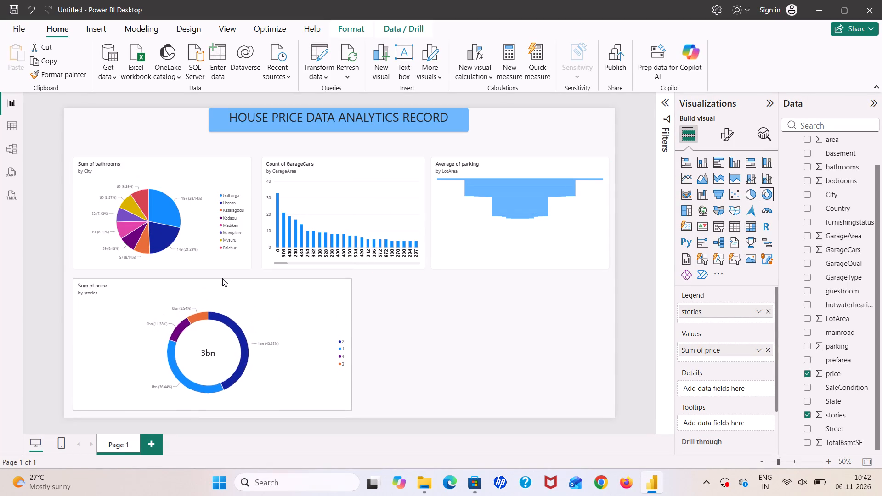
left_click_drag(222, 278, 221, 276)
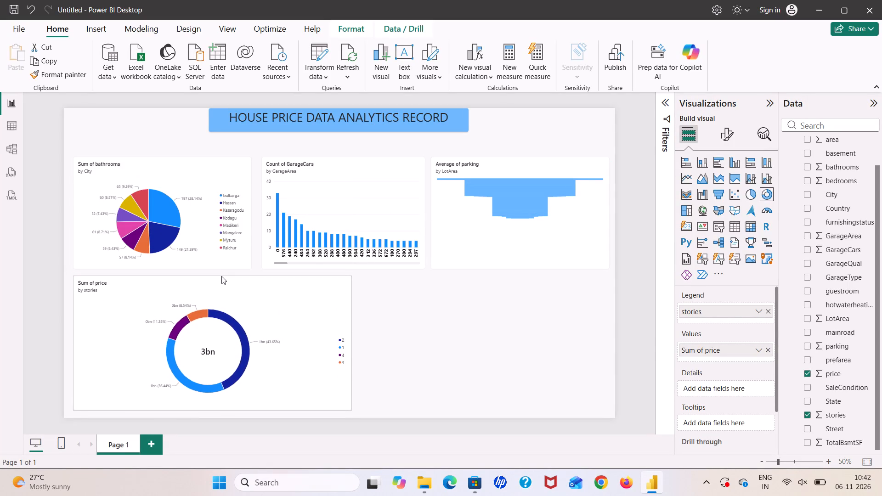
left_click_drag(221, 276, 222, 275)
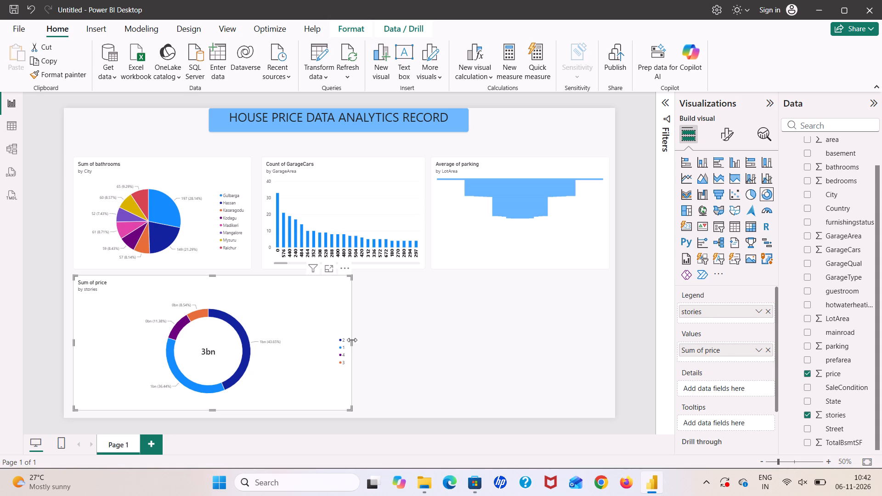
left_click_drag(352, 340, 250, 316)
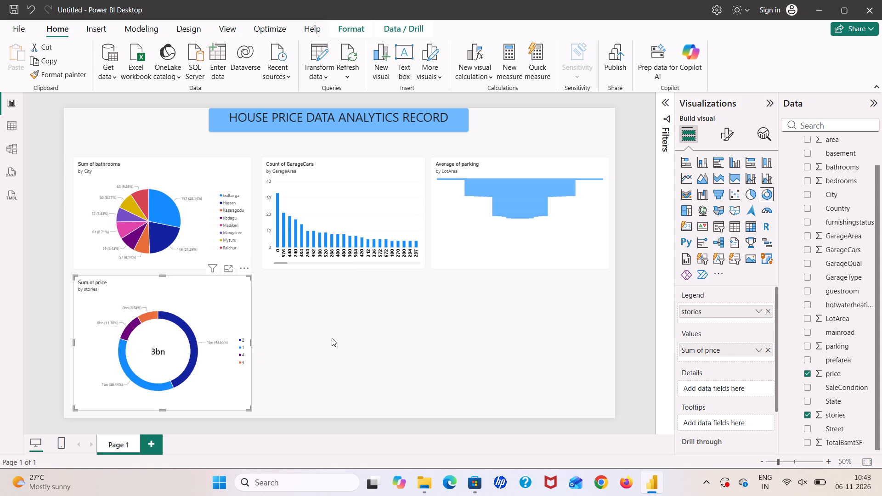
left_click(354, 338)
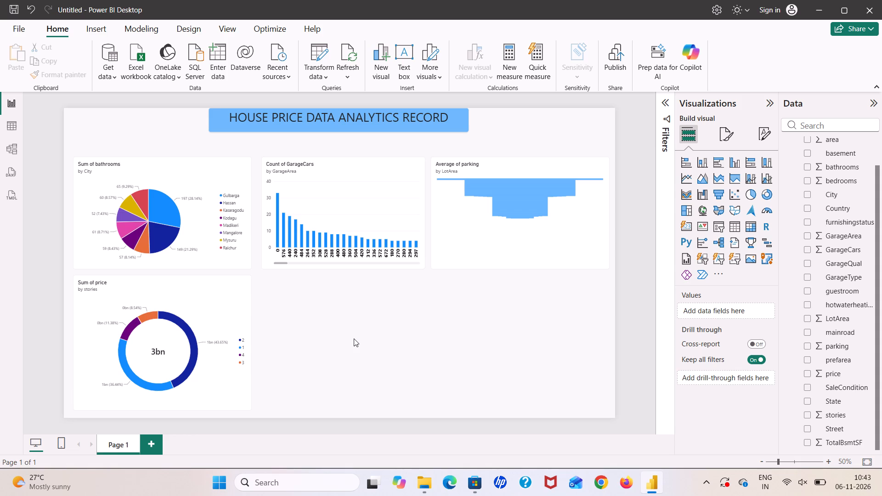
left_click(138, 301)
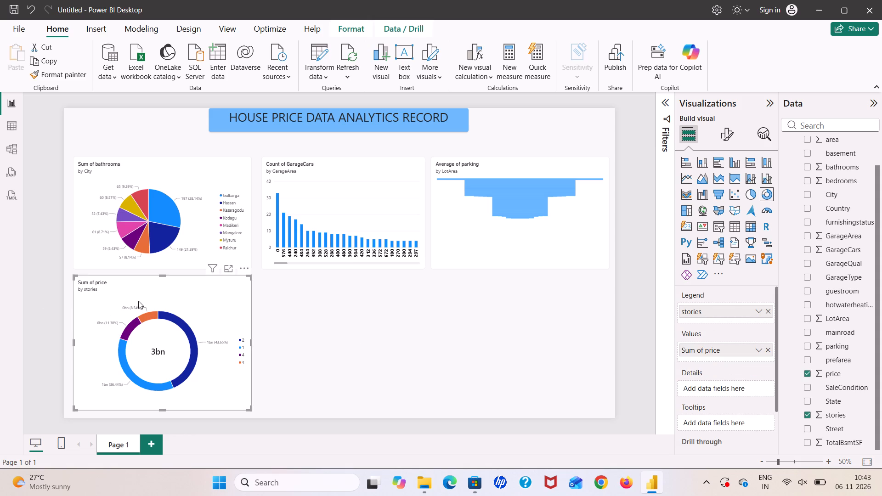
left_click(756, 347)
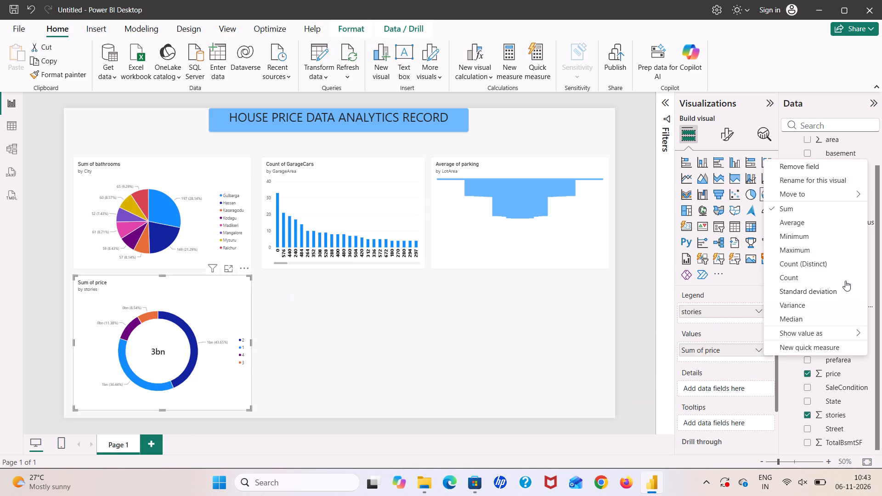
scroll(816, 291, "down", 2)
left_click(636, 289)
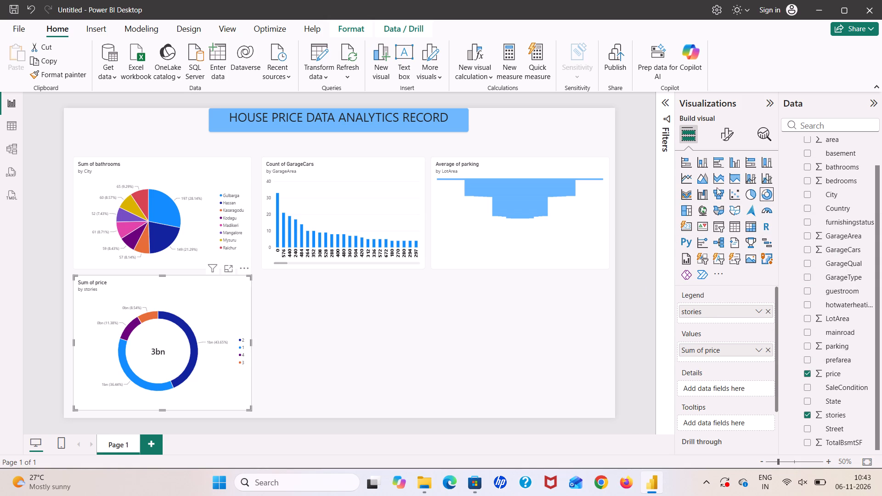
Format the price-by-stories donut chart's title as Heading 6 in bold.
left_click(725, 135)
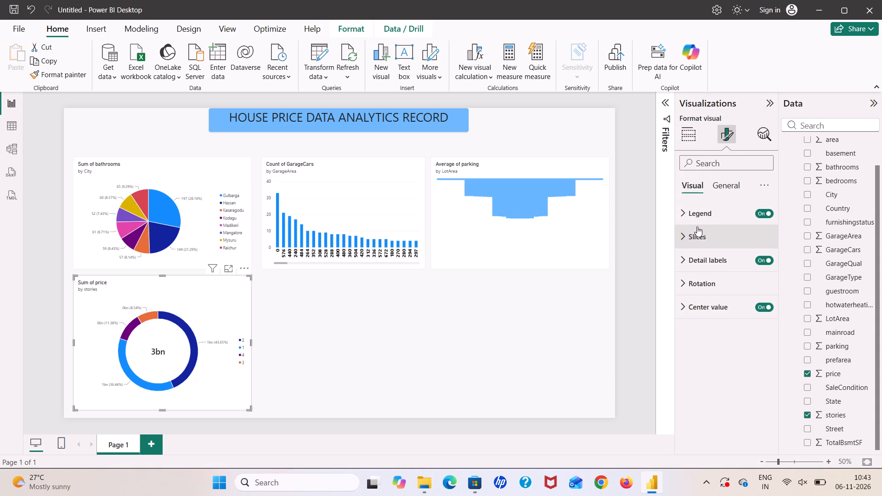
left_click(722, 187)
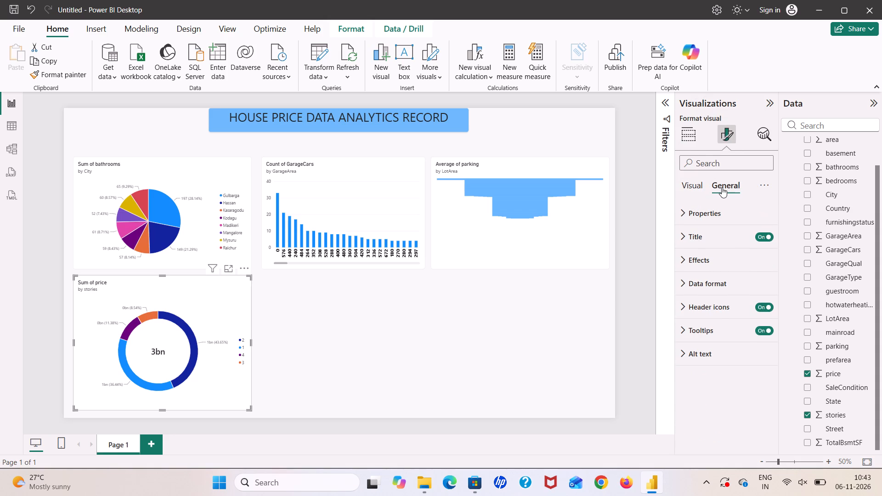
left_click(702, 207)
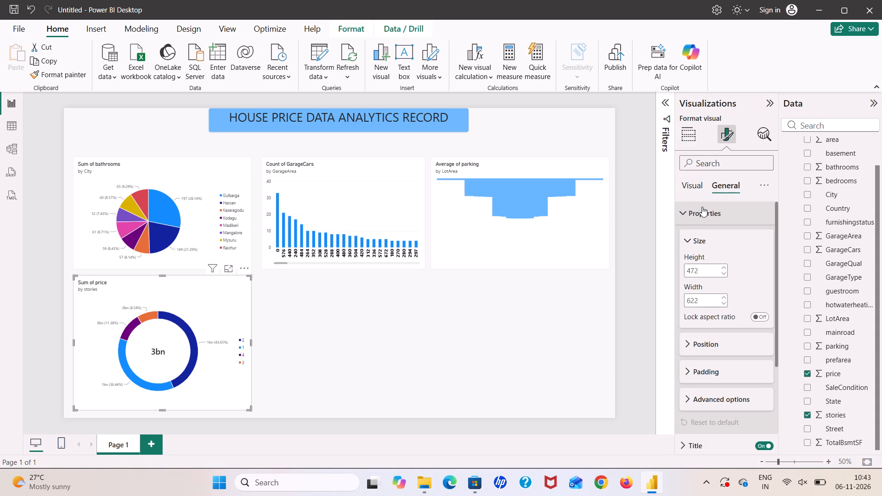
left_click(702, 207)
left_click(707, 242)
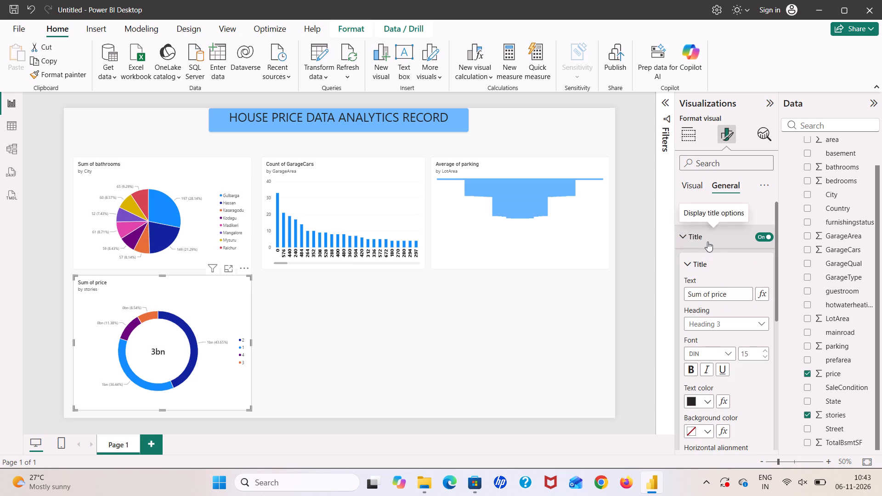
left_click(737, 293)
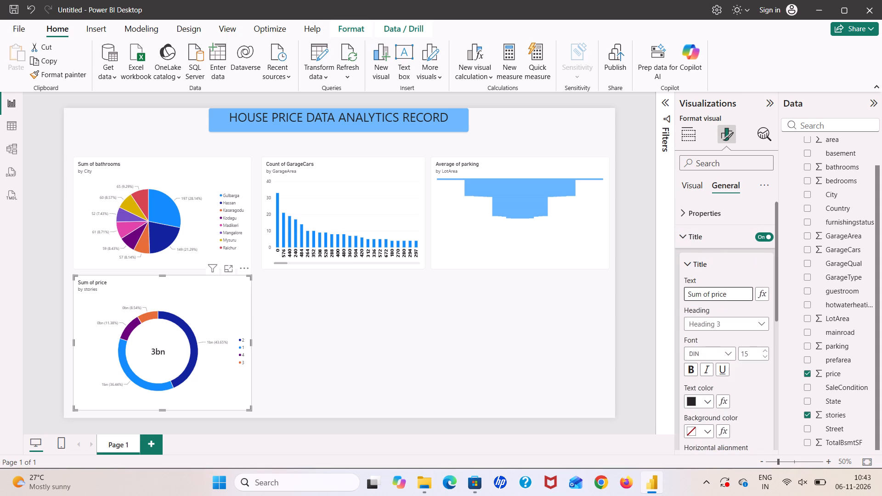
left_click(763, 319)
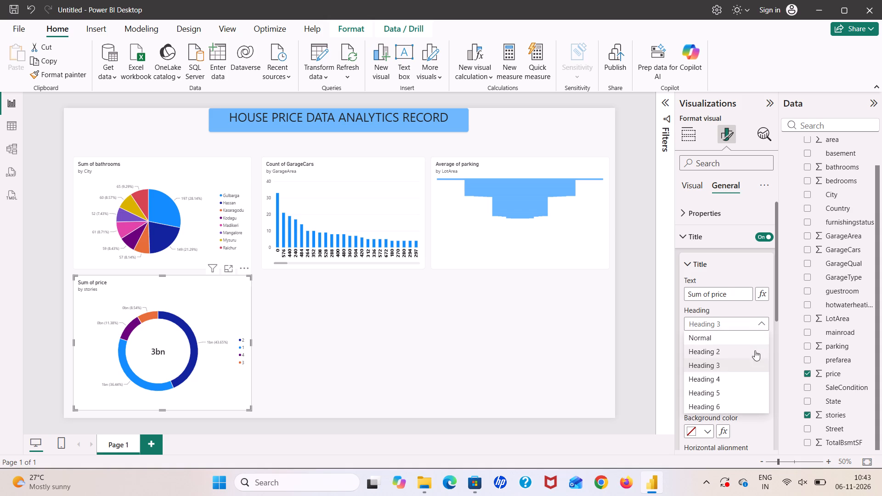
left_click(740, 401)
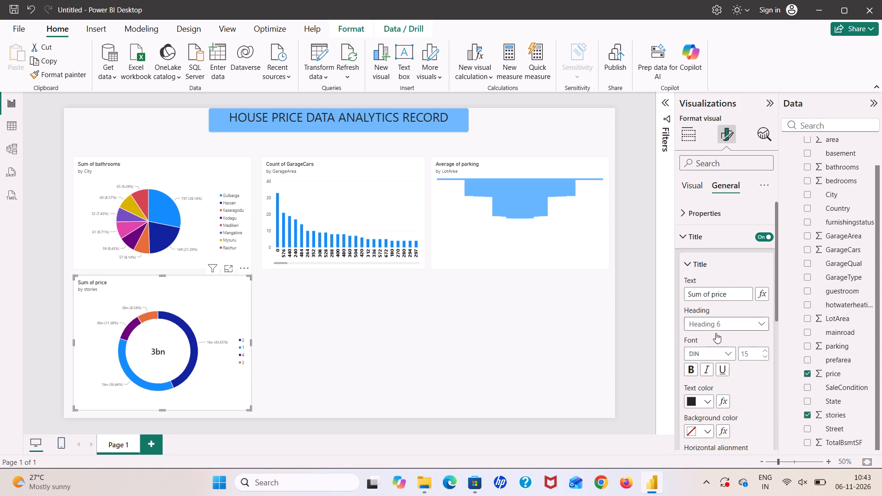
left_click(690, 368)
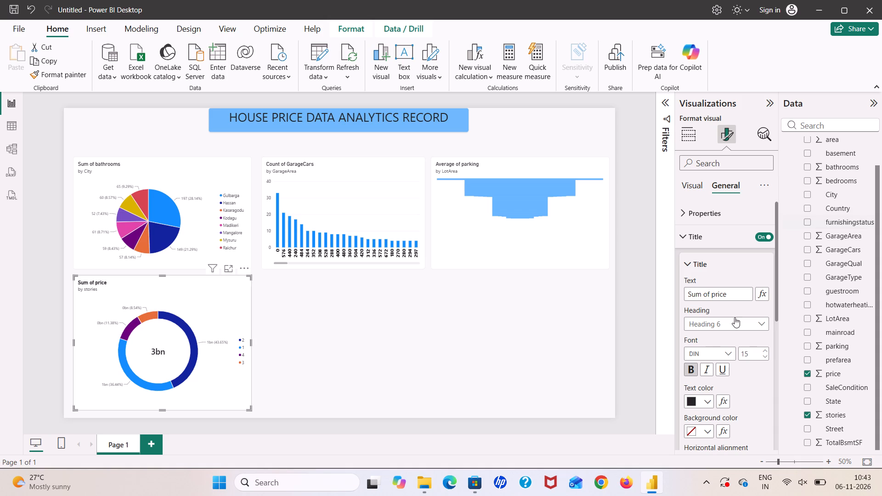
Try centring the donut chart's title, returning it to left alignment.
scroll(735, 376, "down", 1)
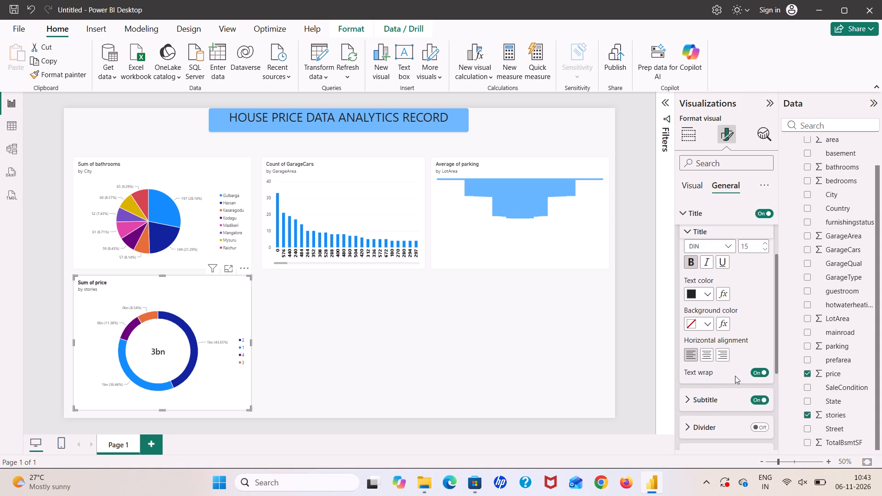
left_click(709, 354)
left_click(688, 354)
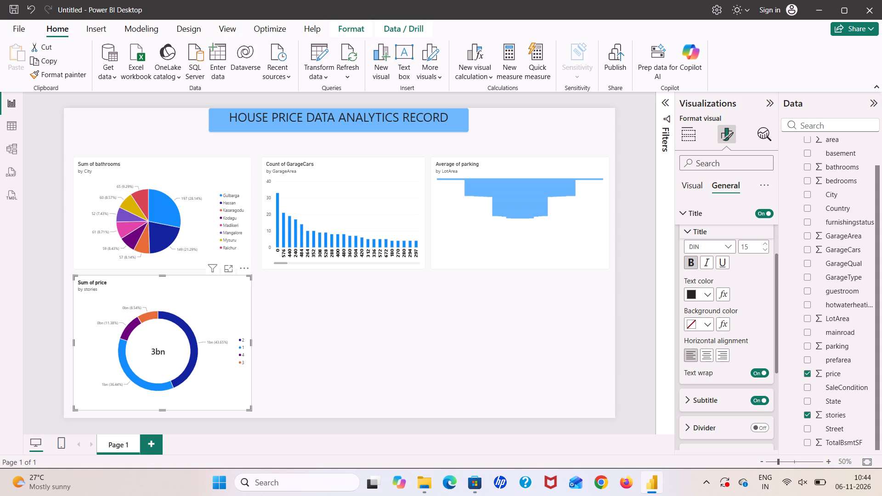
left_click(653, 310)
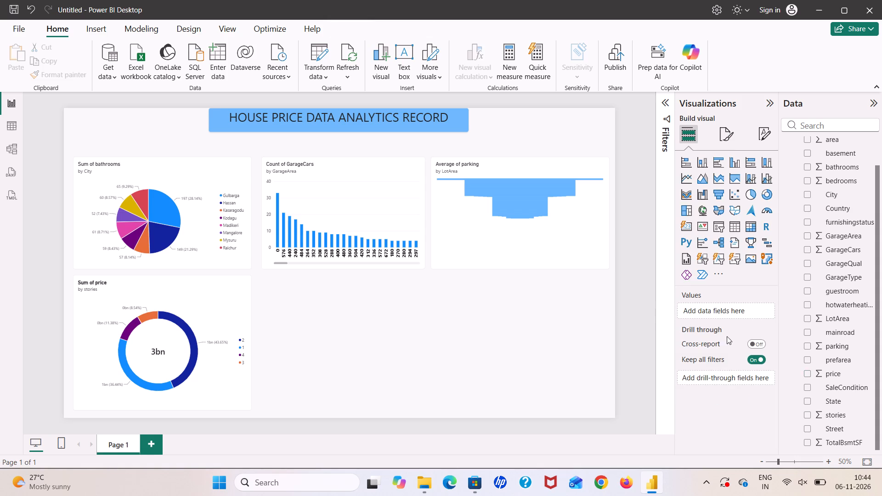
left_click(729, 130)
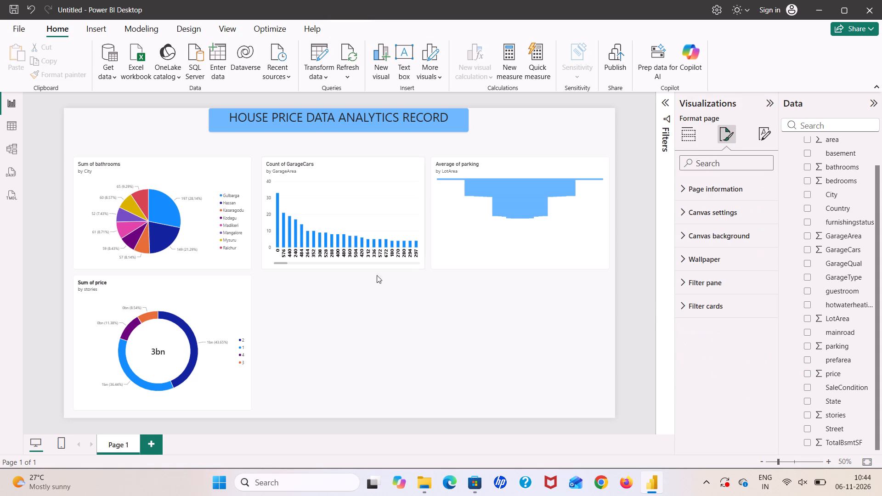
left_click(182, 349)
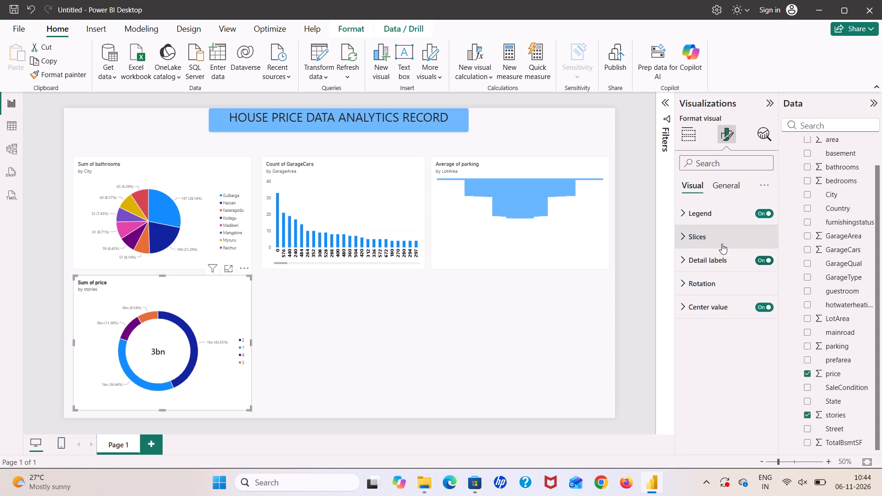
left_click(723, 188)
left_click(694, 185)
Try Median as the aggregation of the donut chart's price value, settling on Maximum.
left_click(199, 386)
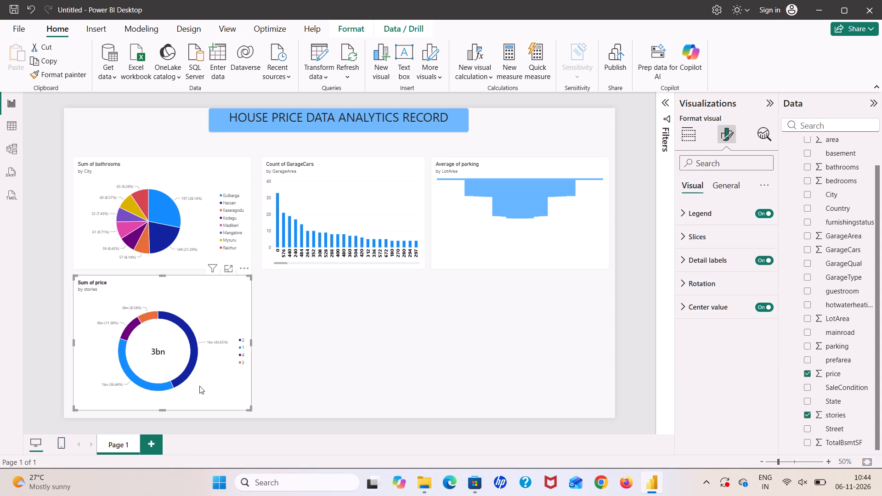
left_click(678, 122)
left_click(692, 135)
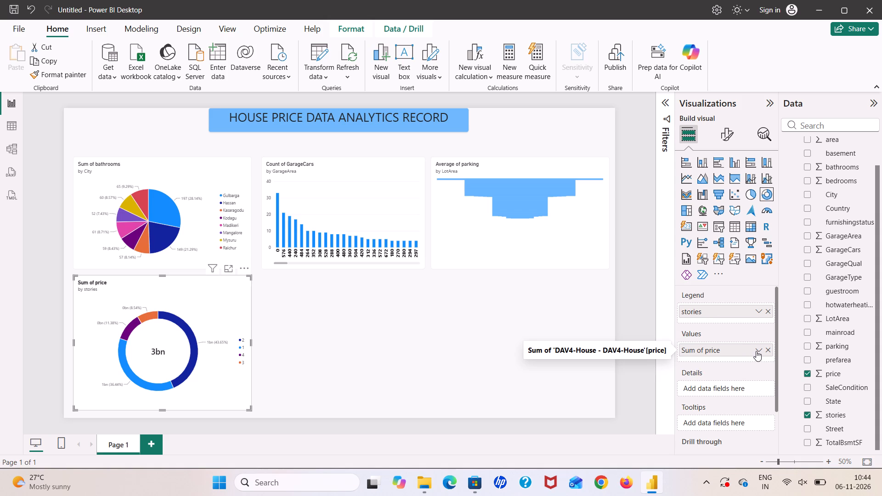
left_click(758, 350)
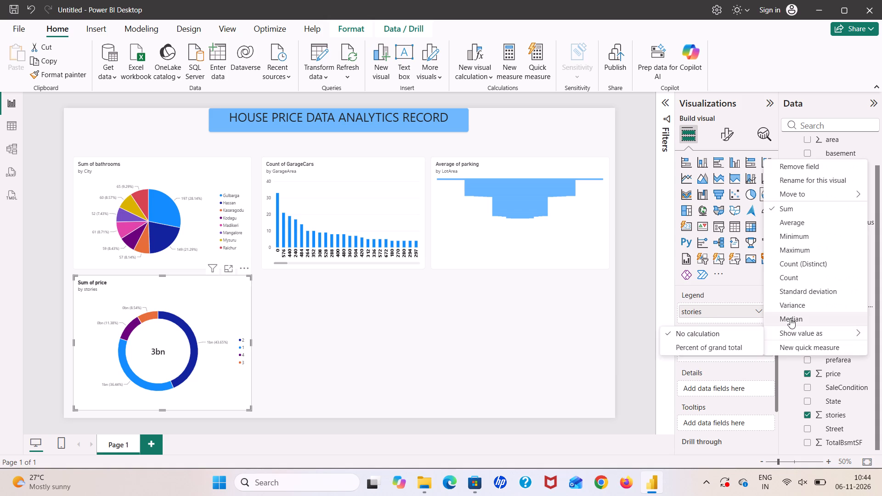
left_click(790, 318)
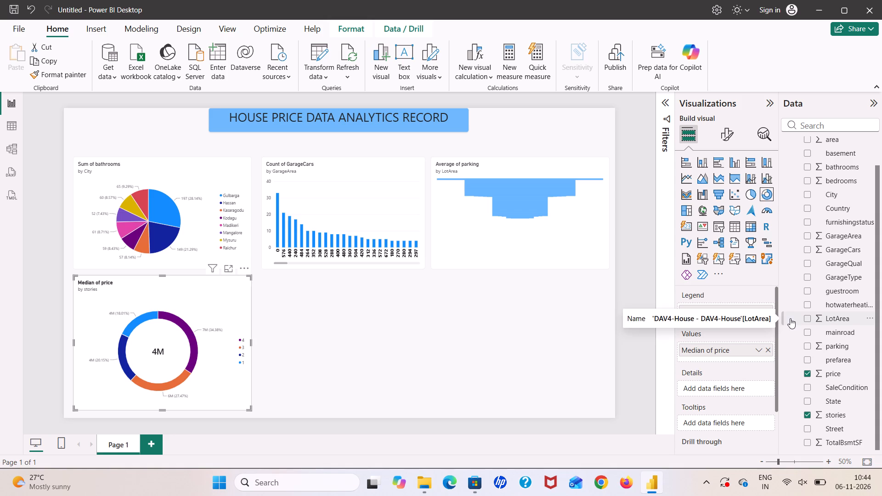
left_click(757, 348)
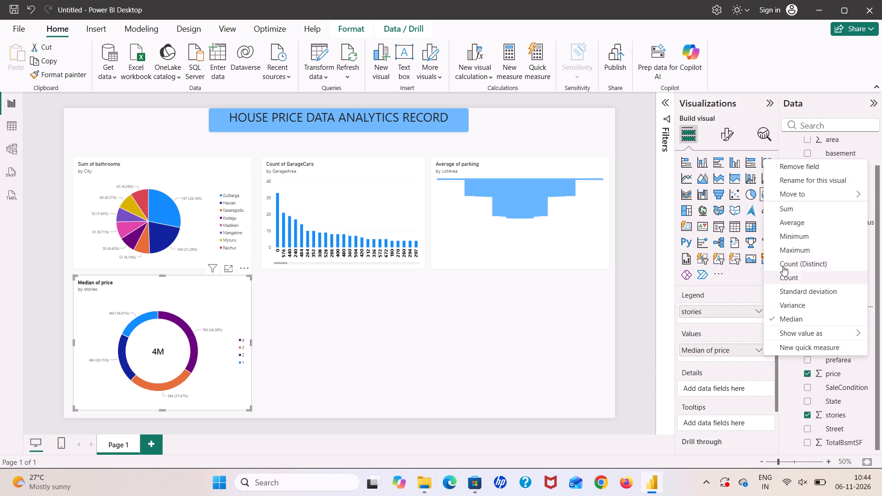
left_click(785, 252)
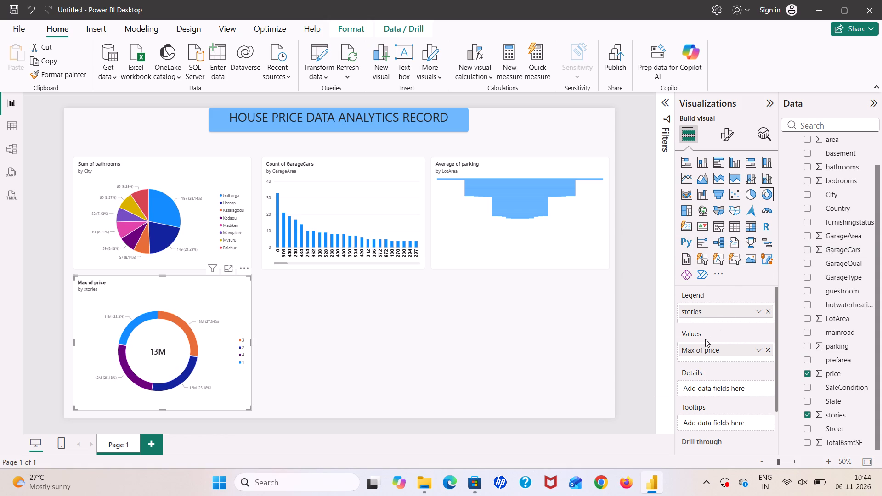
Add a line chart below the GarageCars column chart, trying the Goals, 100% stacked area, stacked area and area visuals first.
left_click(398, 346)
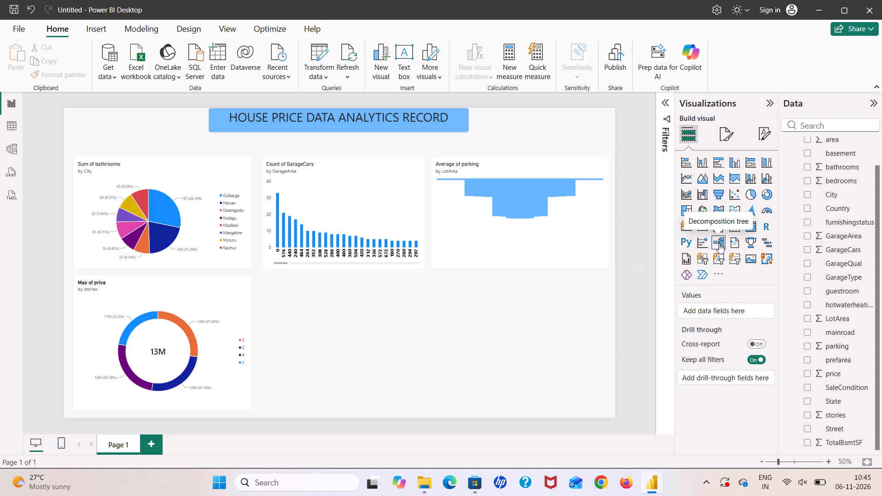
left_click(749, 238)
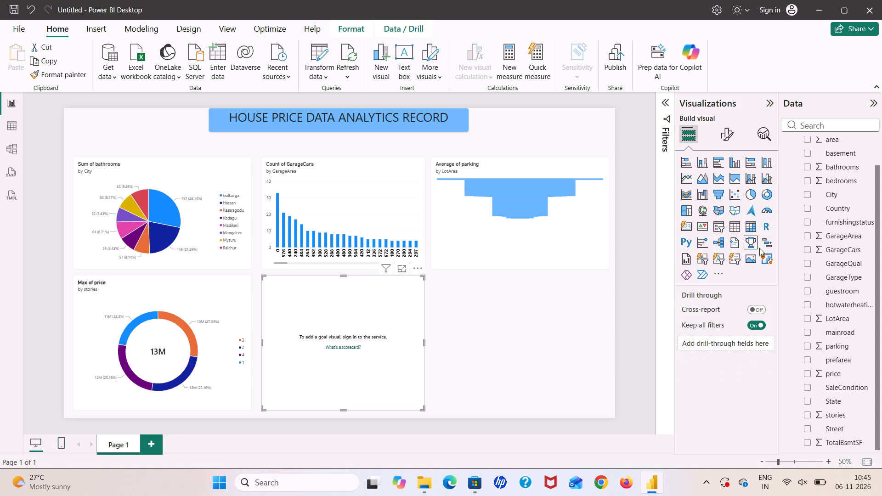
left_click(811, 316)
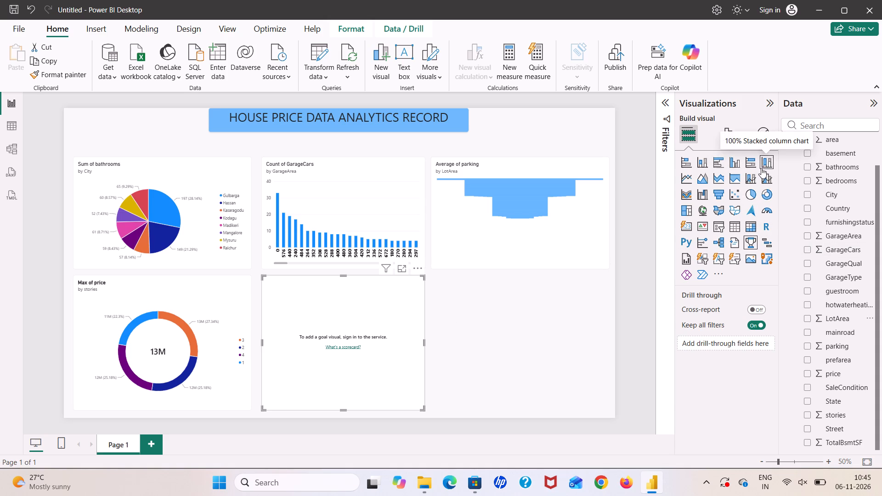
left_click(735, 179)
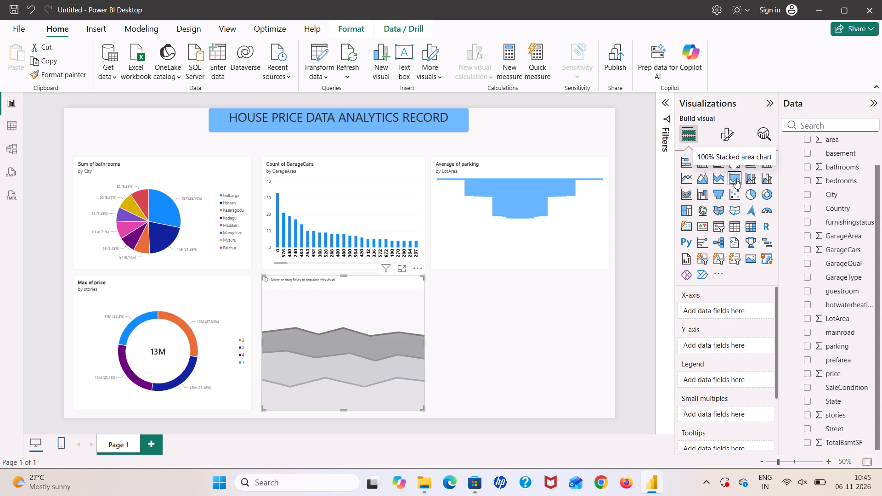
left_click(716, 180)
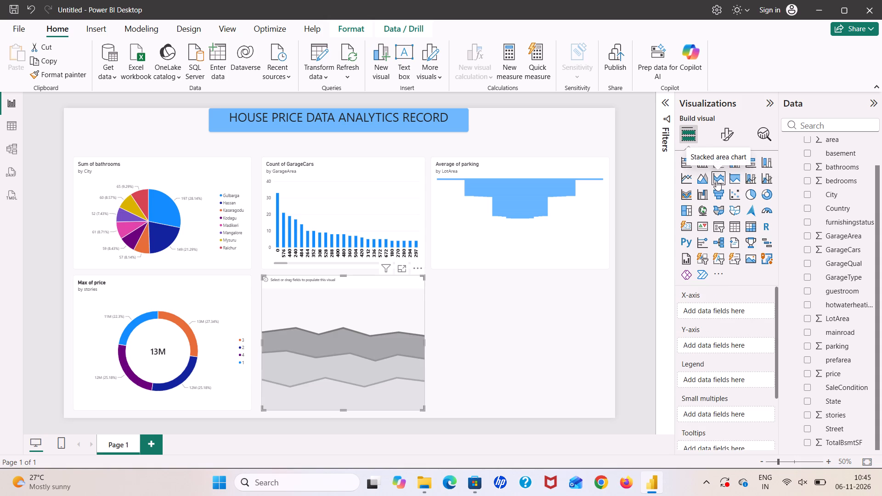
left_click(704, 178)
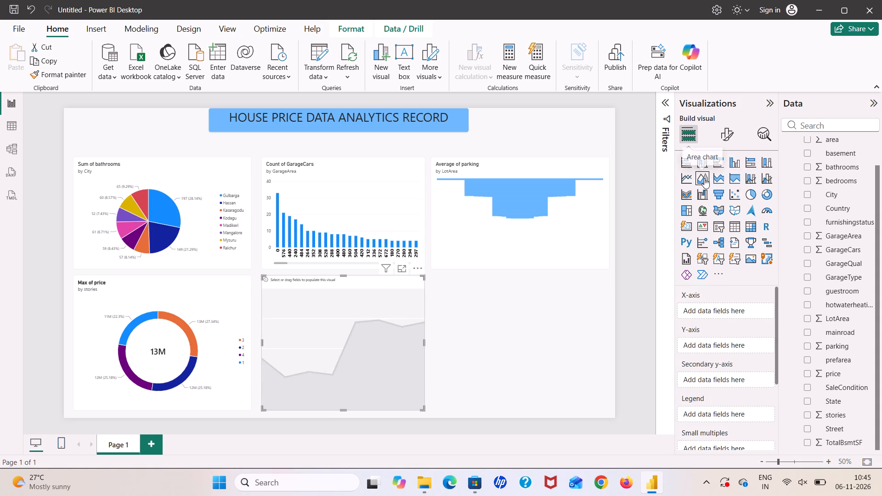
left_click(688, 178)
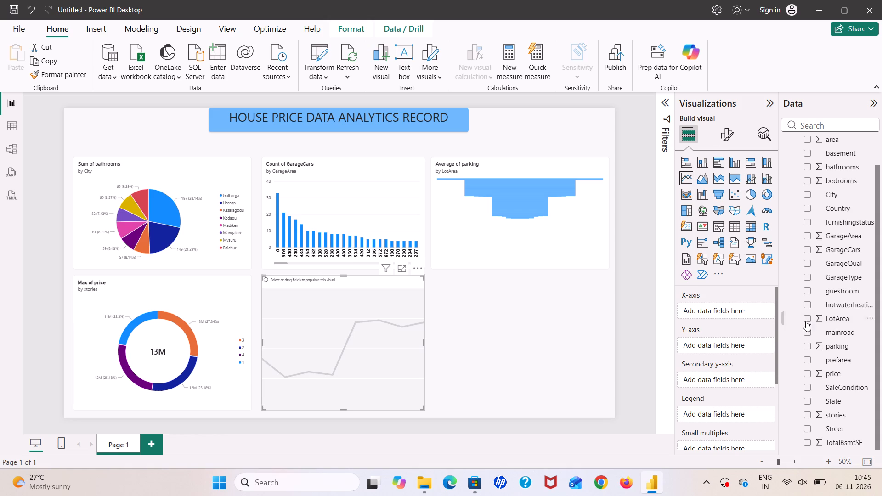
Set hotwaterheating as the line chart's X-axis and the sum of bathrooms as its Y-axis.
left_click(806, 302)
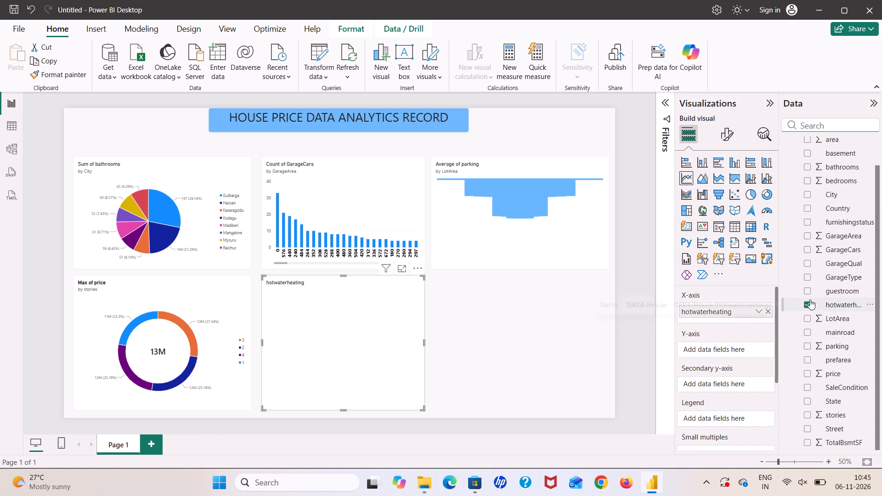
left_click(803, 288)
left_click(805, 165)
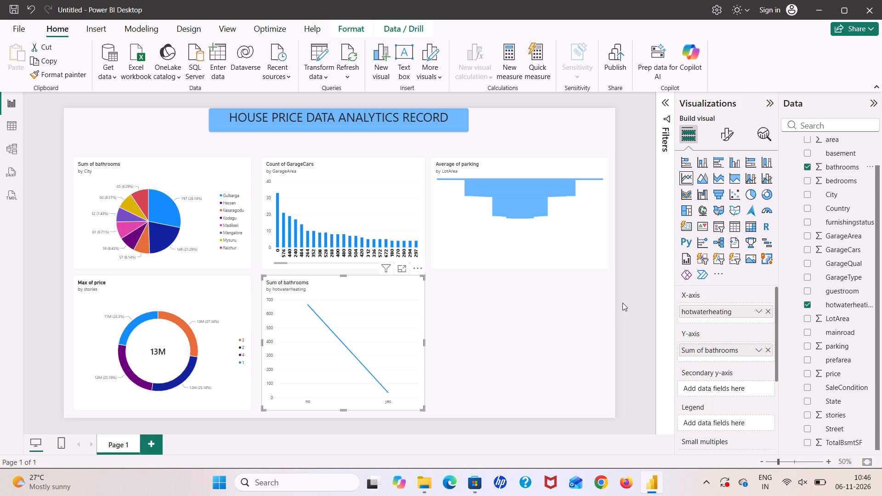
Add bedrooms as a second Y-axis field of the hotwaterheating line chart, alongside bathrooms.
left_click(807, 179)
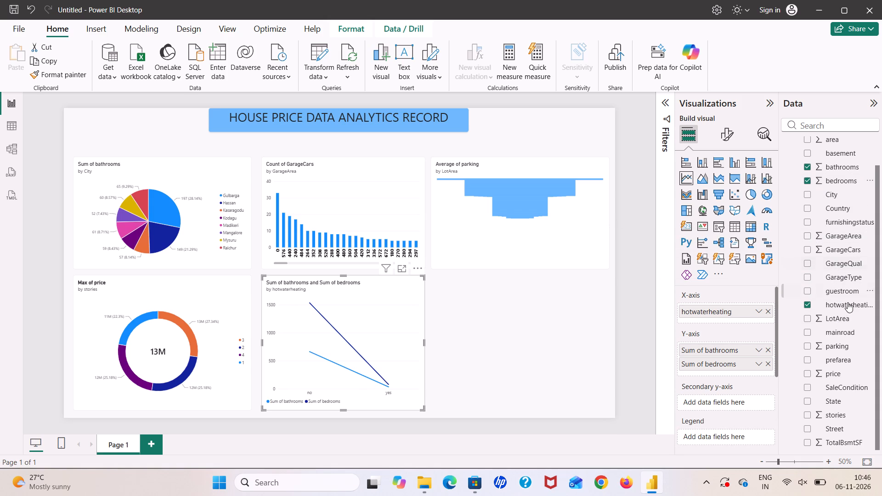
Change the line chart's Y-axis aggregations to Count (Distinct) for bathrooms and Count for bedrooms, leaving the chart deselected.
scroll(849, 304, "left", 1)
left_click(756, 349)
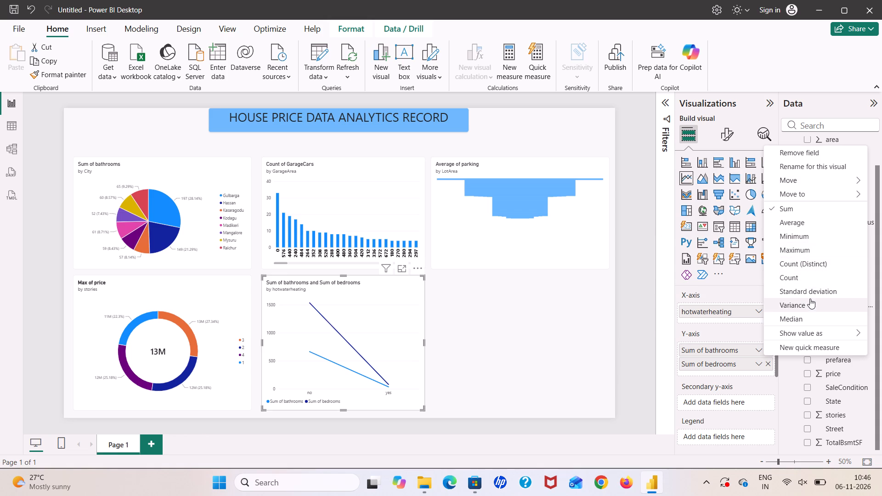
left_click(807, 264)
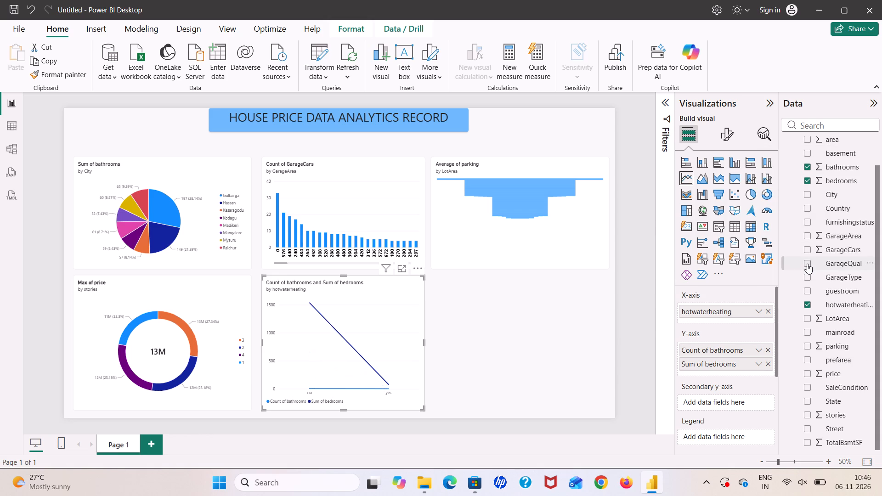
left_click(760, 363)
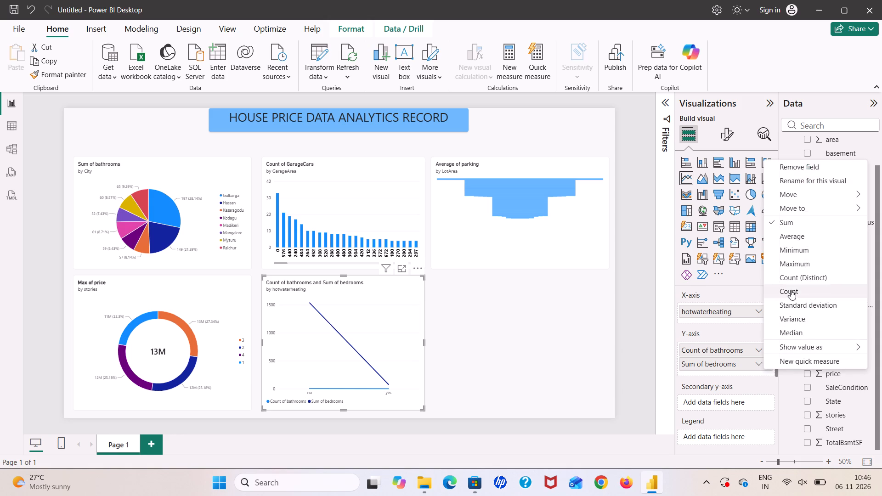
left_click(791, 290)
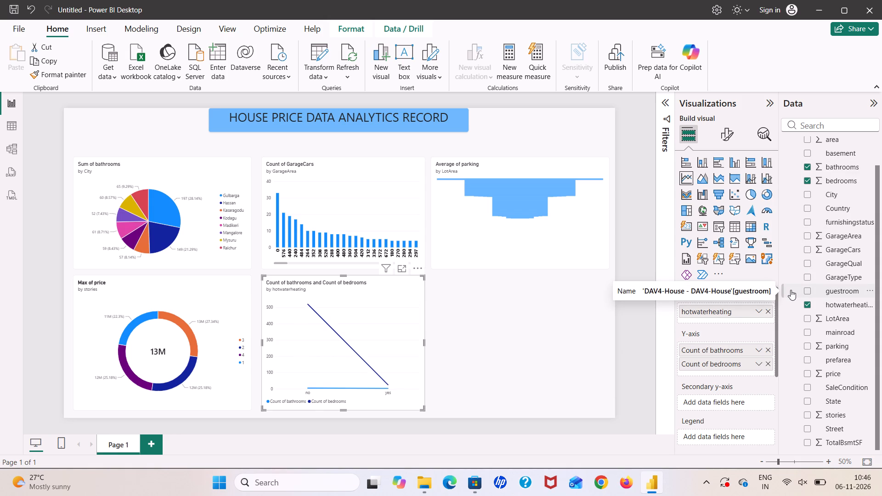
left_click(533, 333)
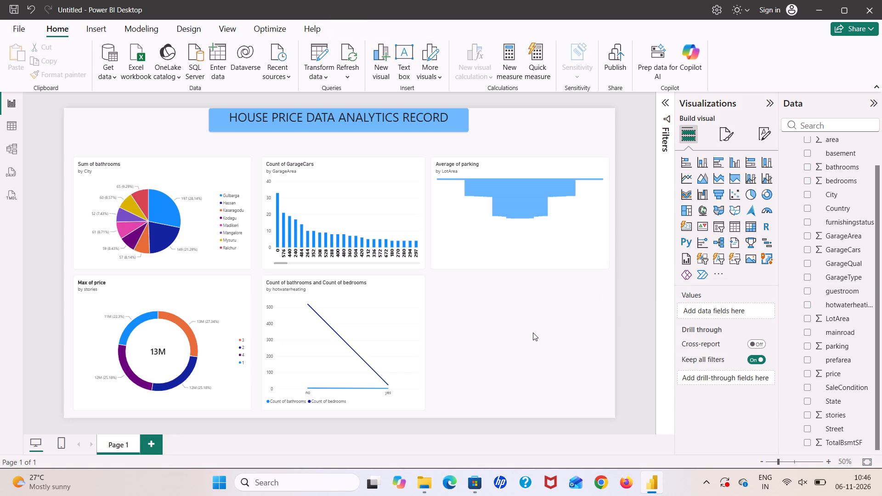
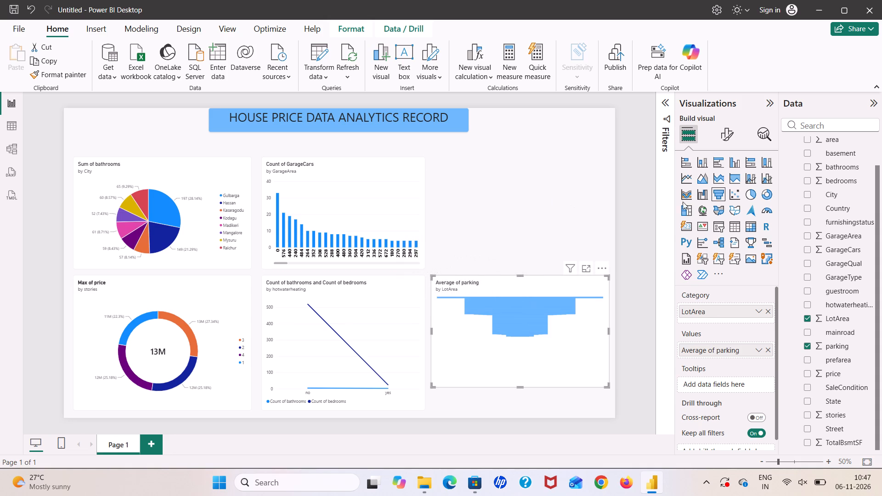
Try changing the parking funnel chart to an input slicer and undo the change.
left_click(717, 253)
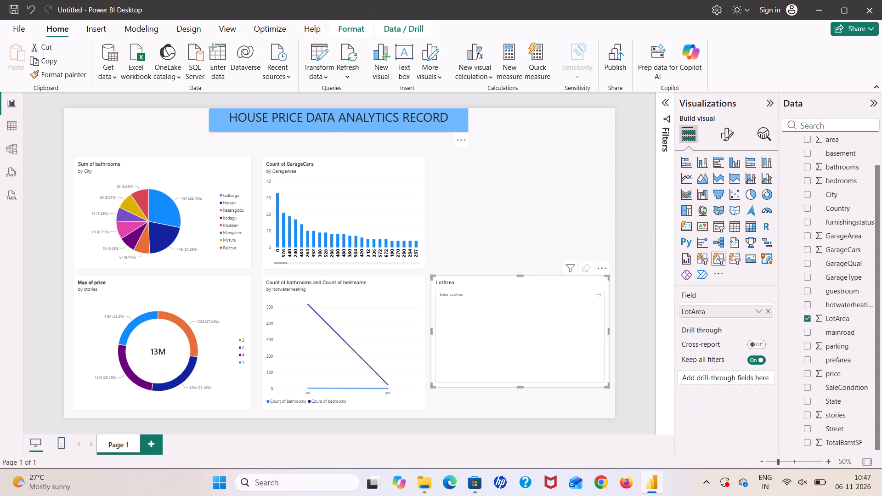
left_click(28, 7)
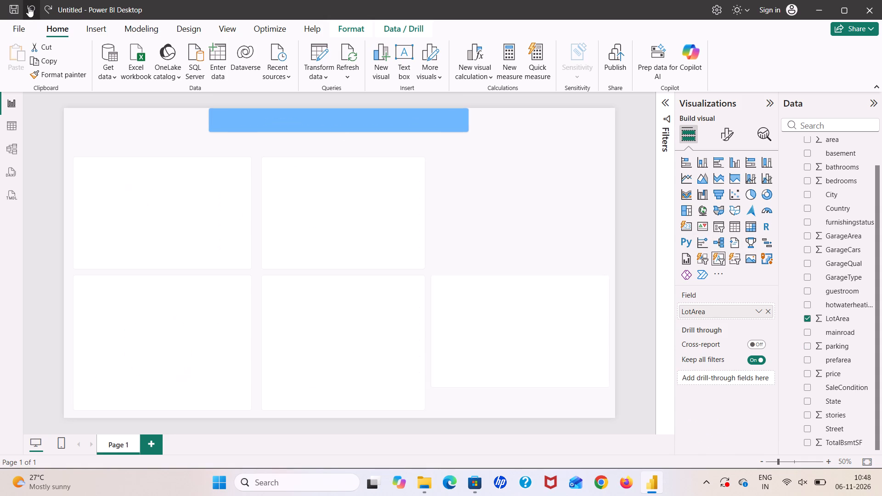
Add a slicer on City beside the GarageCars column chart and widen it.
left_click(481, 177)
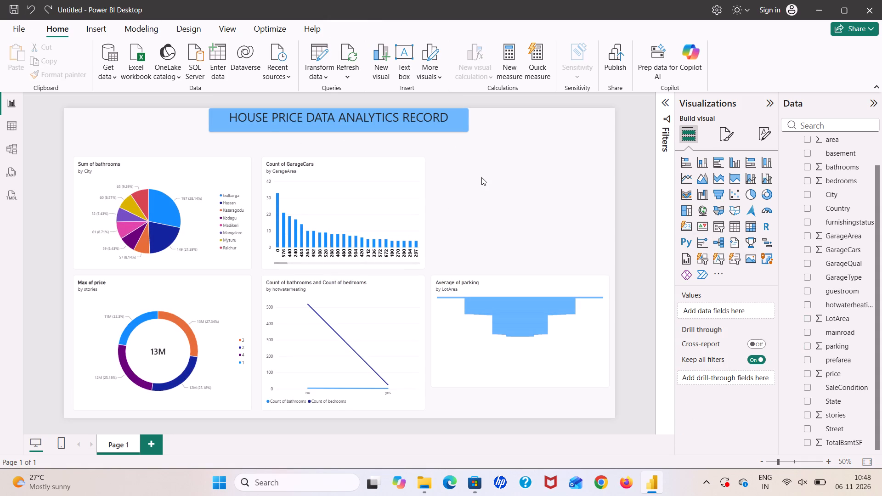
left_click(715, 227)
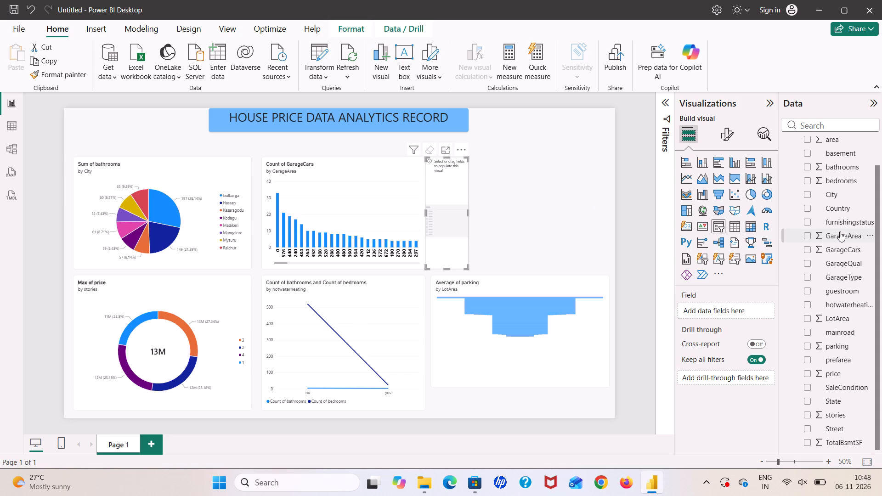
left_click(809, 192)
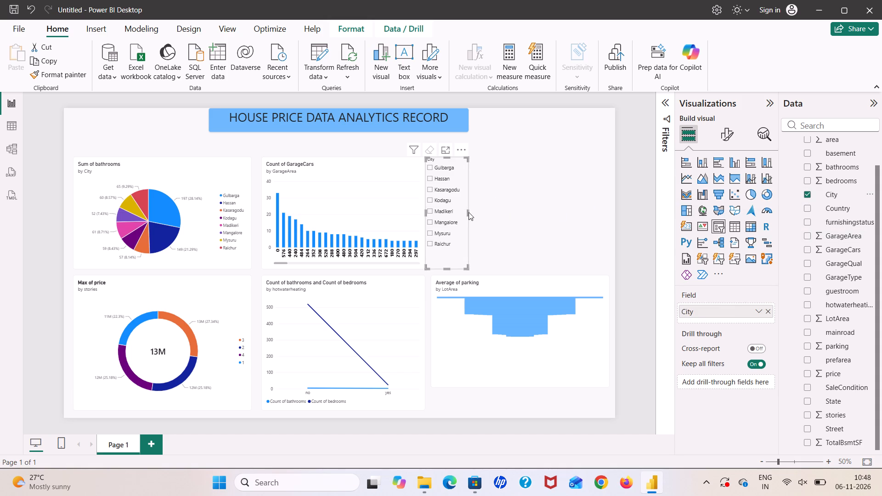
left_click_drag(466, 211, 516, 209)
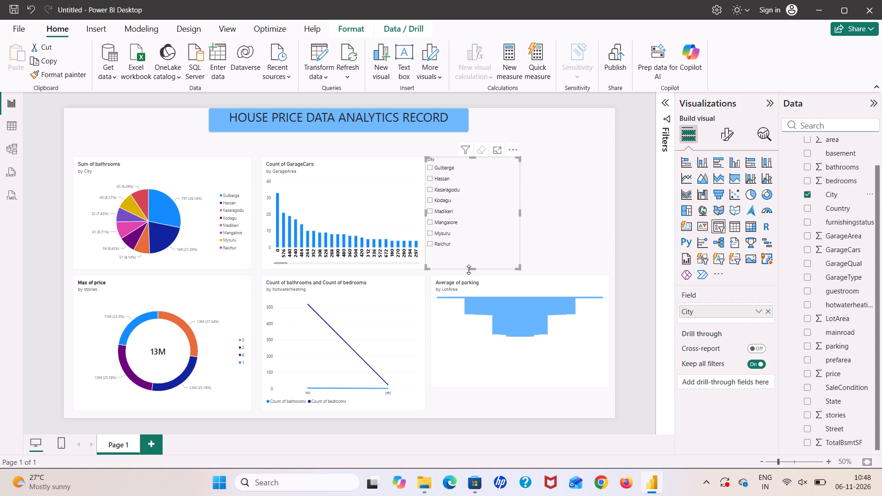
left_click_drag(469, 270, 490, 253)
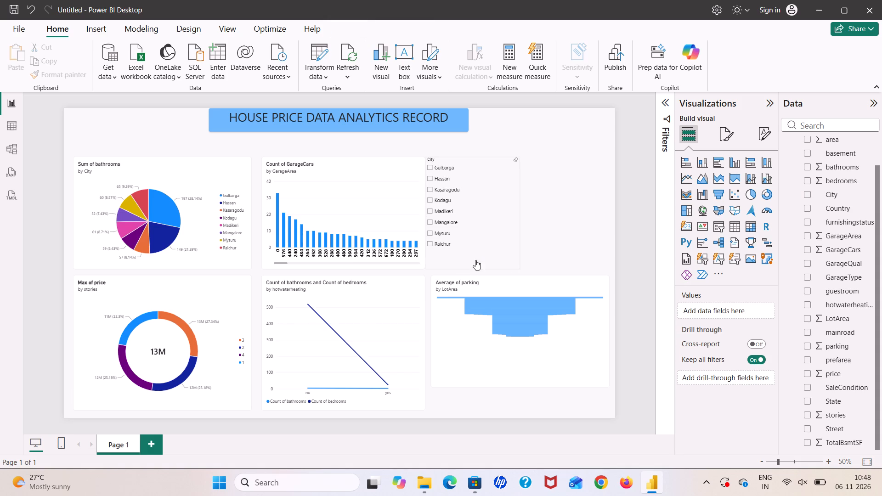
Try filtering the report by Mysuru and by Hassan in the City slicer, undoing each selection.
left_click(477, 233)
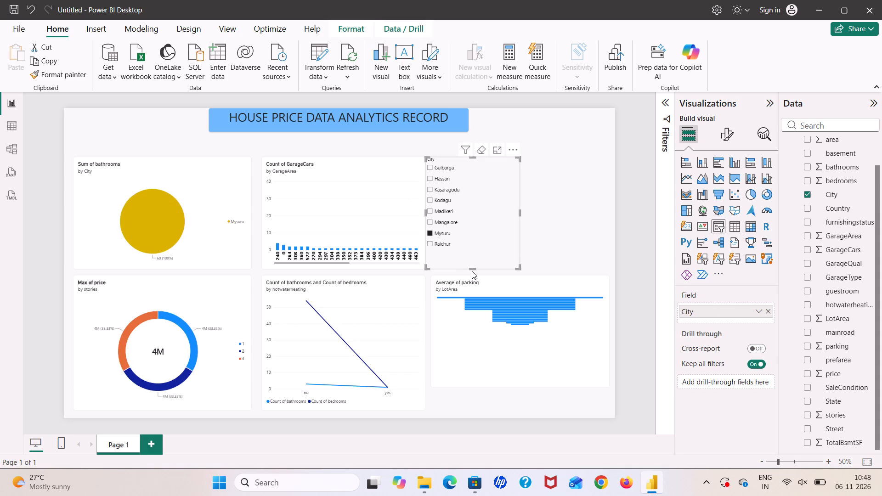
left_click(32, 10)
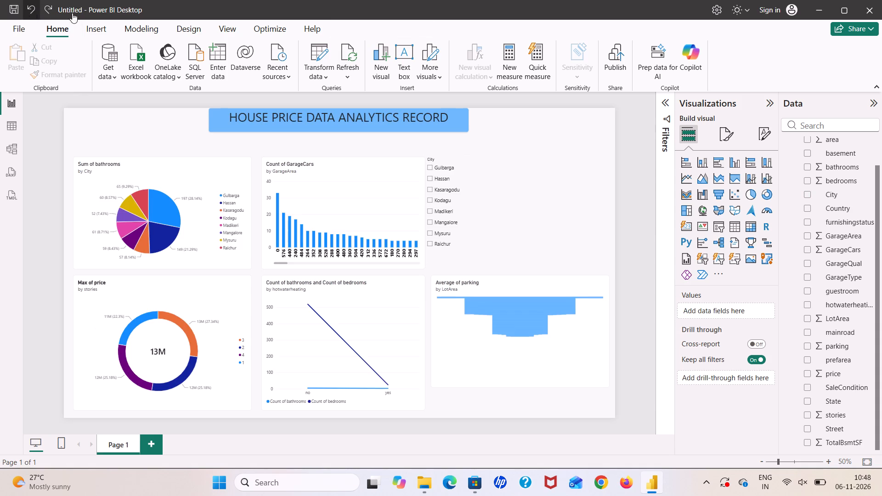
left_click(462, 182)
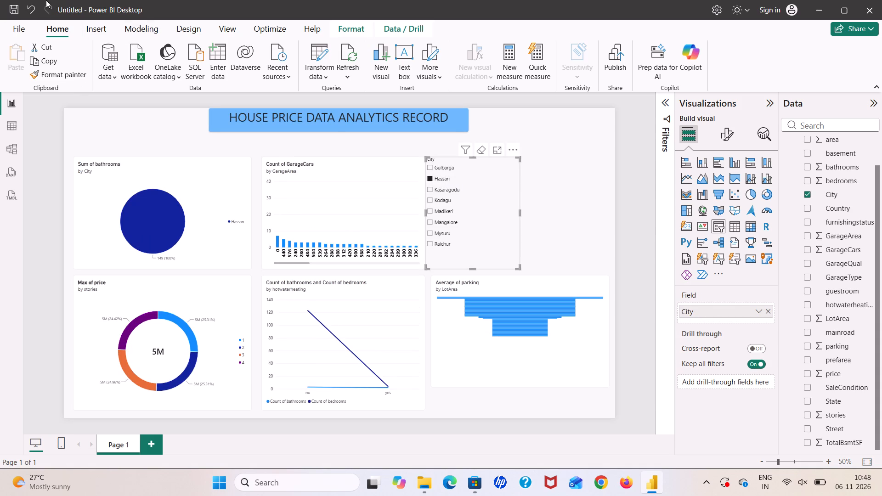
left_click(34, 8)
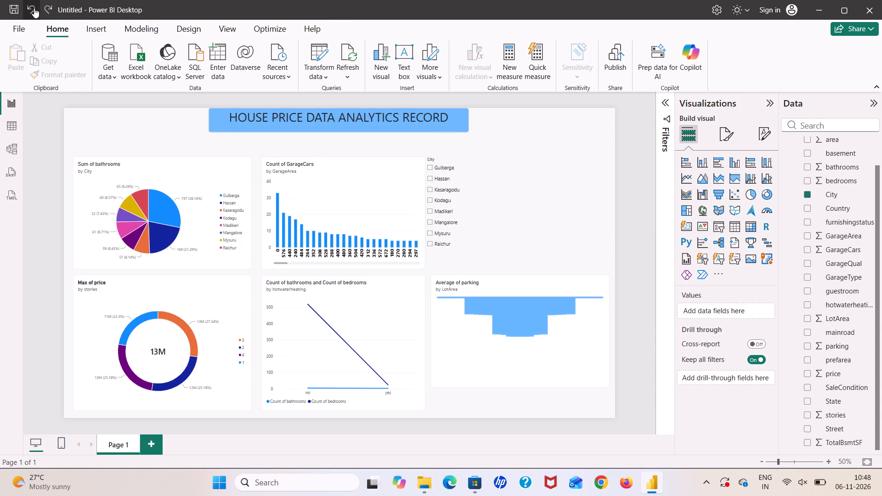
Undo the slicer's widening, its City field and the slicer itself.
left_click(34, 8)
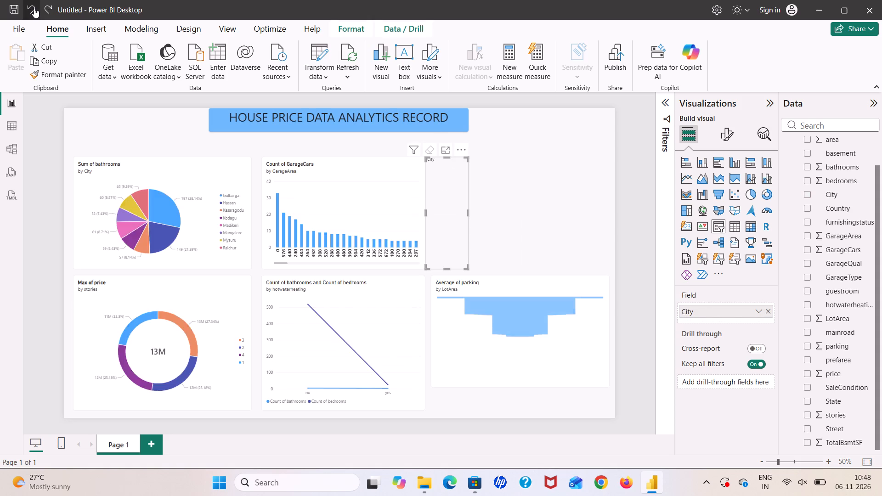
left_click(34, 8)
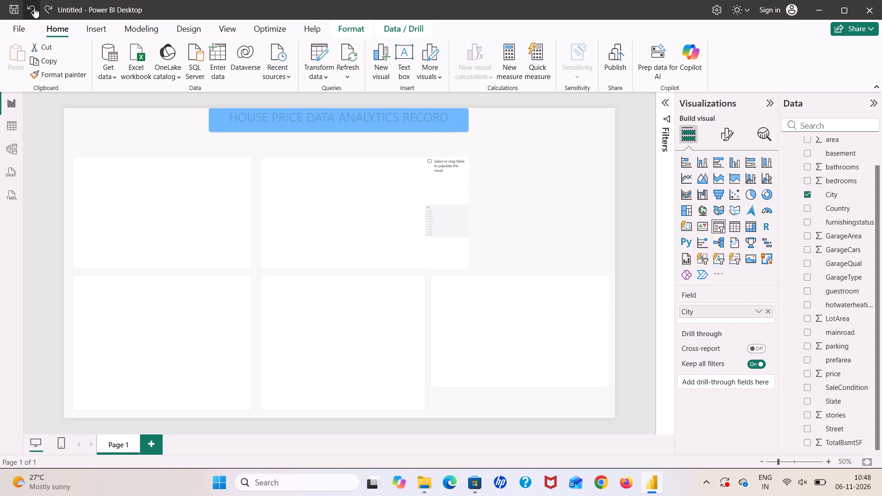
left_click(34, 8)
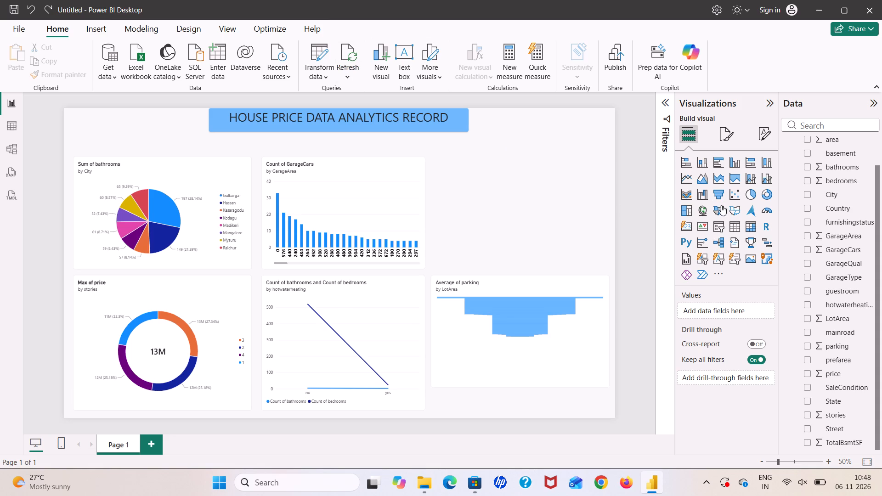
Add a slicer beside the GarageCars column chart, widen it almost to the page's edge, and set City as its field.
left_click(719, 224)
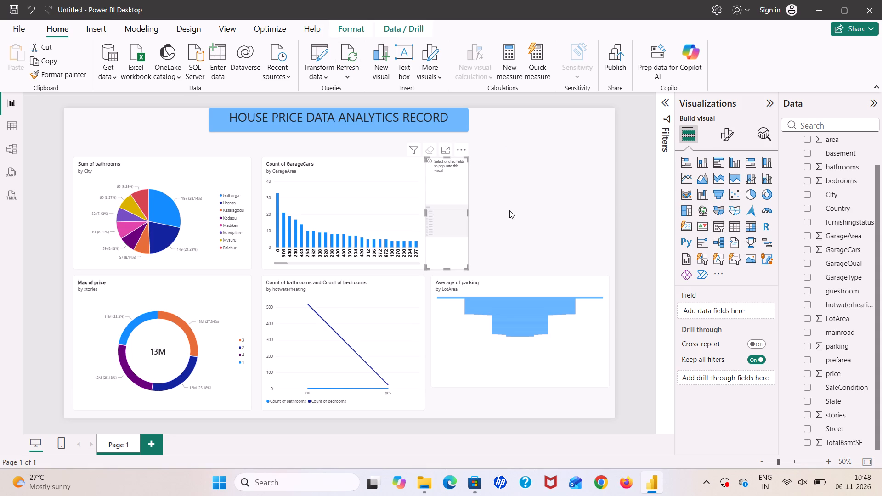
left_click_drag(469, 212, 508, 212)
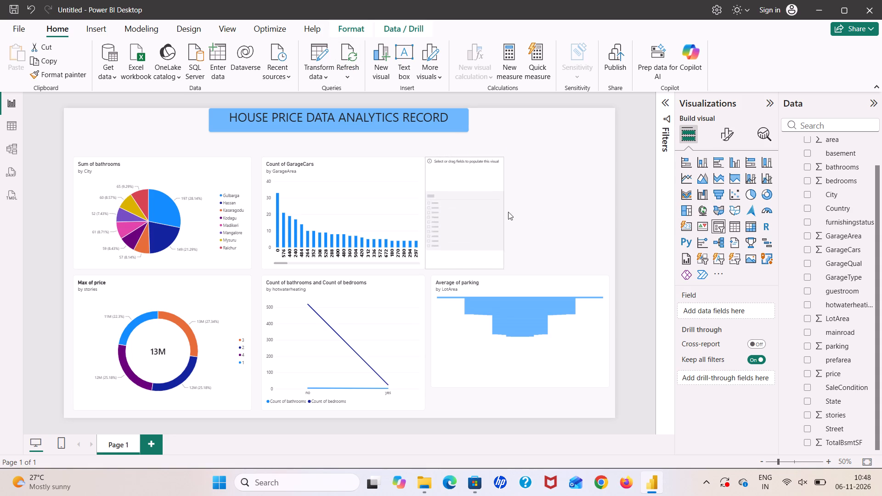
left_click_drag(508, 212, 592, 207)
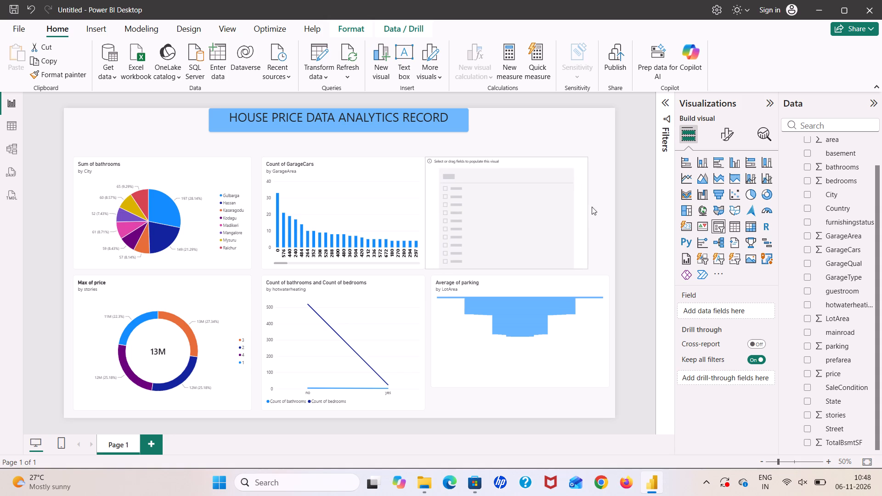
left_click_drag(592, 207, 600, 207)
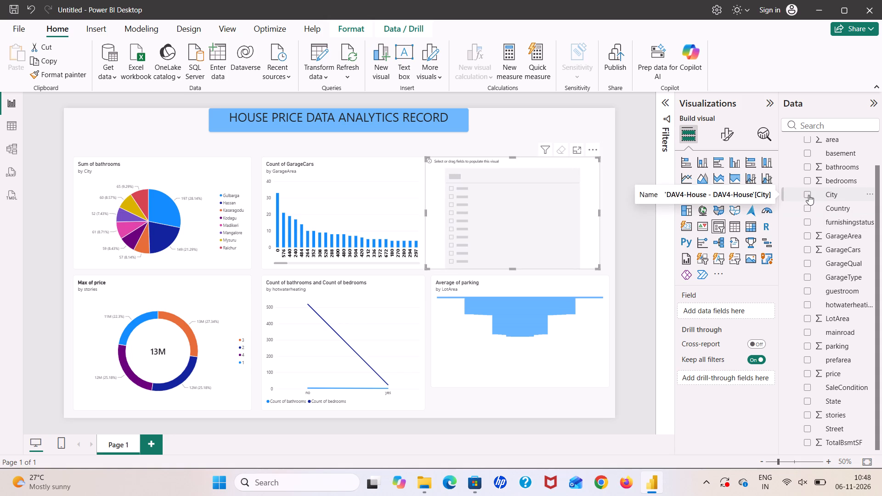
left_click(808, 195)
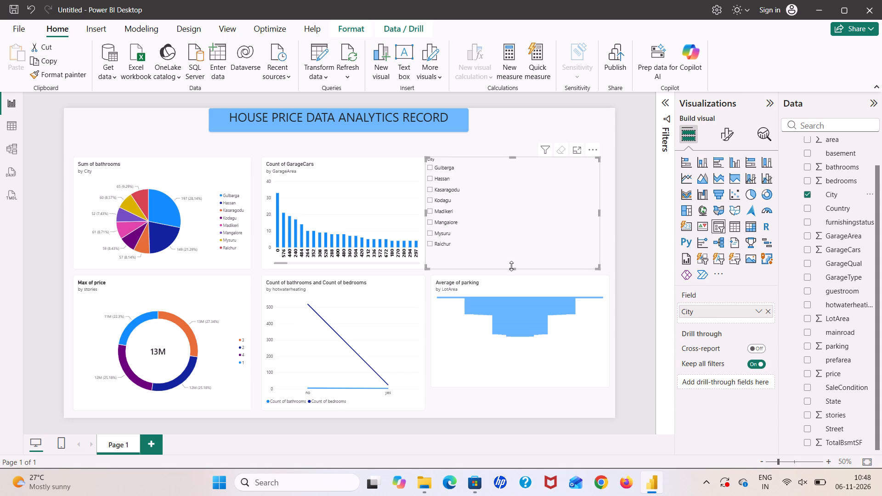
Resize the City slicer into a narrower, four-row box in the page's upper right, starting just below the heading's level.
left_click_drag(511, 266, 509, 225)
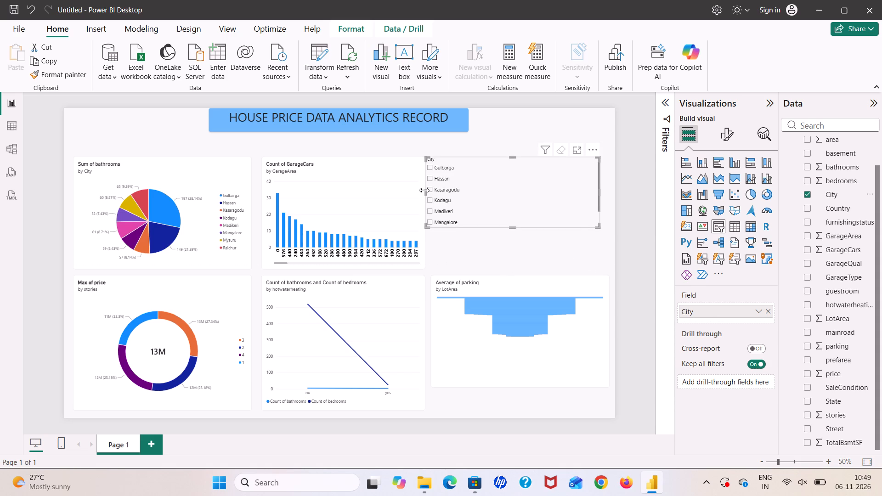
left_click_drag(424, 191, 468, 191)
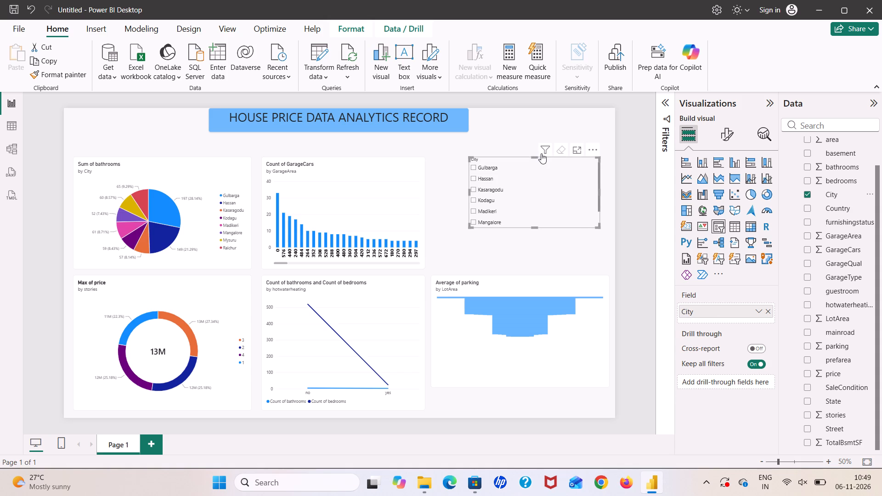
left_click_drag(534, 158, 540, 130)
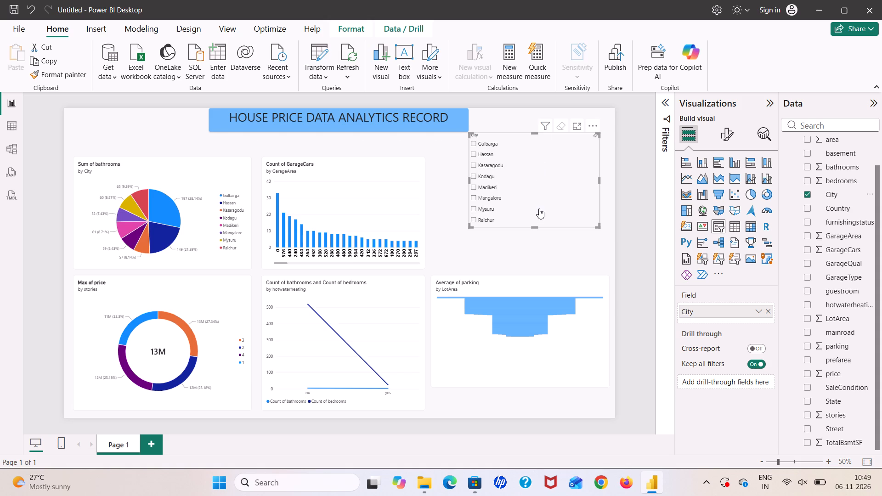
left_click_drag(533, 227, 531, 180)
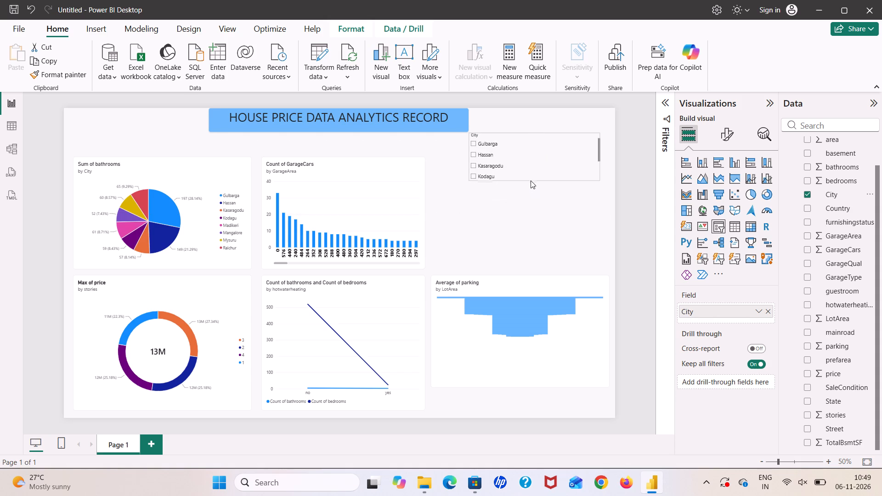
left_click_drag(531, 180, 531, 182)
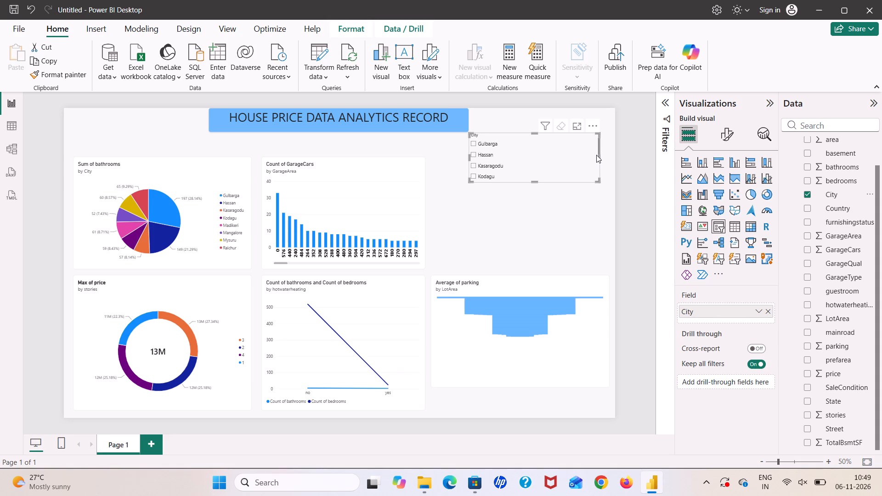
left_click(595, 227)
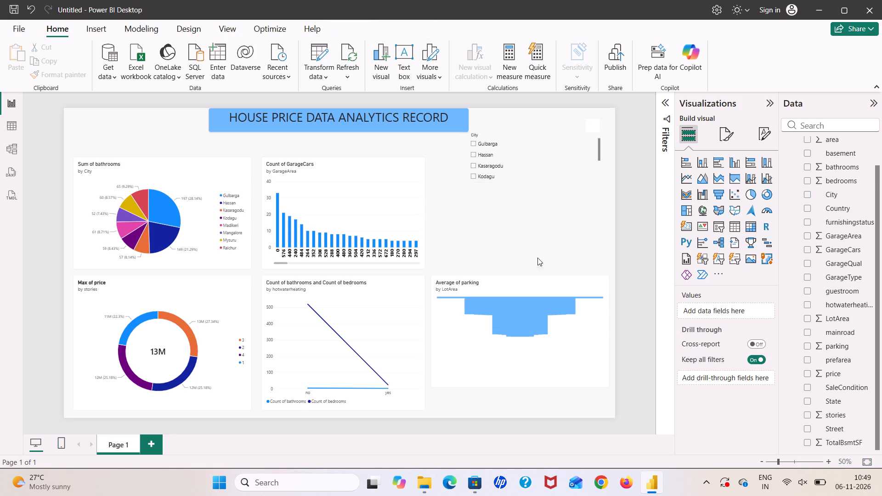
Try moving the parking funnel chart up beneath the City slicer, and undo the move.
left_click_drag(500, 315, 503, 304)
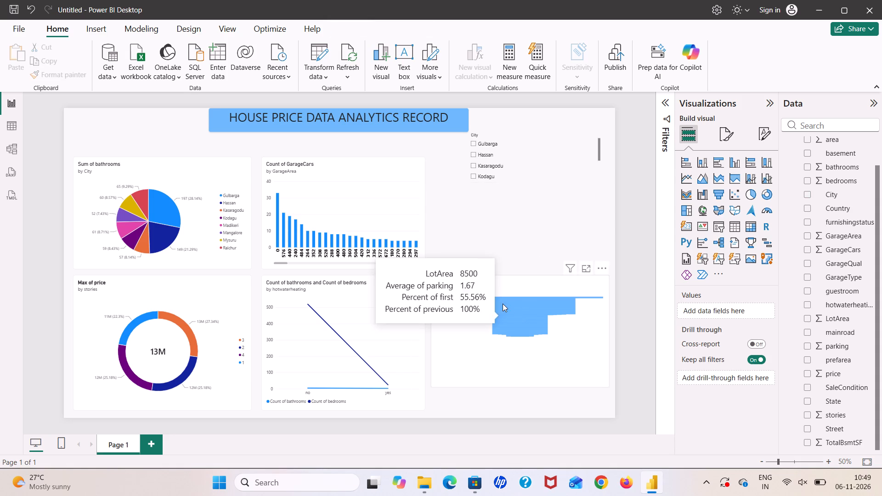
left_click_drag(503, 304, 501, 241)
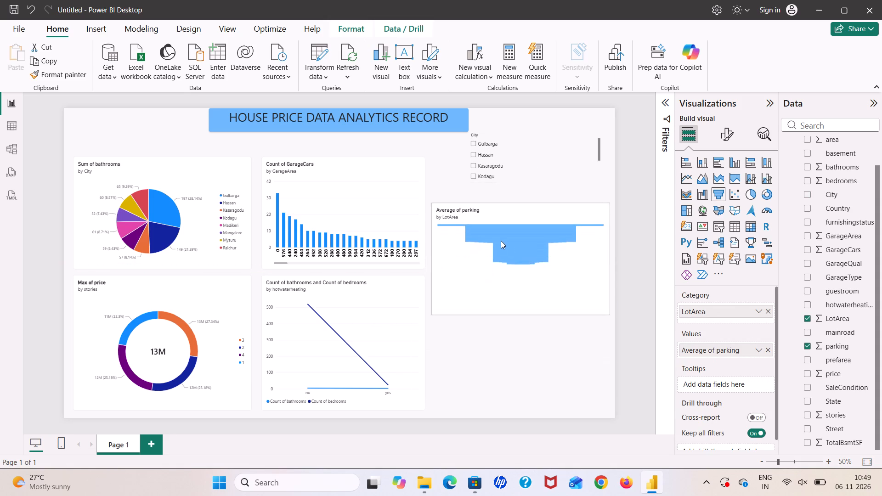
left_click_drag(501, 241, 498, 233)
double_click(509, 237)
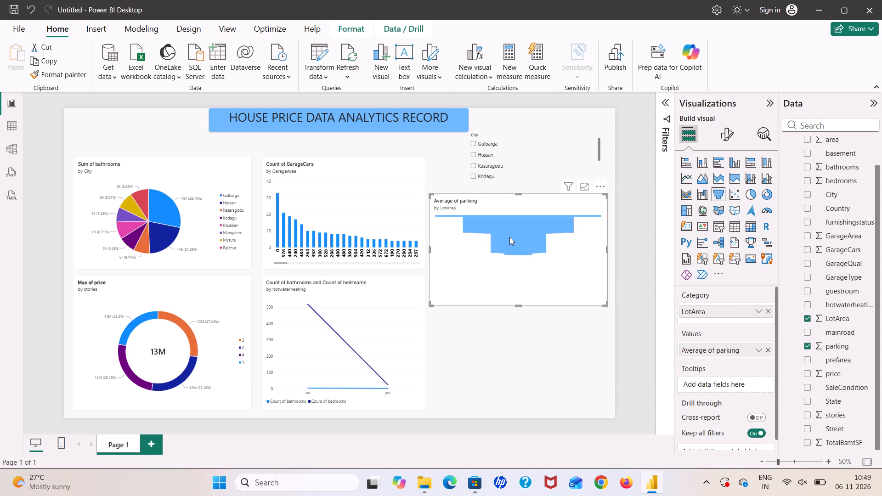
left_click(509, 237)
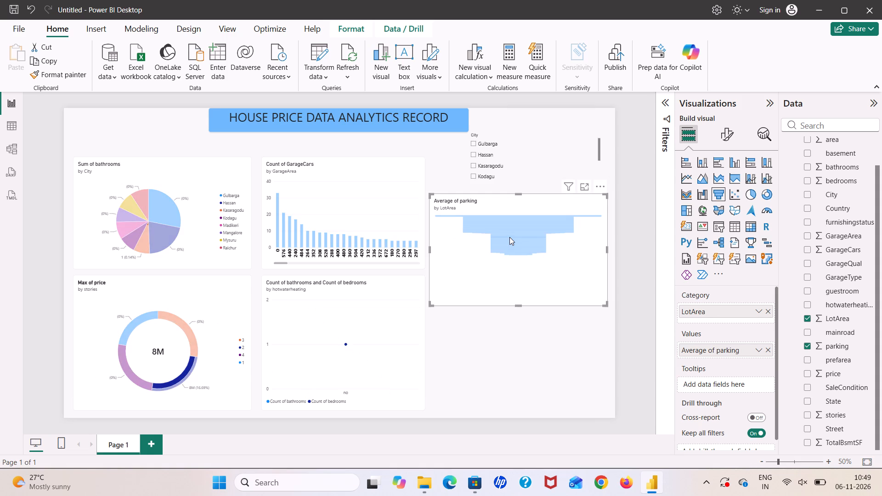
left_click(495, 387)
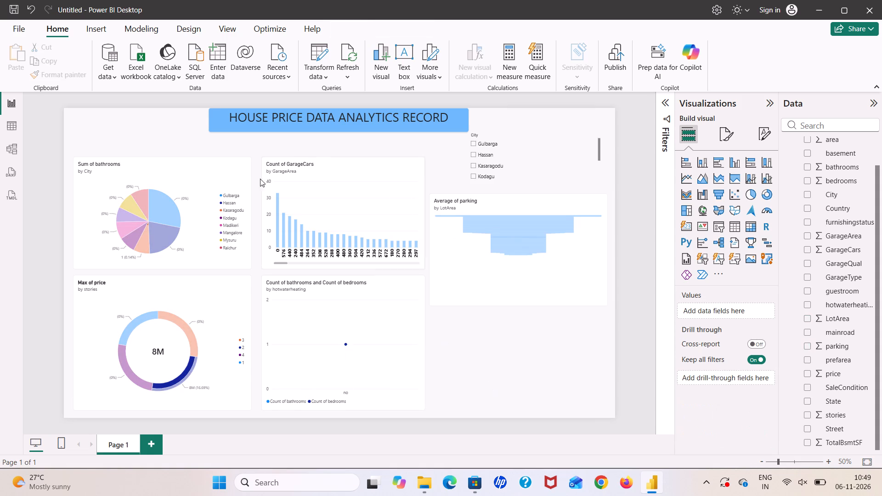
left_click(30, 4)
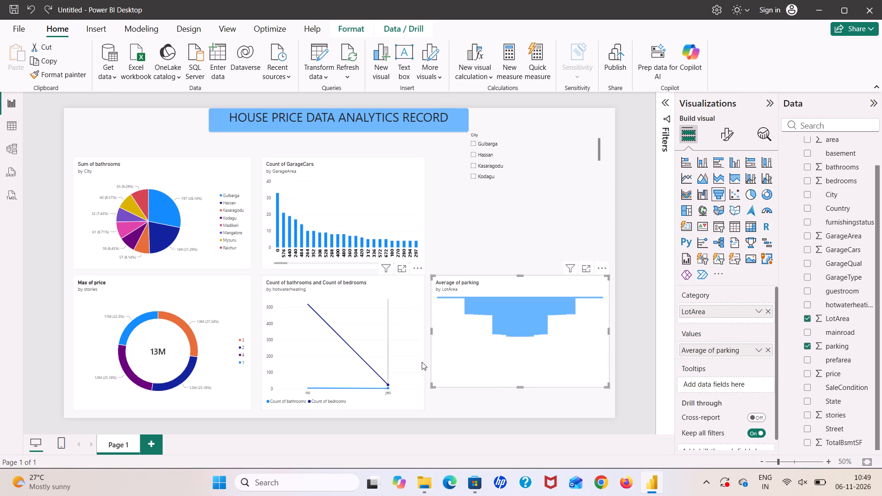
Move the parking funnel chart up to sit directly beneath the City slicer, leaving it deselected.
left_click_drag(503, 357, 506, 278)
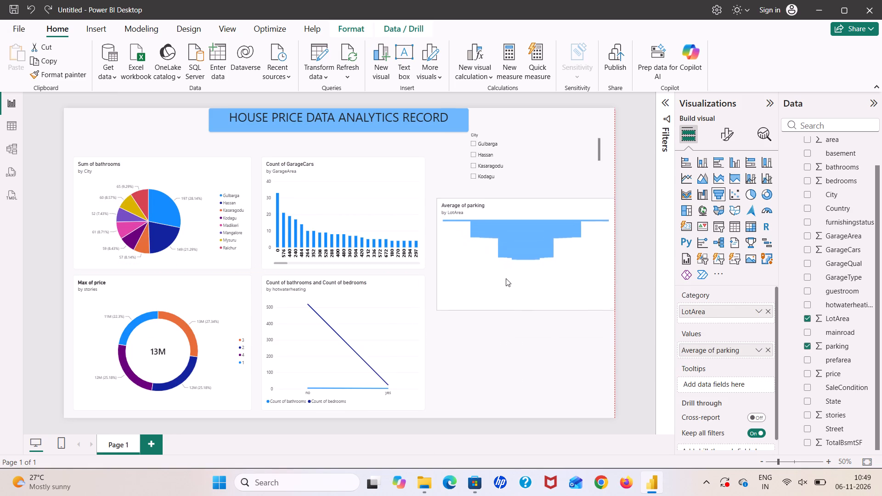
left_click_drag(506, 278, 503, 270)
left_click(520, 369)
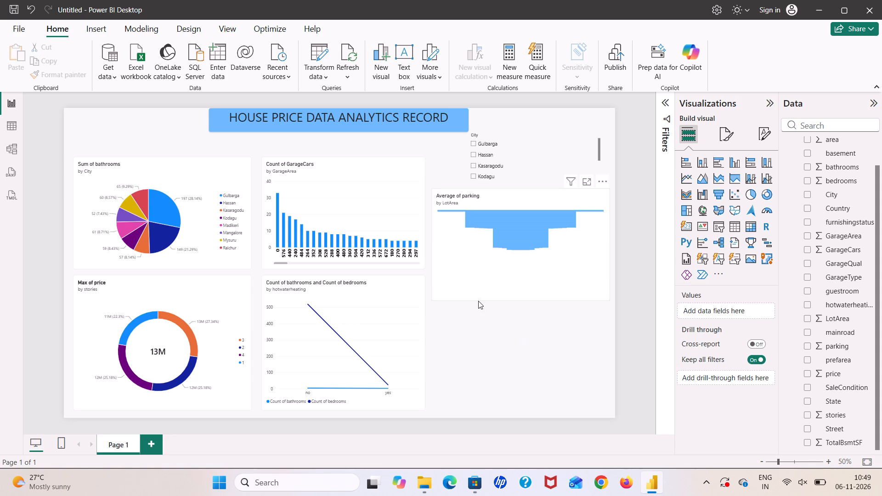
Move the GarageCars column chart up closer to the report heading.
left_click(363, 190)
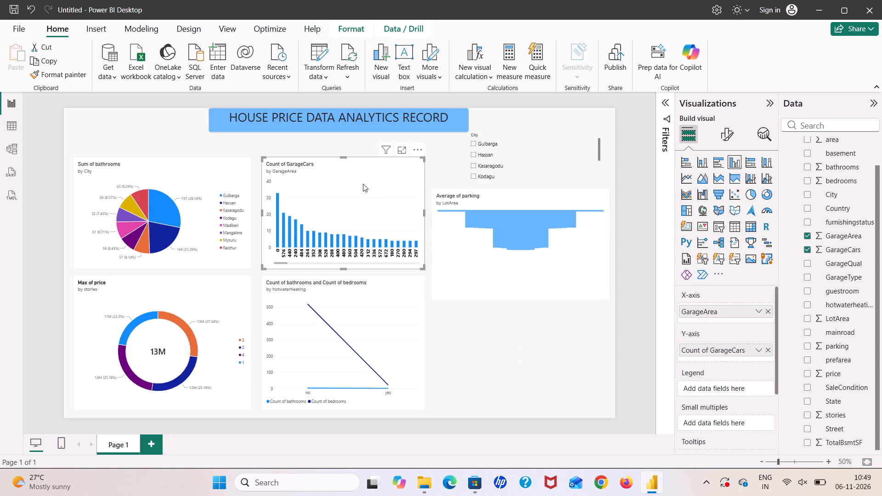
left_click_drag(360, 185, 360, 166)
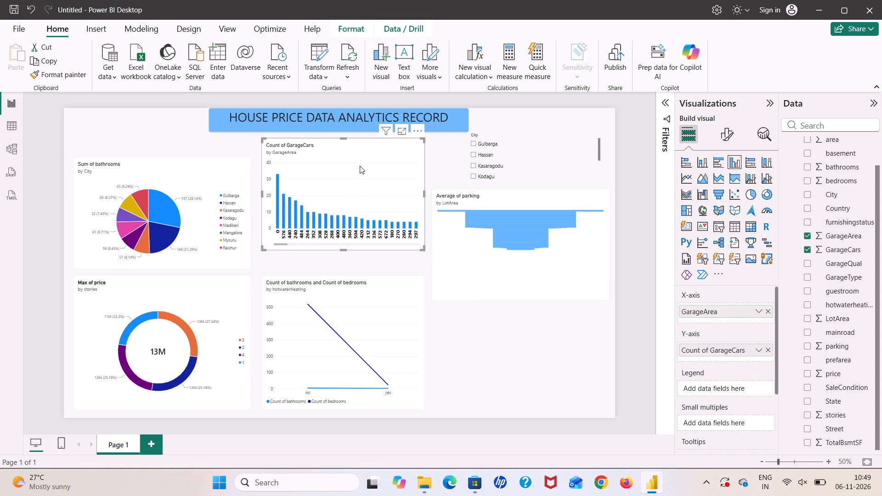
Move the bathrooms-by-City pie chart up so its top lines up with the GarageCars column chart.
double_click(187, 180)
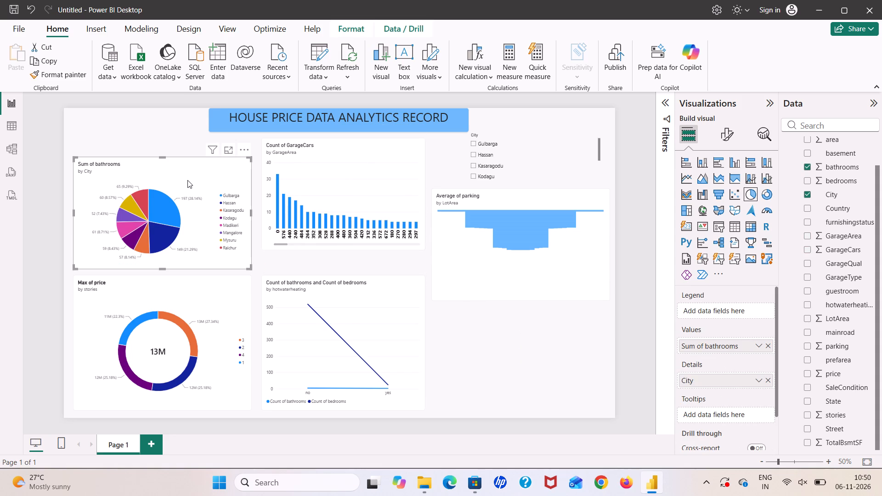
left_click_drag(188, 174, 191, 158)
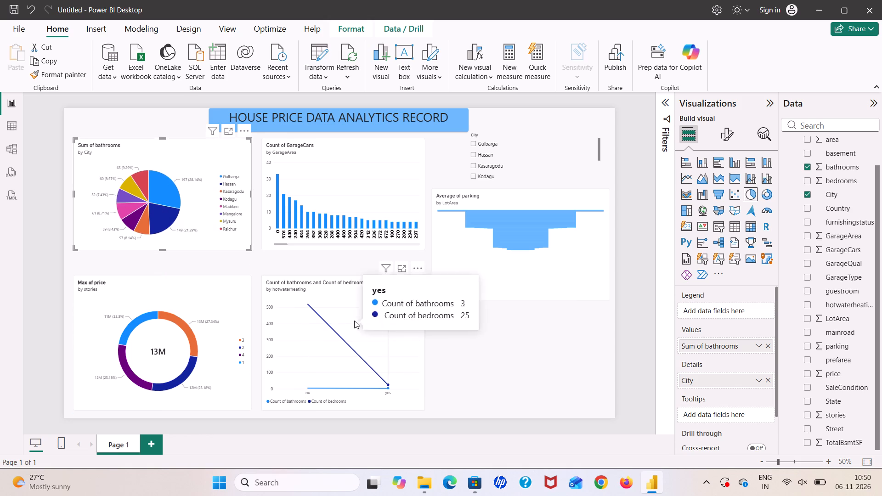
Move the price donut chart and the hotwaterheating line chart up into an aligned row beneath the pie and column charts, leaving them deselected.
left_click(400, 344)
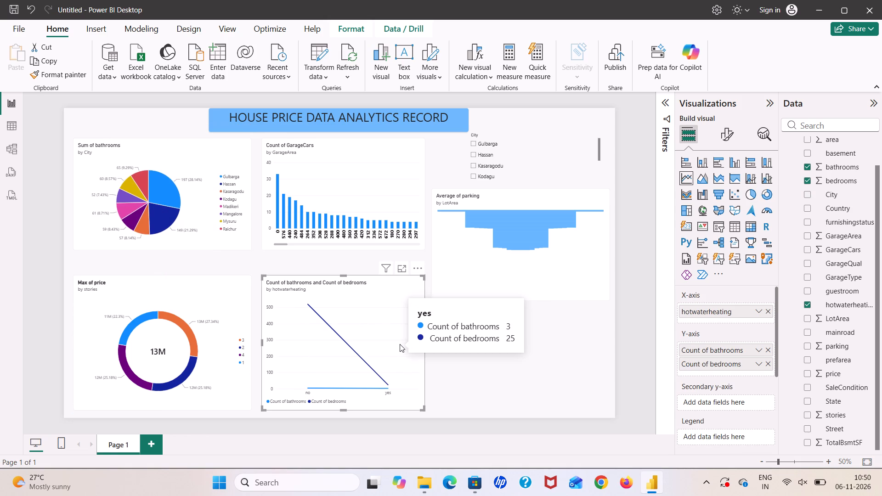
left_click_drag(398, 323, 399, 317)
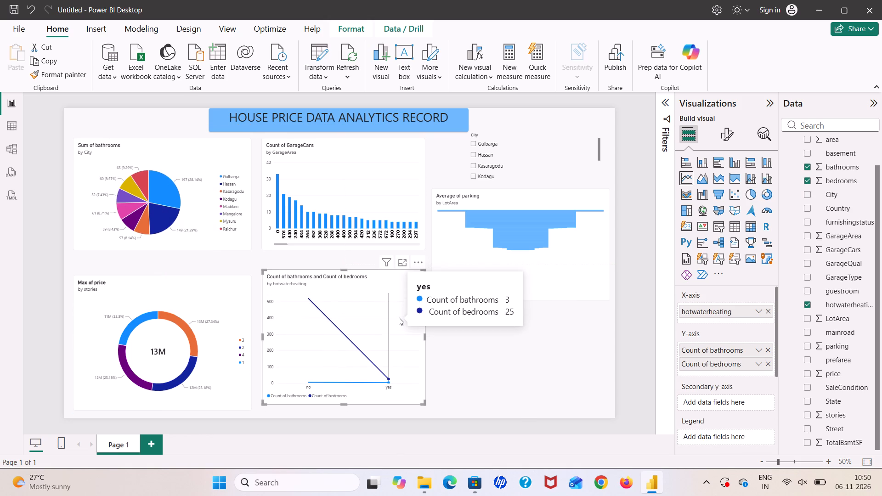
left_click(399, 317)
double_click(217, 295)
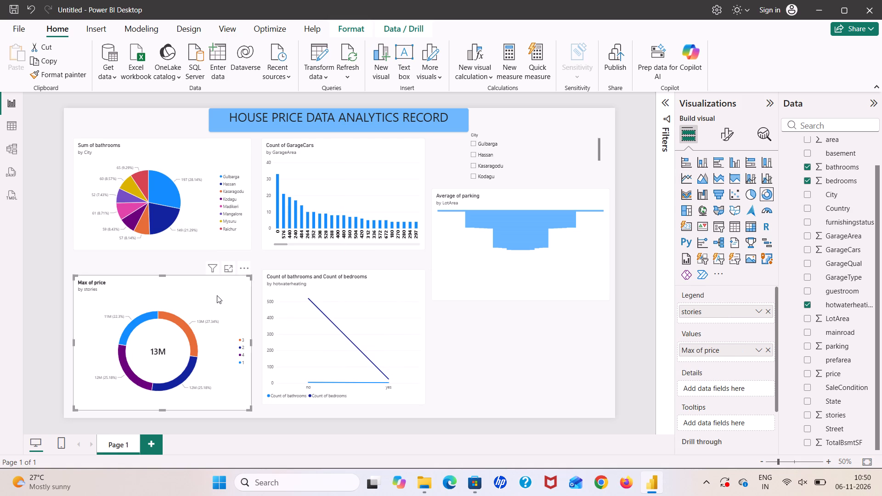
left_click_drag(217, 285, 220, 268)
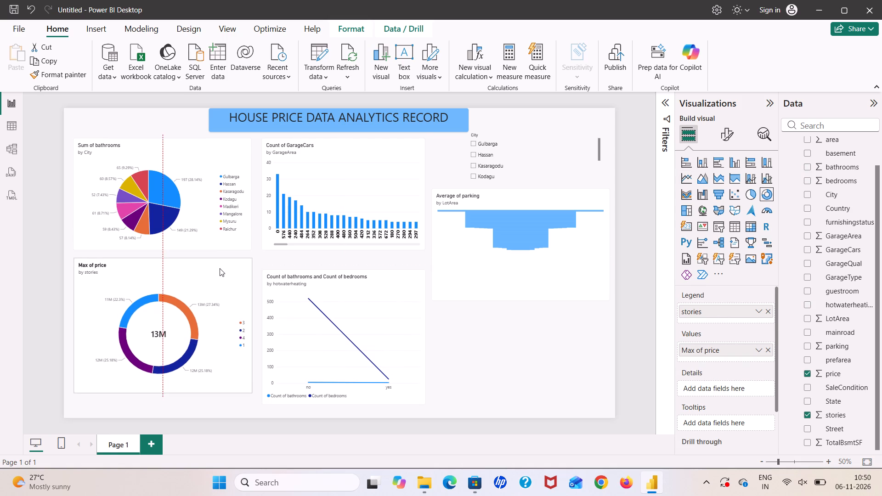
left_click_drag(220, 268, 220, 270)
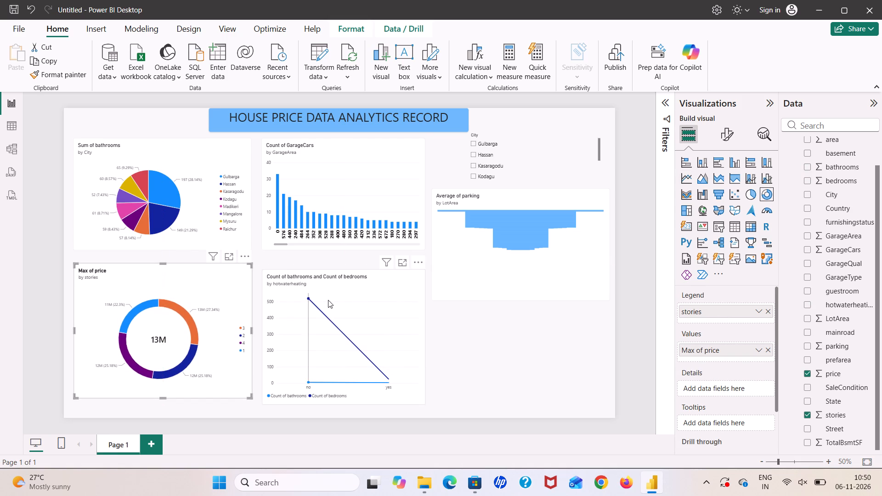
double_click(361, 300)
left_click_drag(361, 300, 362, 289)
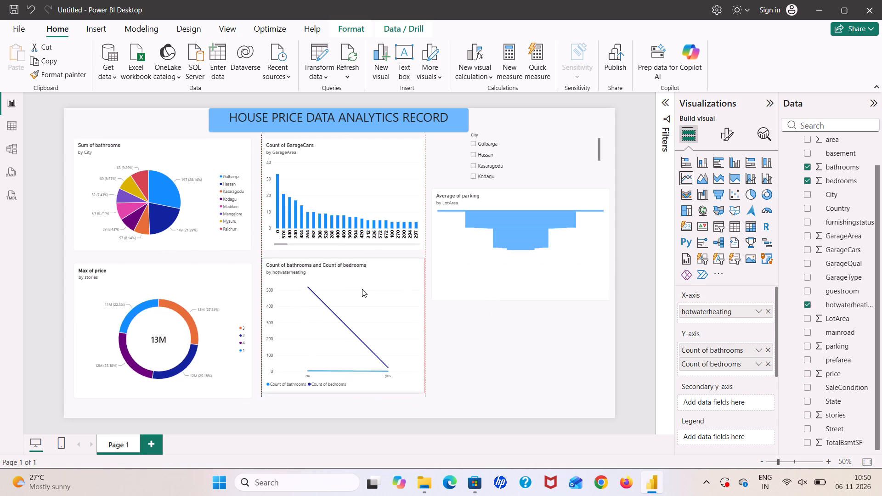
left_click_drag(362, 289, 362, 294)
left_click(550, 361)
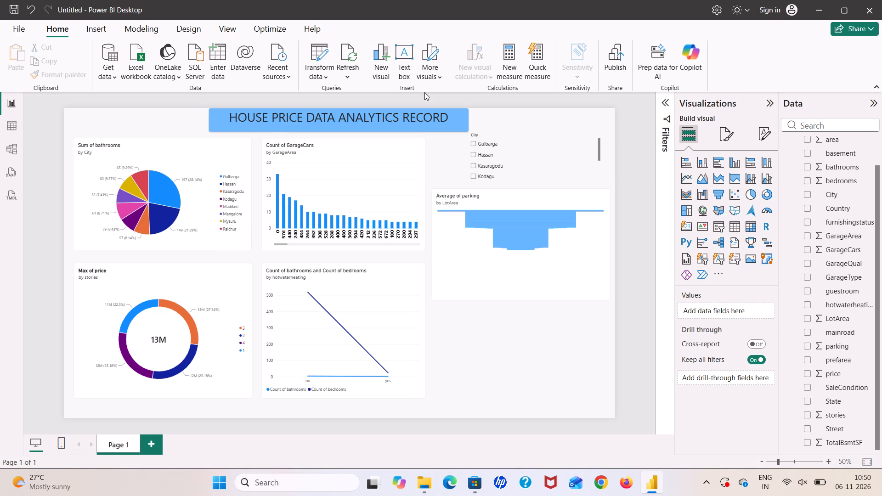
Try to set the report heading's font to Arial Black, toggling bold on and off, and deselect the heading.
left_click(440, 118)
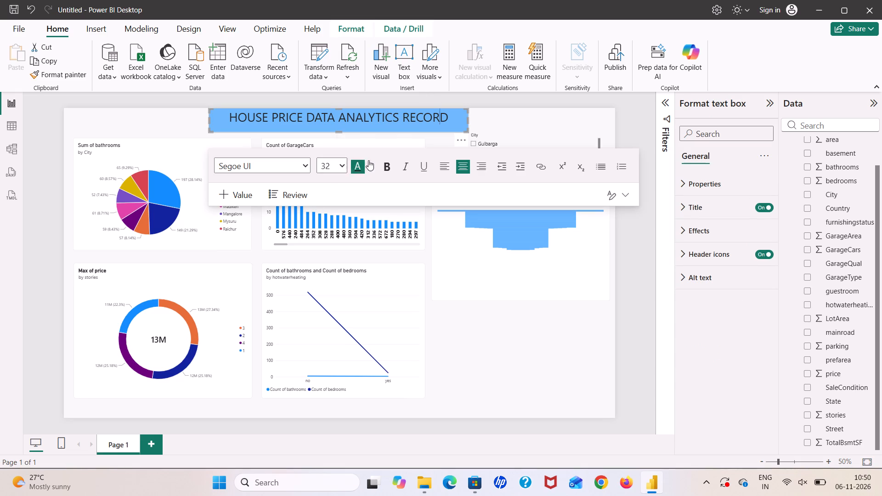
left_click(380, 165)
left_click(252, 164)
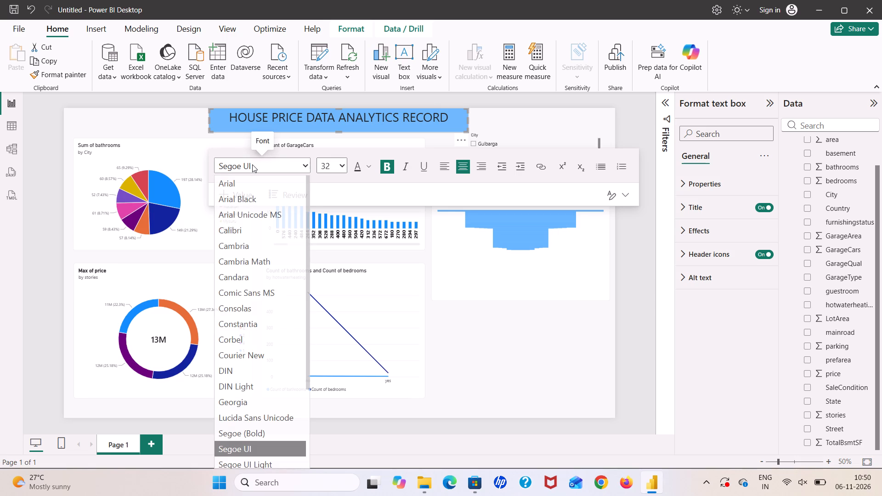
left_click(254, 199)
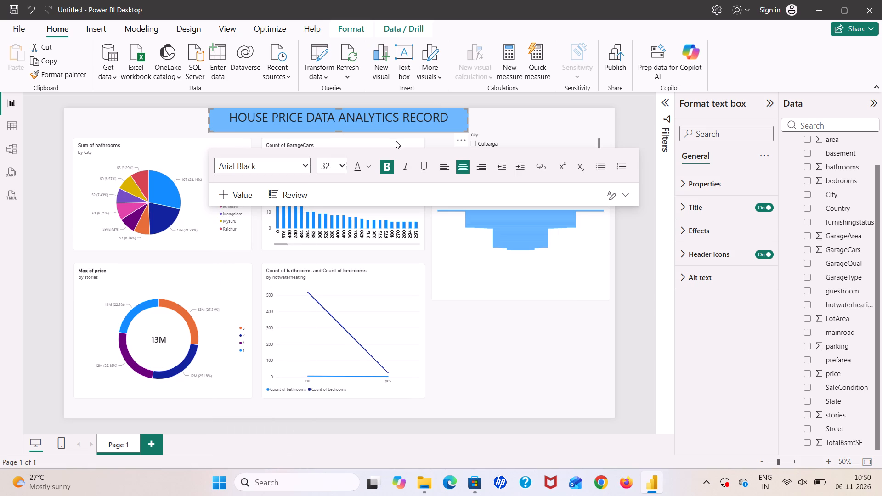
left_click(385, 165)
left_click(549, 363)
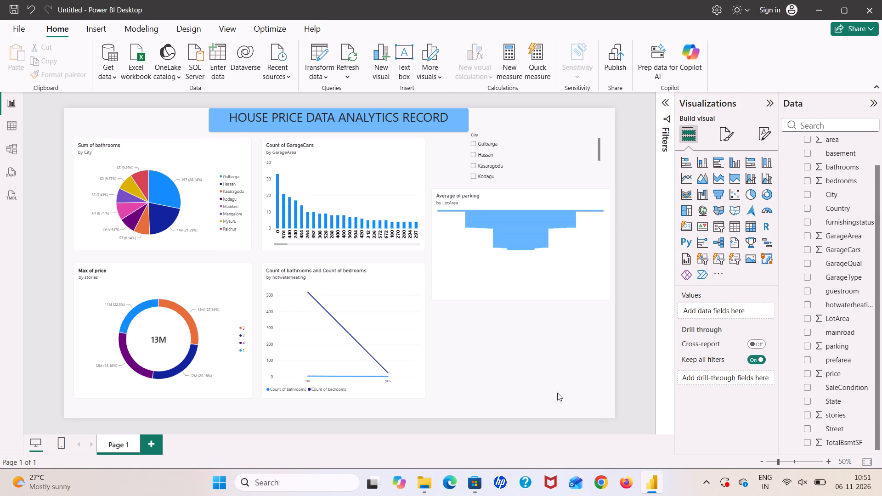
Add a multi-row style card visual in the empty area beneath the parking funnel chart.
left_click(686, 230)
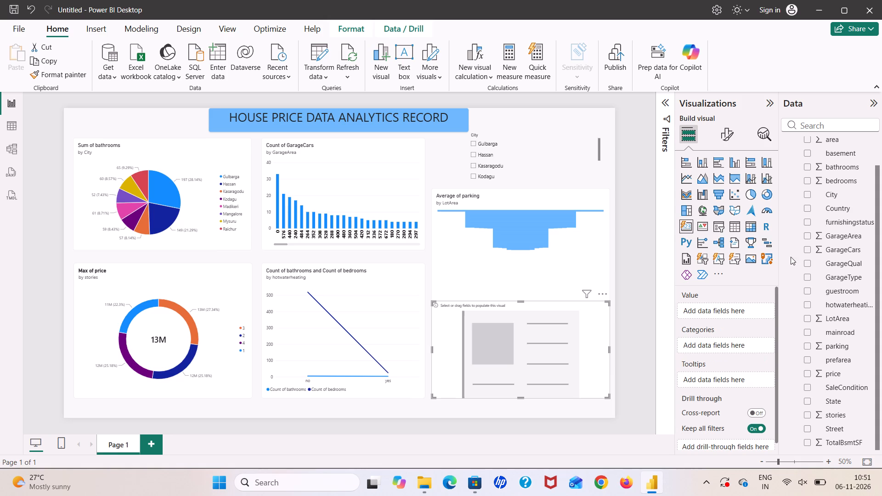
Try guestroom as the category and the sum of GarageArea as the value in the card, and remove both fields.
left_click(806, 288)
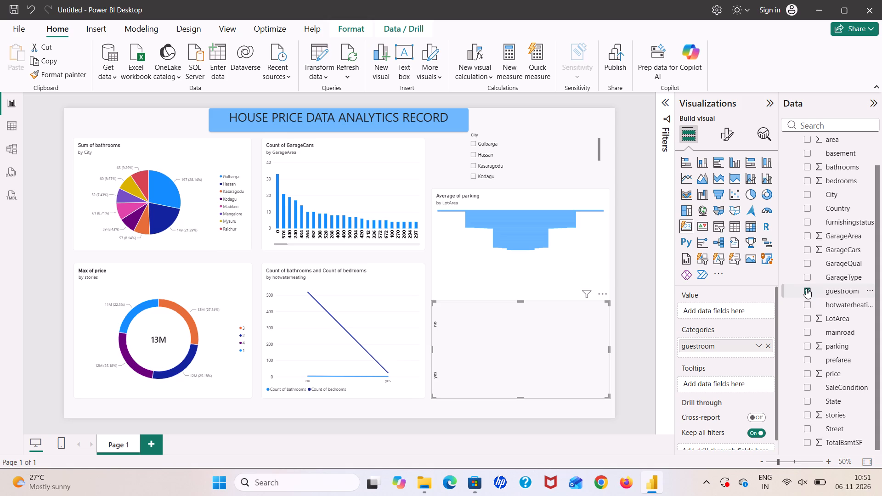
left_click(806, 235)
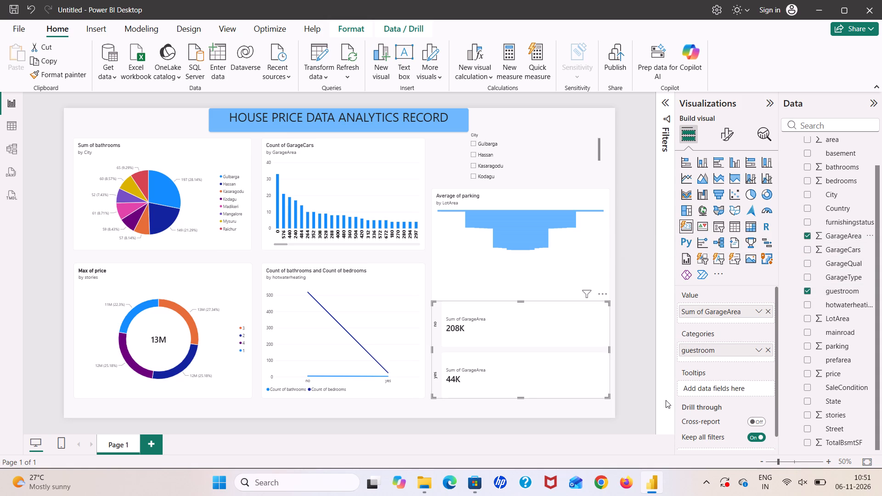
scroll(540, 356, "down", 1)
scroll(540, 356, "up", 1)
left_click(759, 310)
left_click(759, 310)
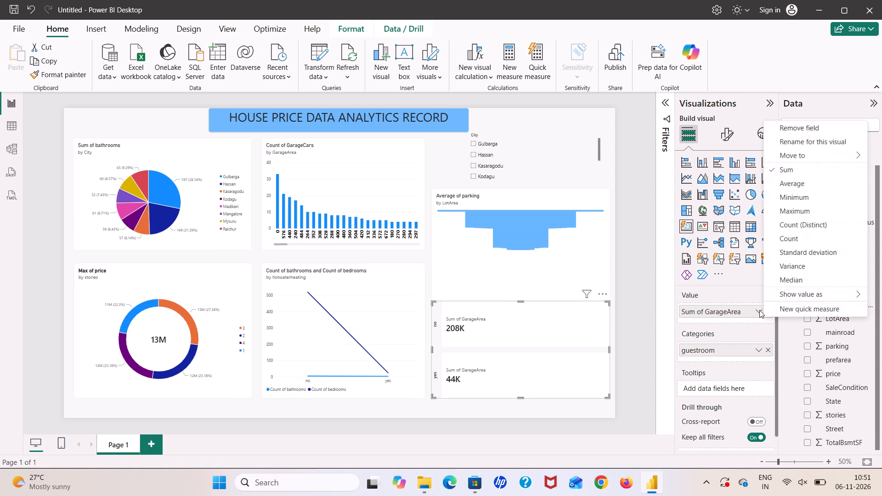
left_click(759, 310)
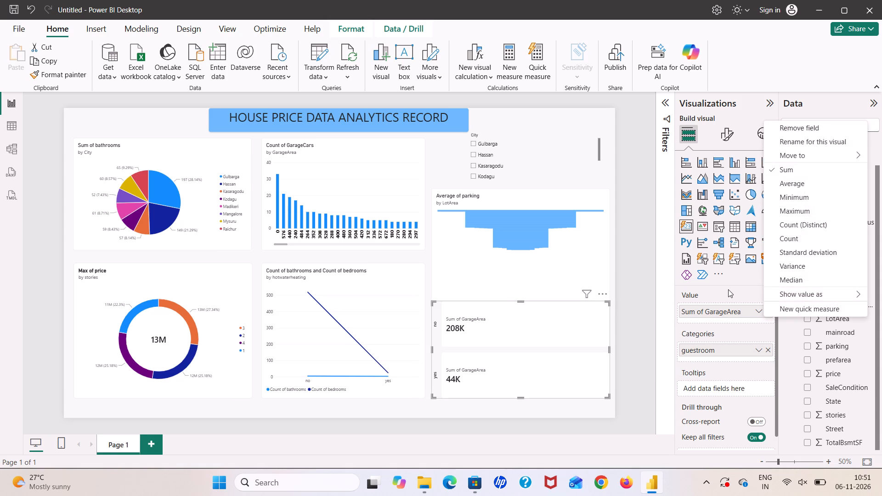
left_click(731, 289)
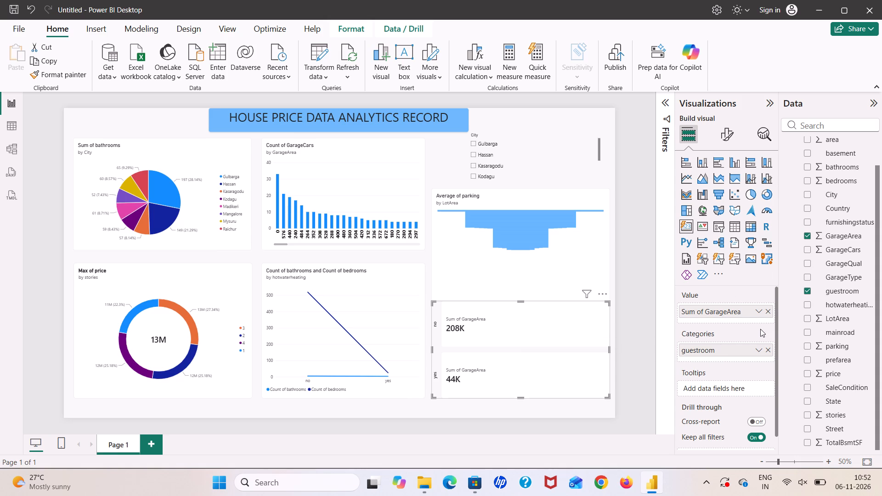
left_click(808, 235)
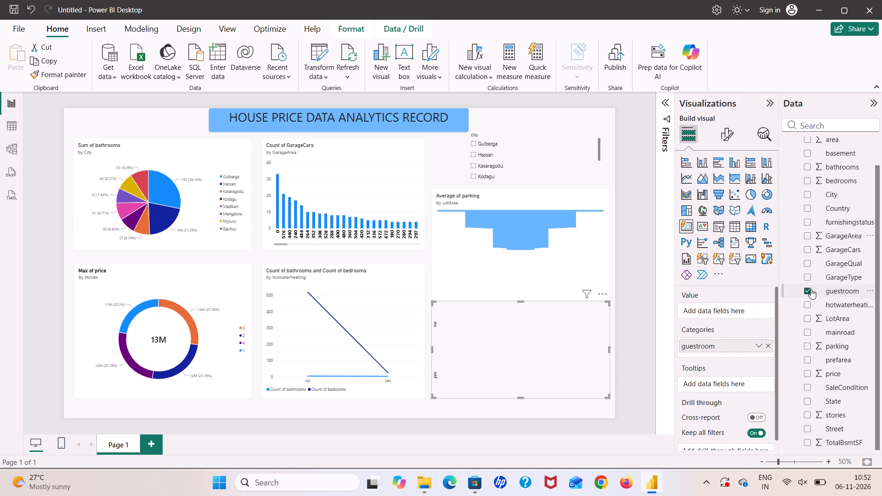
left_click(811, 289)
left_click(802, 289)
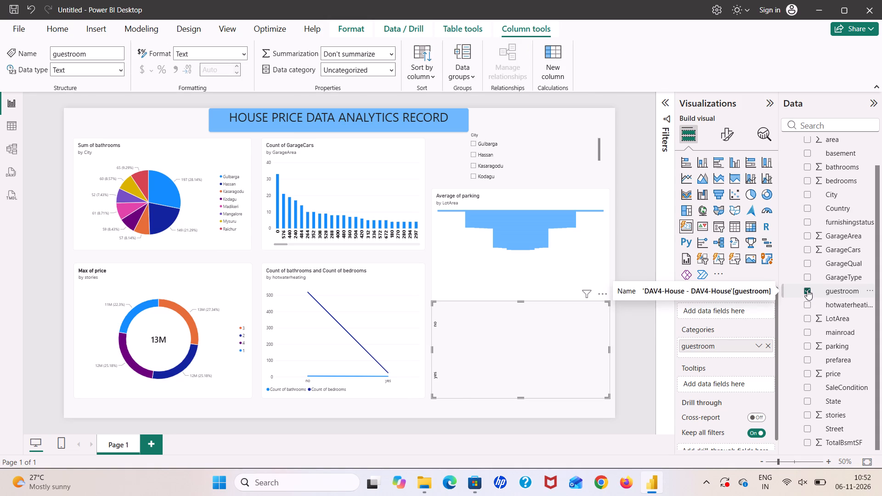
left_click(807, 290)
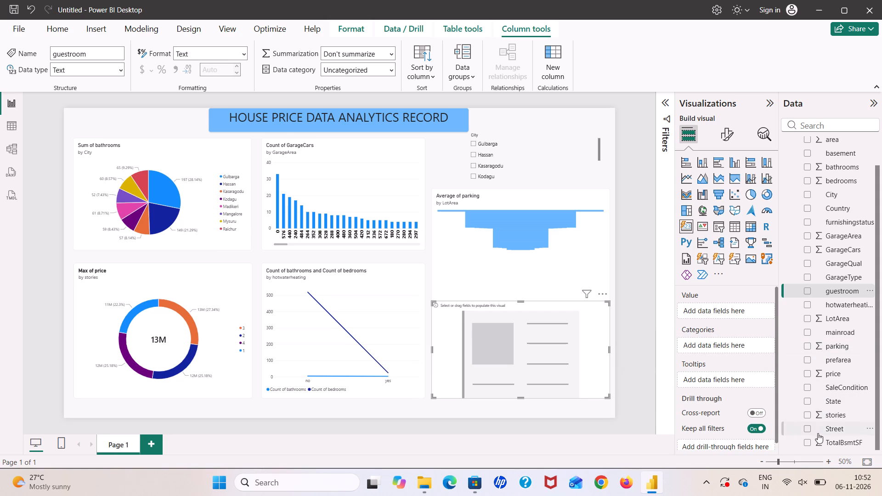
Add TotalBsmtSF to the card as its summed value.
left_click(807, 444)
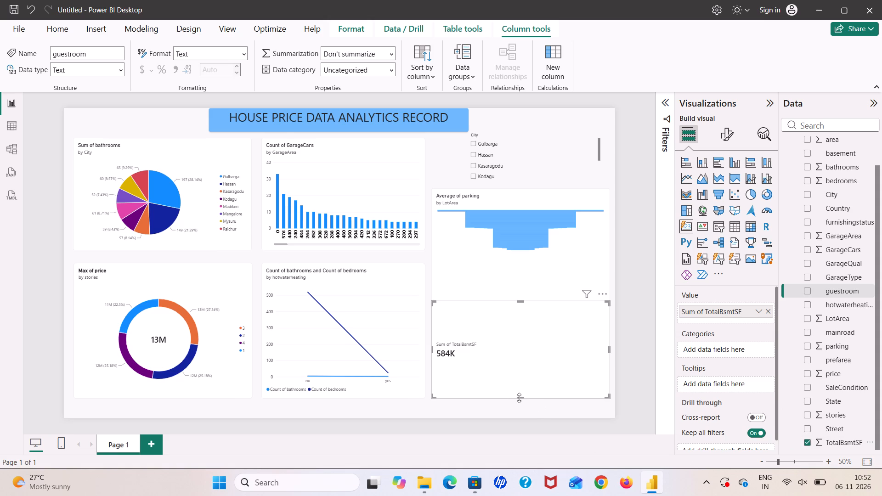
Shrink the card to a small box around its text and place it slightly below the funnel chart's lower-left corner.
left_click_drag(520, 398, 498, 339)
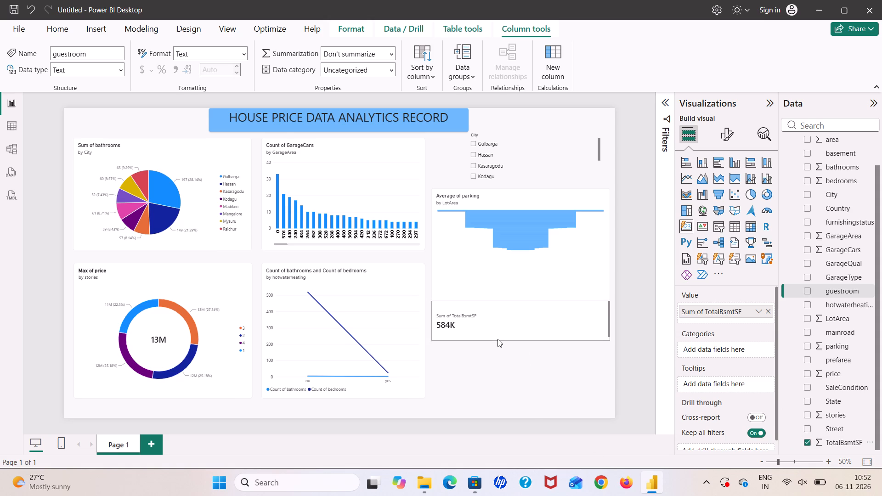
left_click_drag(498, 339, 496, 337)
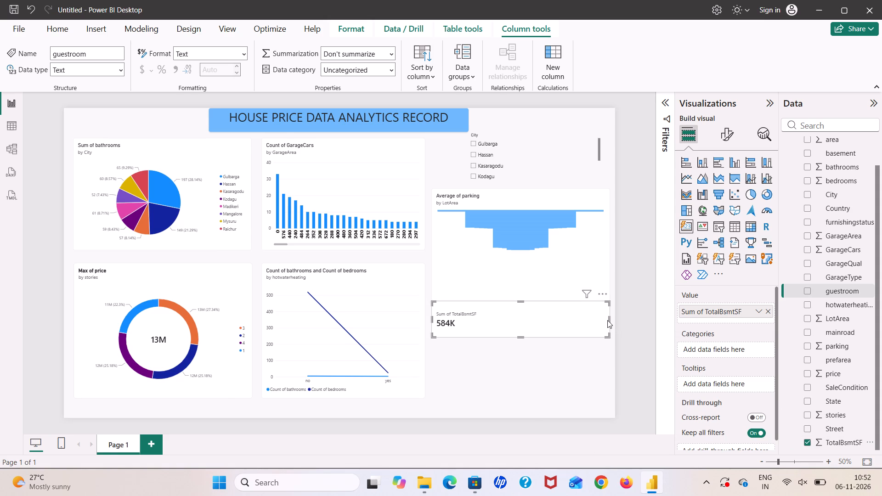
left_click_drag(610, 318, 521, 315)
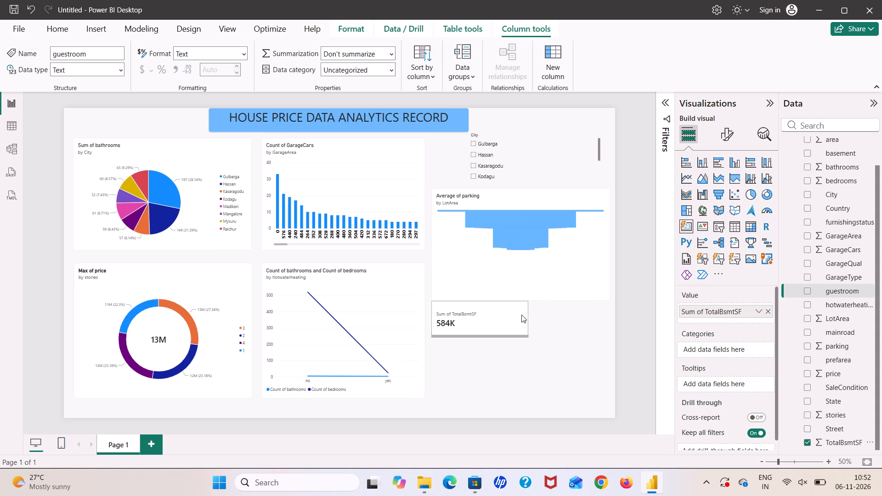
left_click_drag(521, 315, 492, 316)
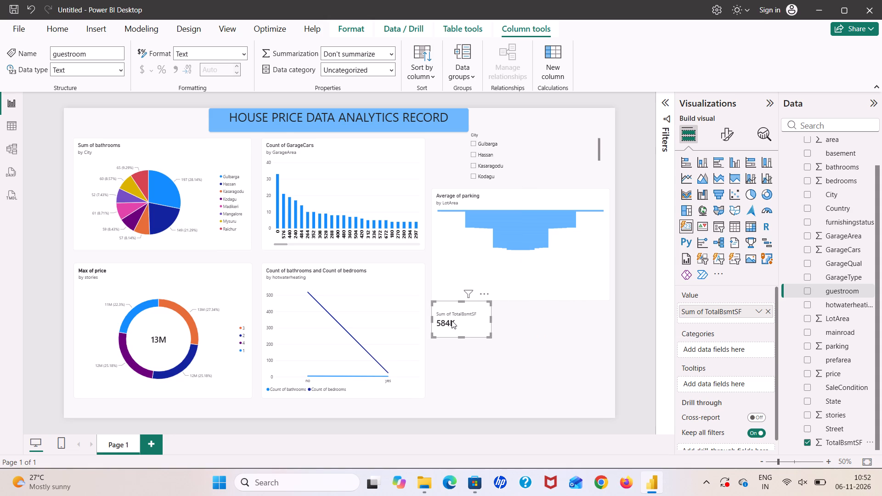
left_click_drag(452, 321, 462, 329)
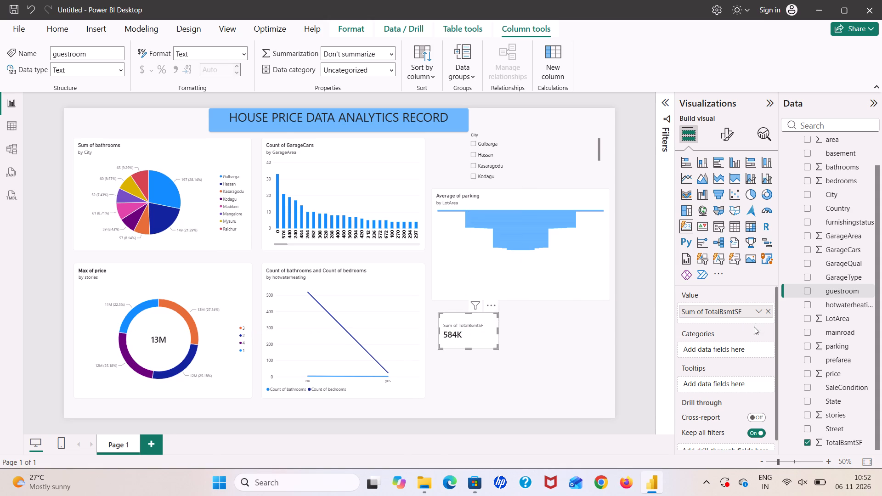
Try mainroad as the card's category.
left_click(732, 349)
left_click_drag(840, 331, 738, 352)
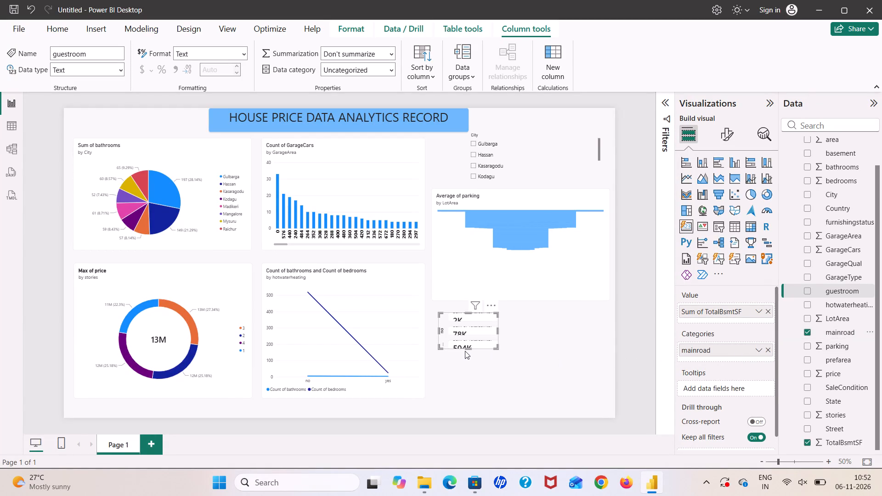
Stretch the card's bottom edge down to just below the bottom of the line chart.
left_click_drag(468, 346, 473, 400)
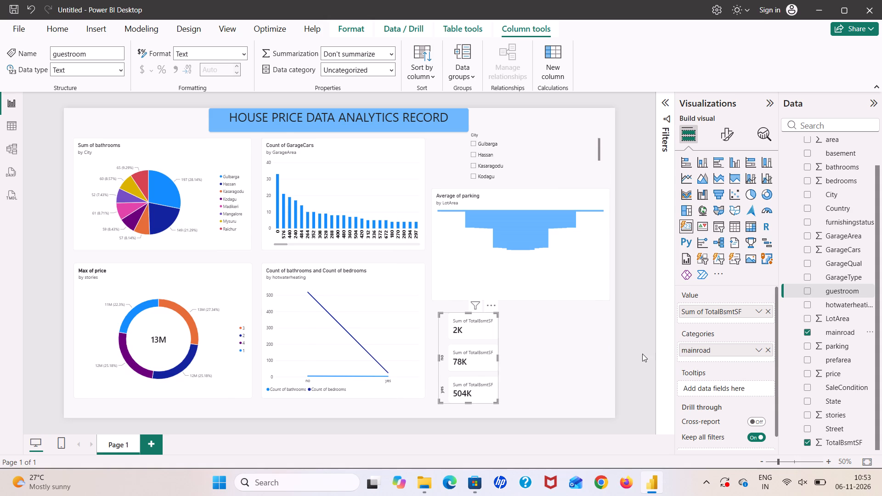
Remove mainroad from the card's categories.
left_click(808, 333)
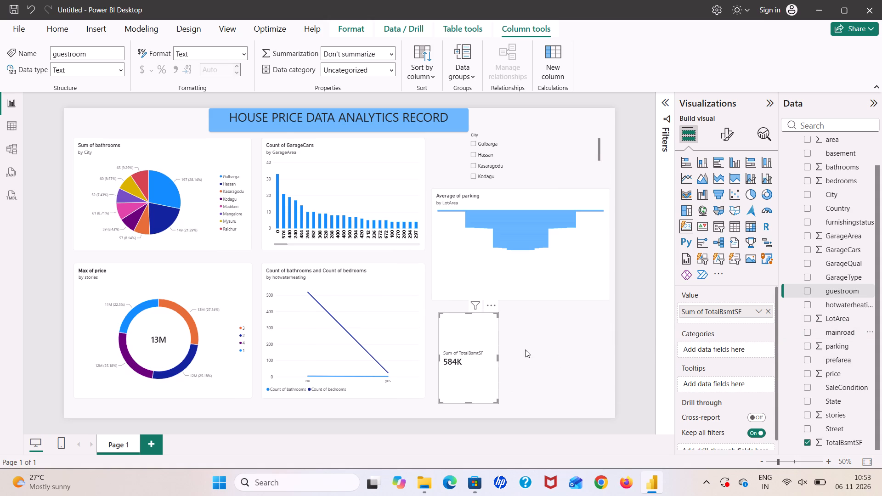
Shrink the TotalBsmtSF card's height by raising its bottom edge to just below its value.
left_click_drag(467, 403, 473, 342)
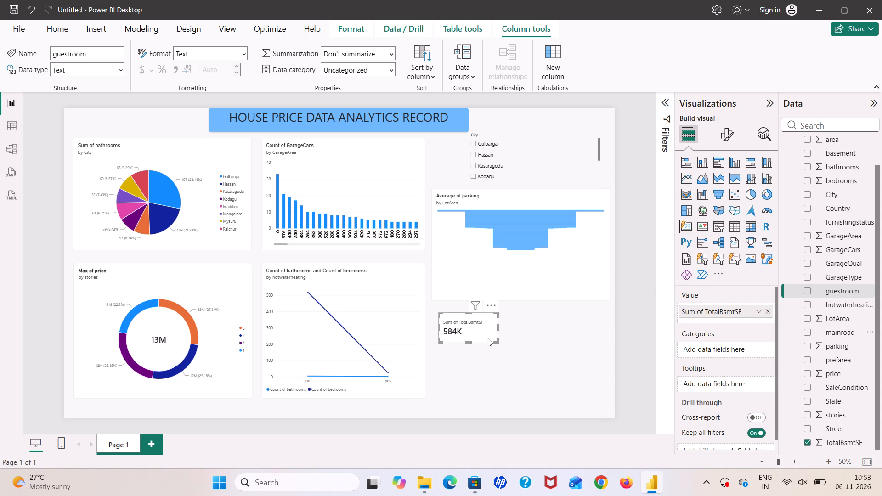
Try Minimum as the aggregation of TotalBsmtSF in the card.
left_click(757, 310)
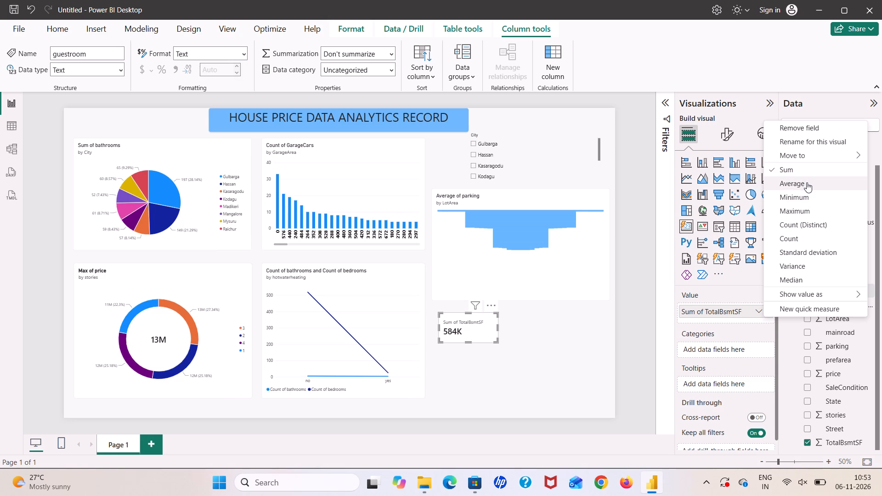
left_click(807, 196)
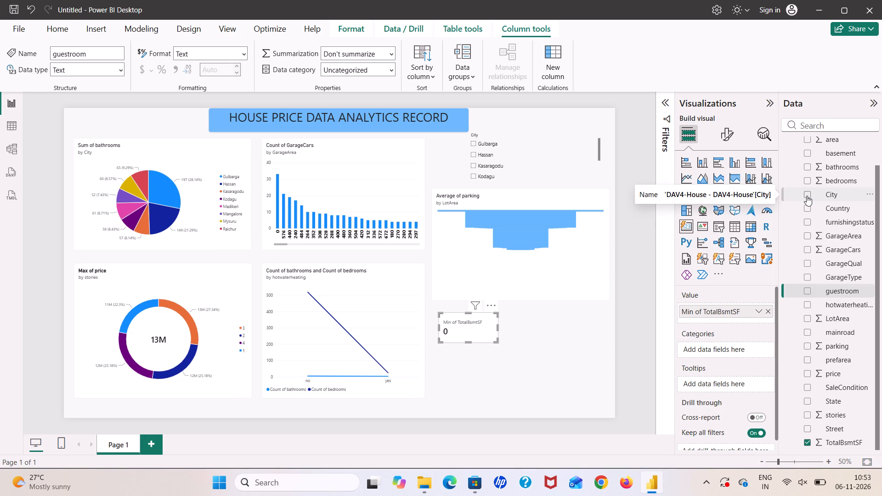
Set the card's TotalBsmtSF aggregation to Count (Distinct) and deselect the card.
left_click(757, 312)
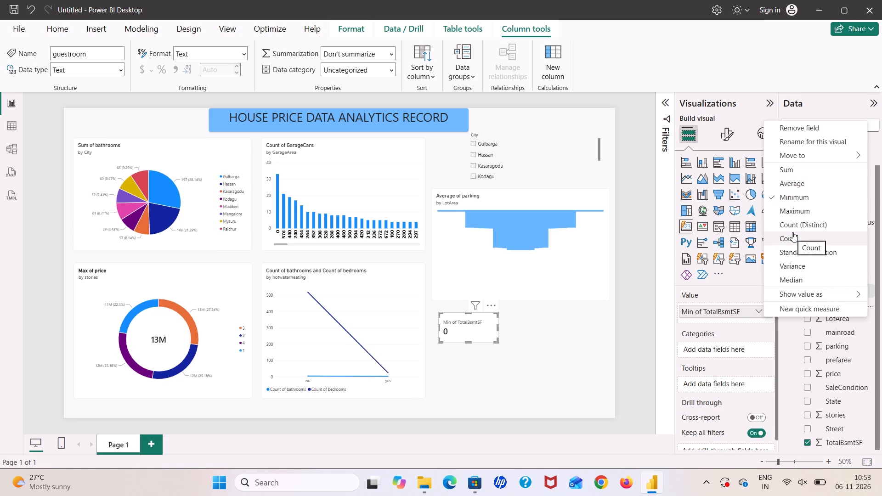
left_click(800, 220)
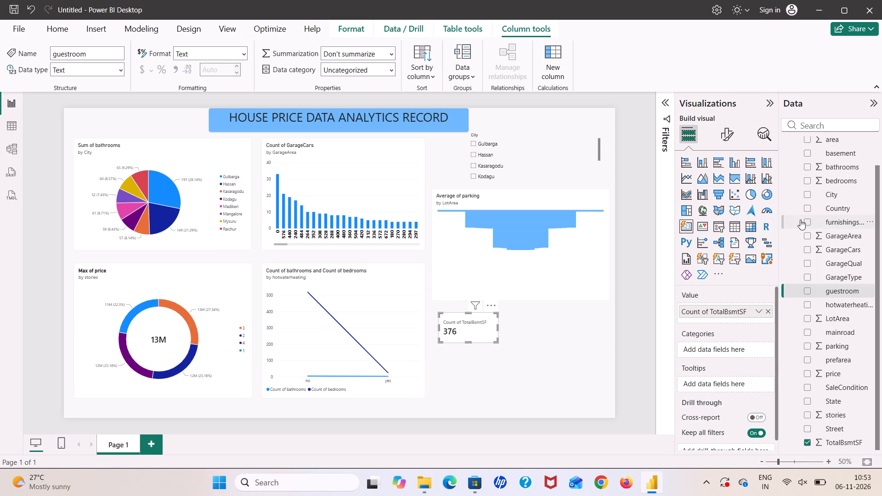
left_click(539, 378)
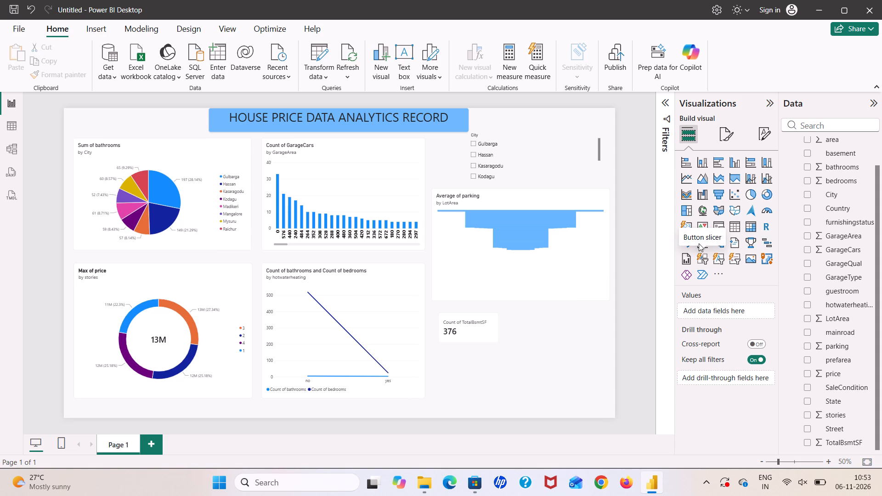
Add a second card with the sum of GarageArea, after trying basement, and place it to the right of the TotalBsmtSF card.
left_click(686, 225)
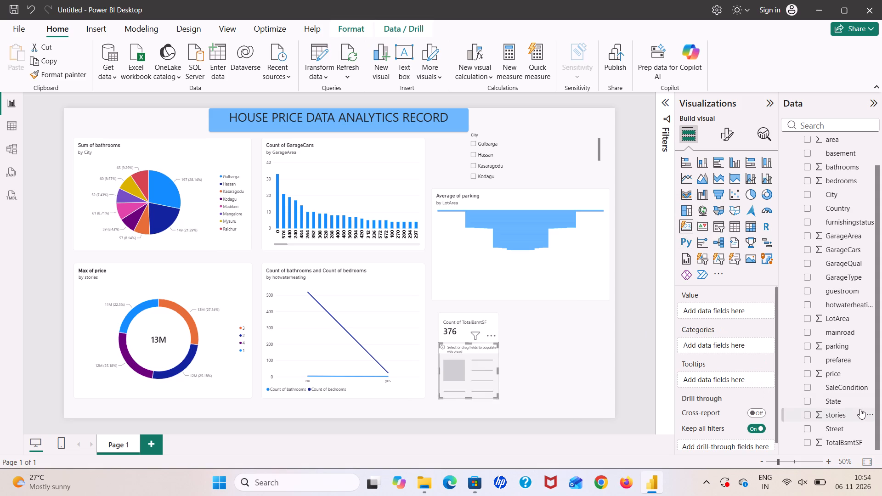
scroll(860, 409, "down", 2)
scroll(860, 409, "up", 3)
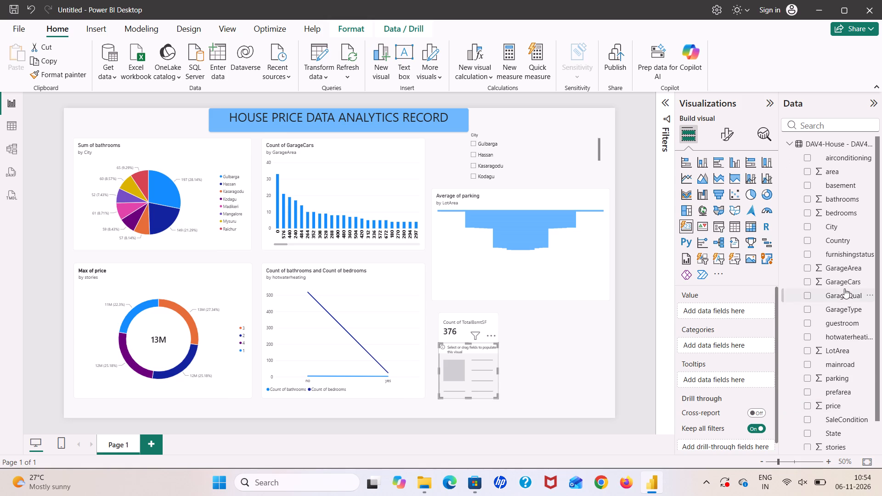
left_click(806, 186)
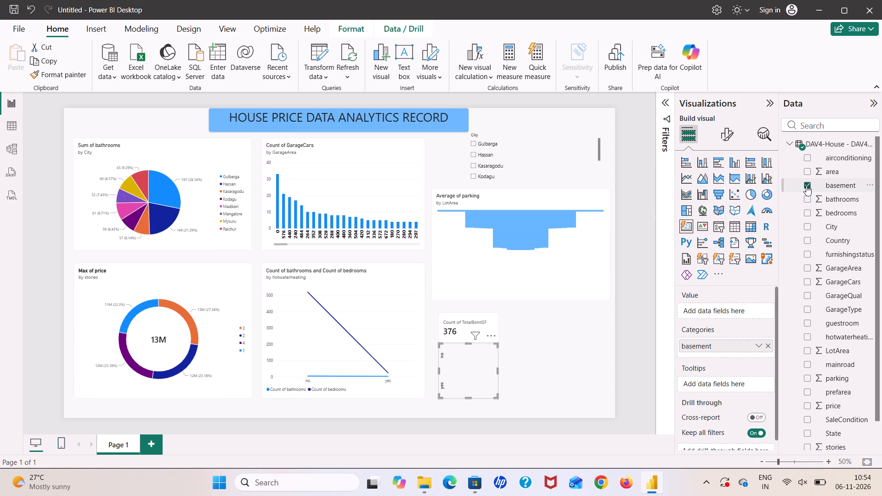
left_click(806, 186)
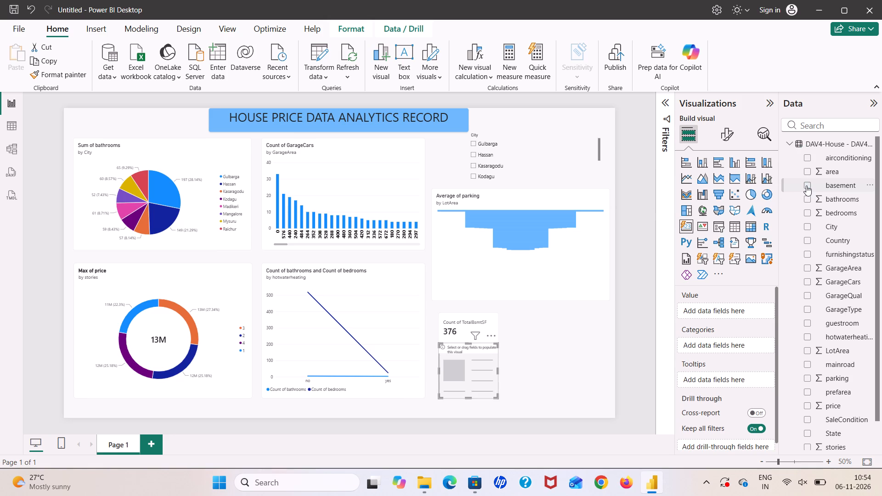
left_click(807, 268)
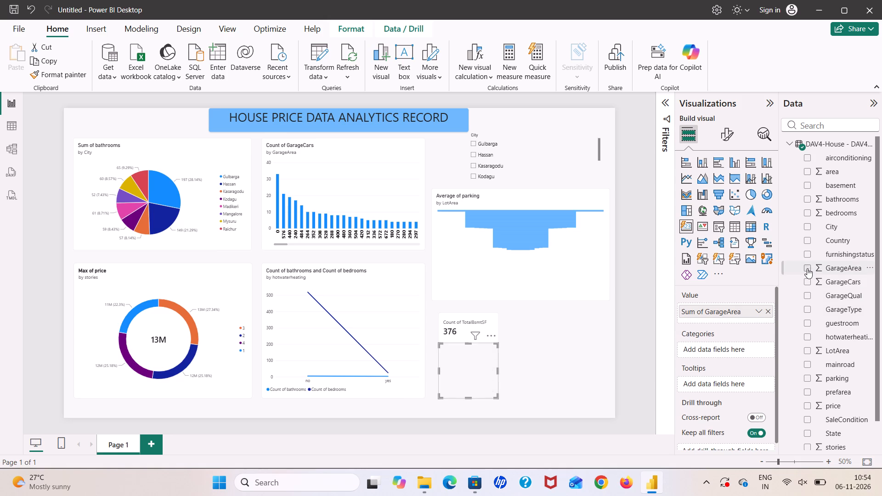
left_click_drag(464, 369, 549, 333)
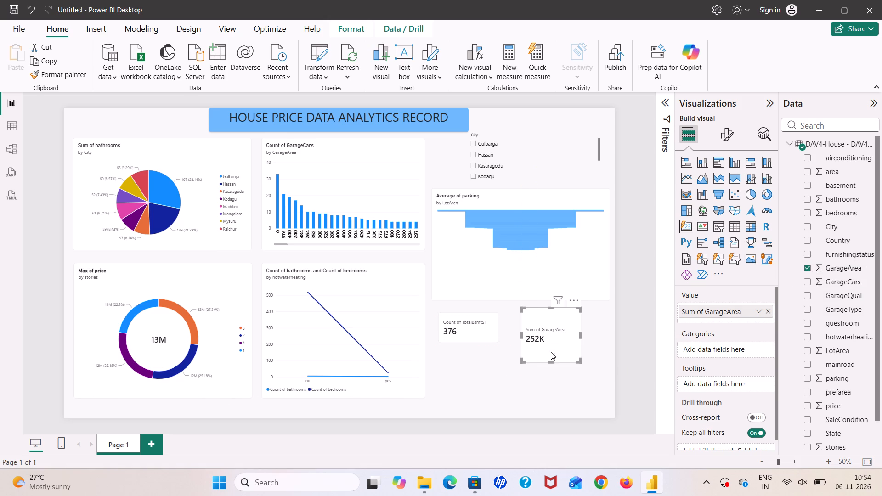
Stretch the TotalBsmtSF card so its top and bottom edges line up with the GarageArea card.
left_click(452, 326)
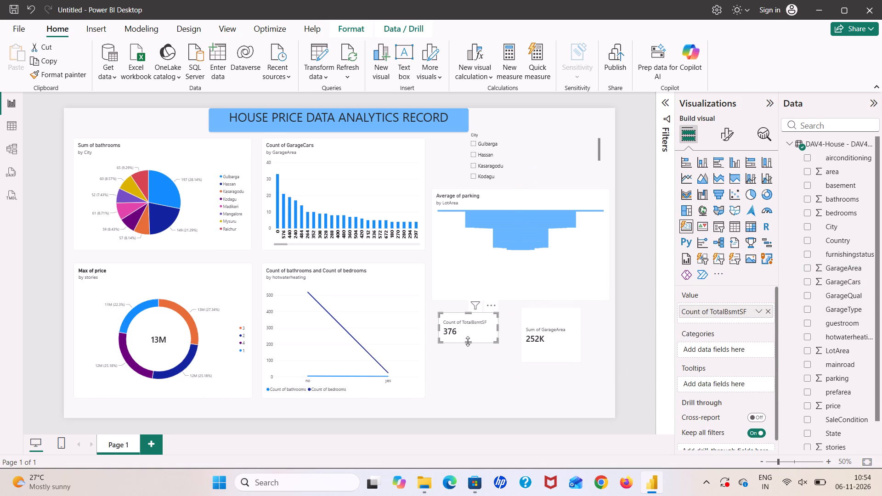
left_click_drag(469, 341, 472, 356)
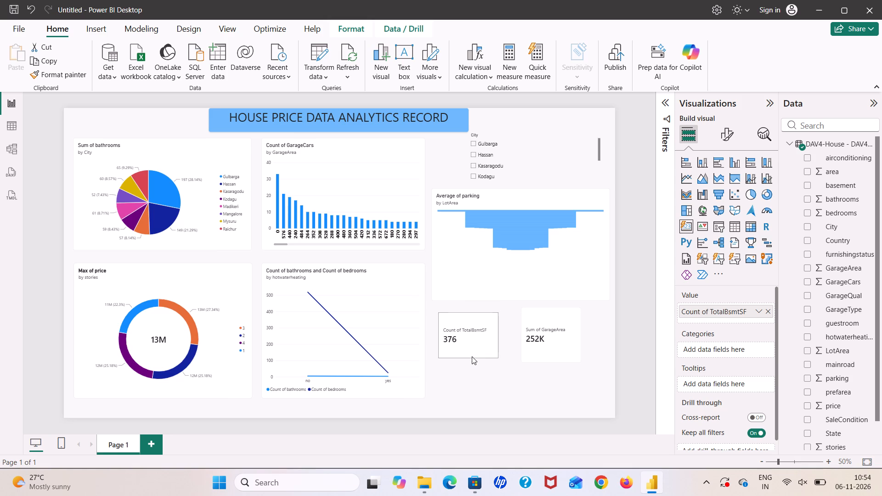
left_click_drag(472, 356, 472, 360)
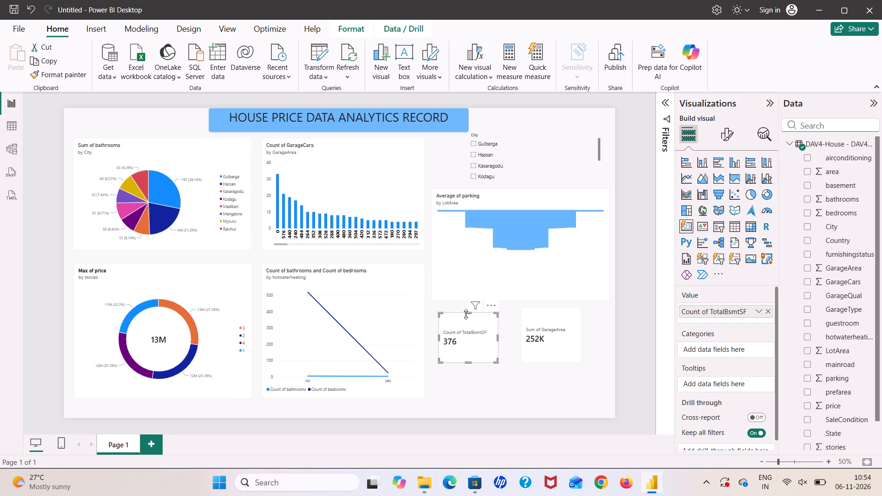
left_click_drag(466, 314, 469, 310)
Shorten the GarageArea card slightly by raising its bottom edge.
left_click(553, 328)
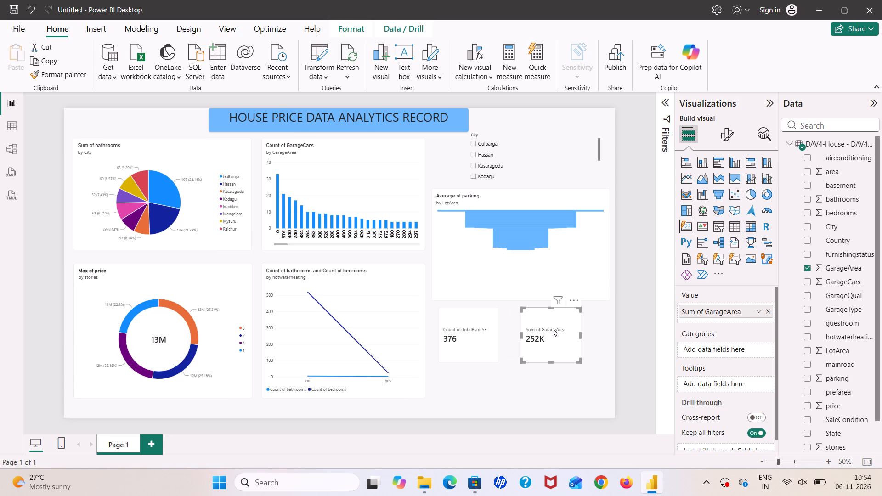
left_click_drag(549, 362, 550, 356)
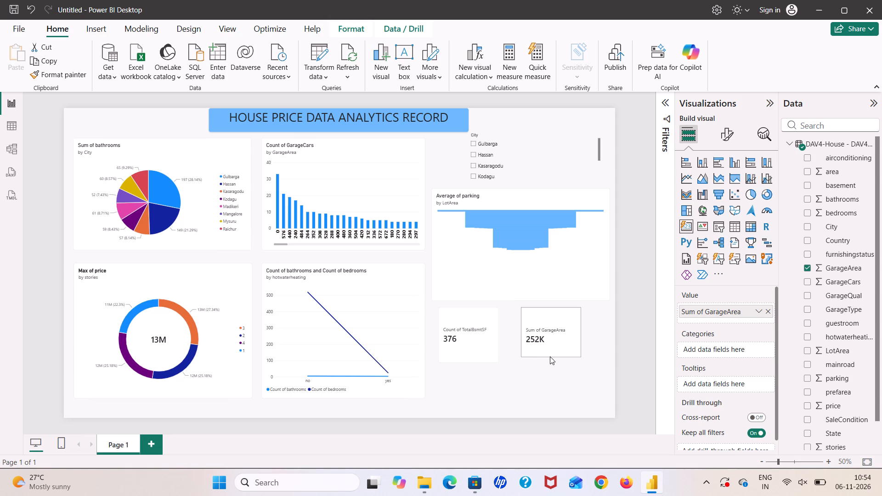
left_click_drag(550, 356, 550, 351)
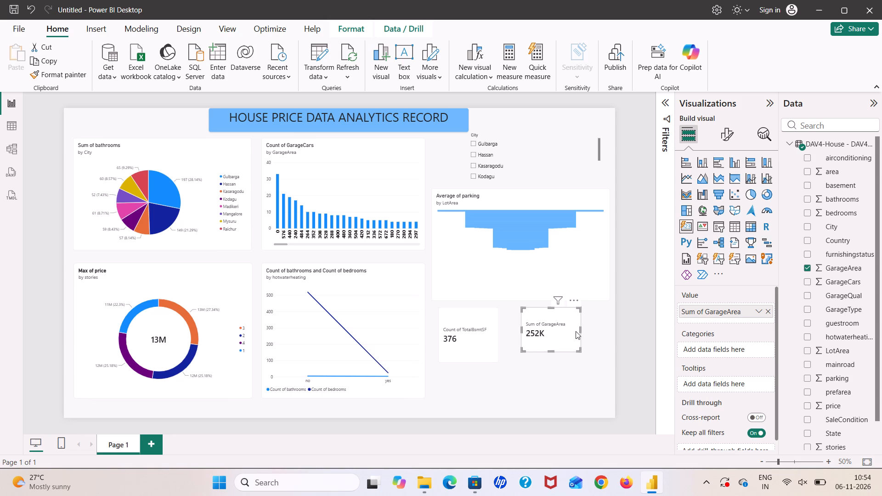
left_click_drag(549, 349, 550, 353)
left_click_drag(550, 353, 550, 354)
Shorten the TotalBsmtSF card so its bottom edge lines up with the GarageArea card, and deselect it.
left_click(481, 337)
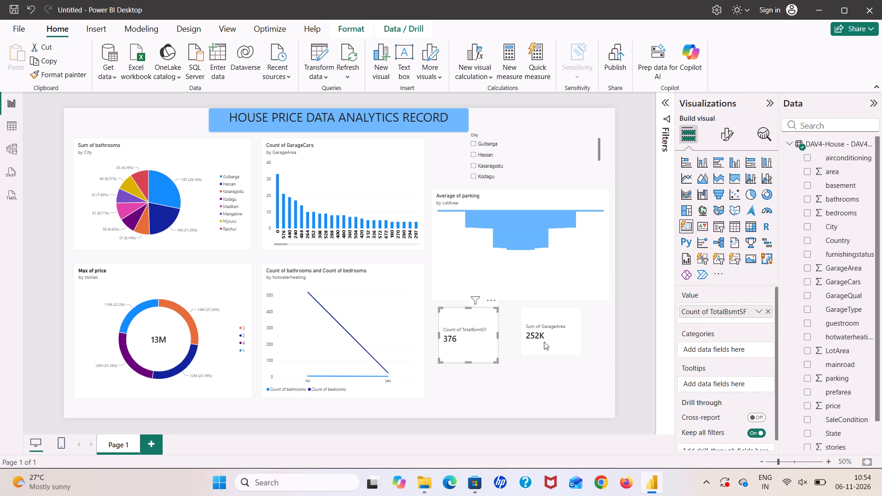
left_click_drag(469, 361, 472, 344)
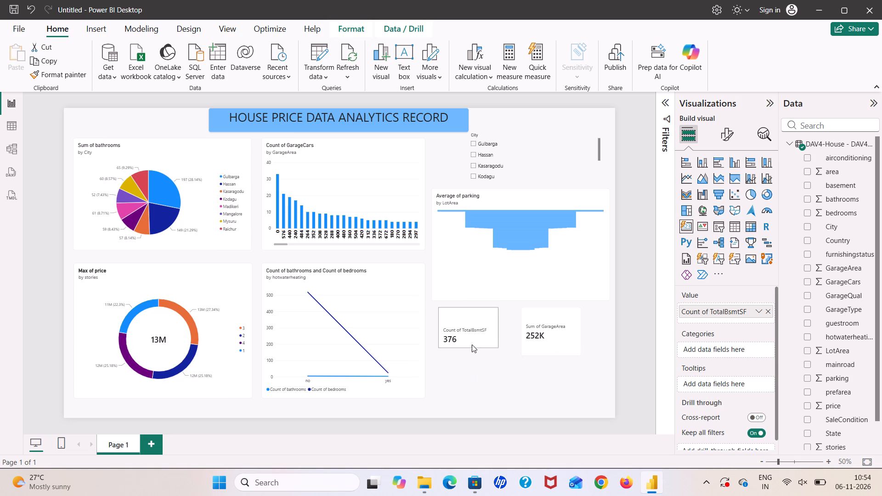
left_click_drag(472, 344, 472, 354)
left_click(523, 396)
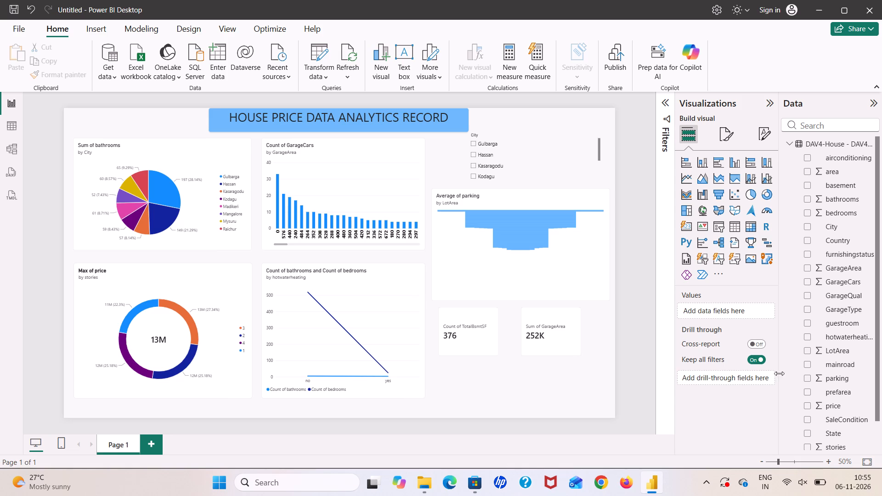
Insert a third card directly below the TotalBsmtSF card, trying mainroad as its category and clearing it again.
left_click(685, 223)
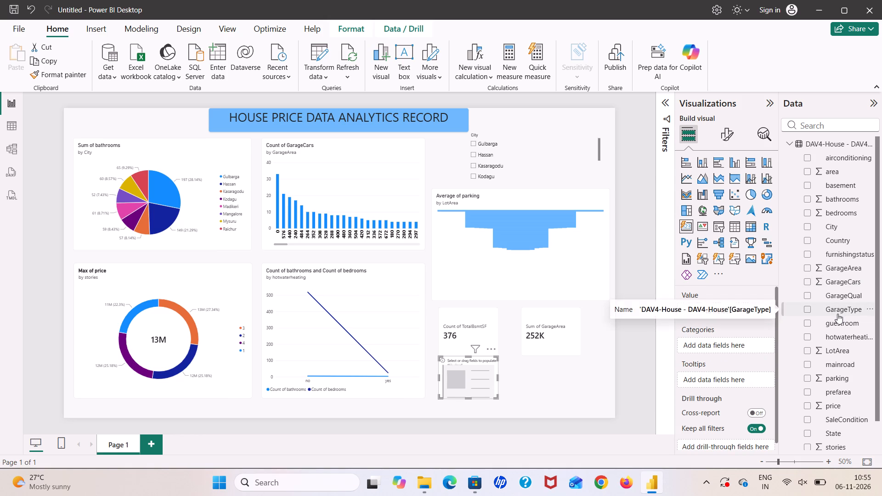
left_click(809, 361)
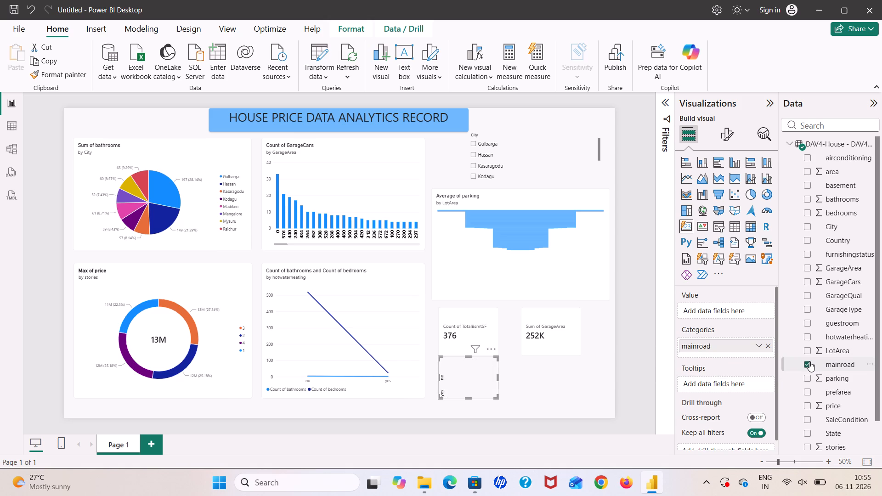
left_click(809, 361)
scroll(817, 406, "down", 1)
scroll(817, 406, "up", 2)
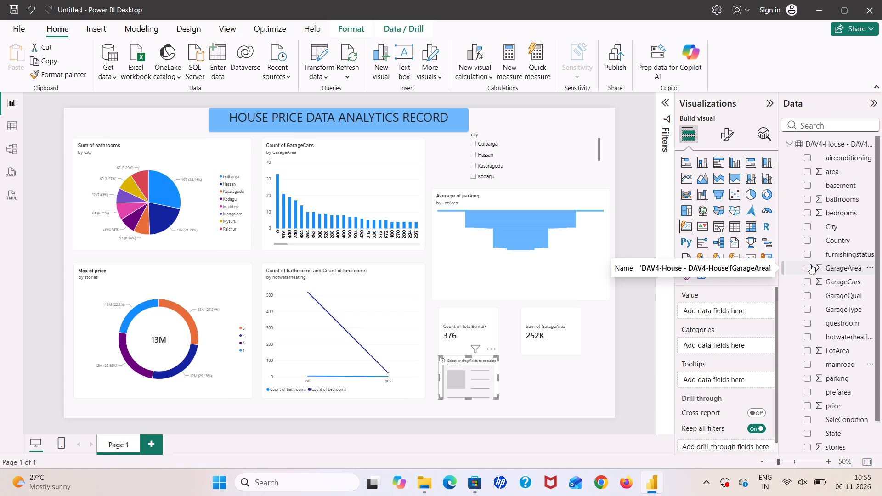
Show the sum of bedrooms as the third card's only value, after trying bathrooms.
left_click(807, 198)
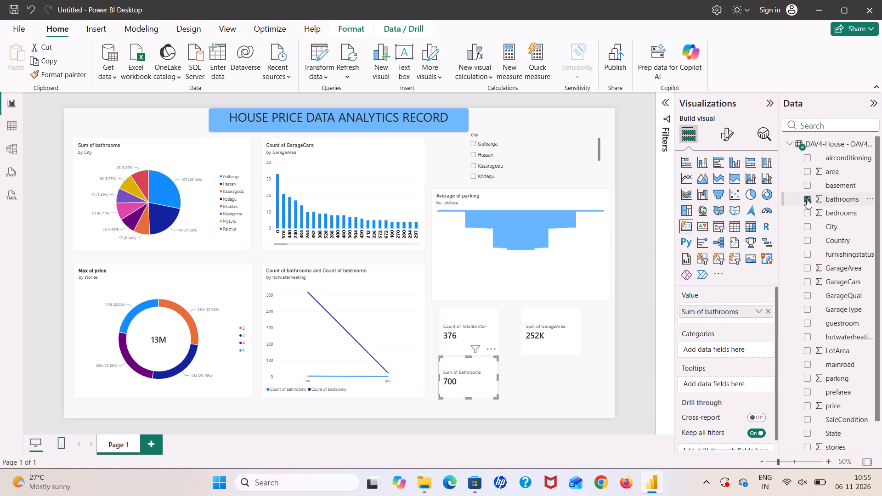
left_click(807, 211)
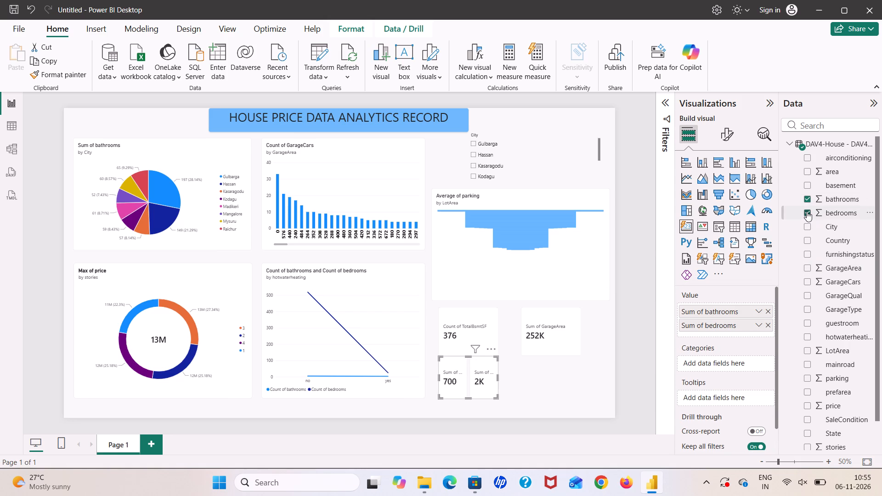
left_click(807, 211)
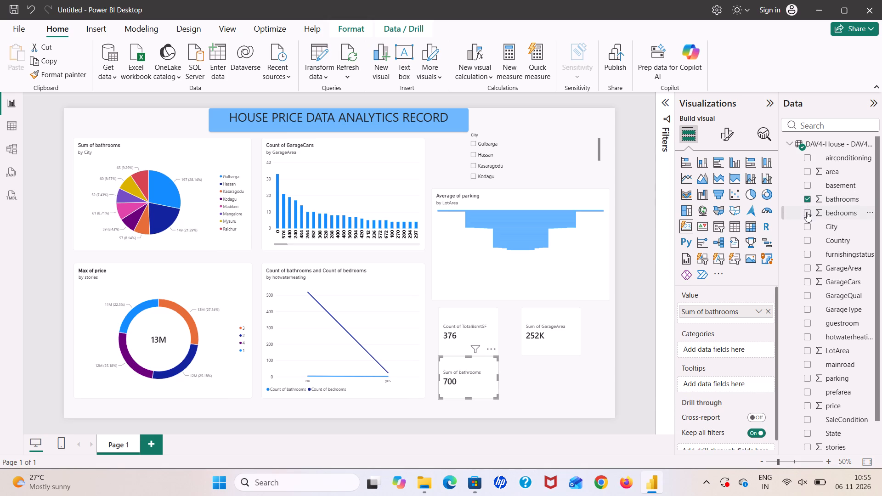
left_click(807, 212)
left_click(808, 200)
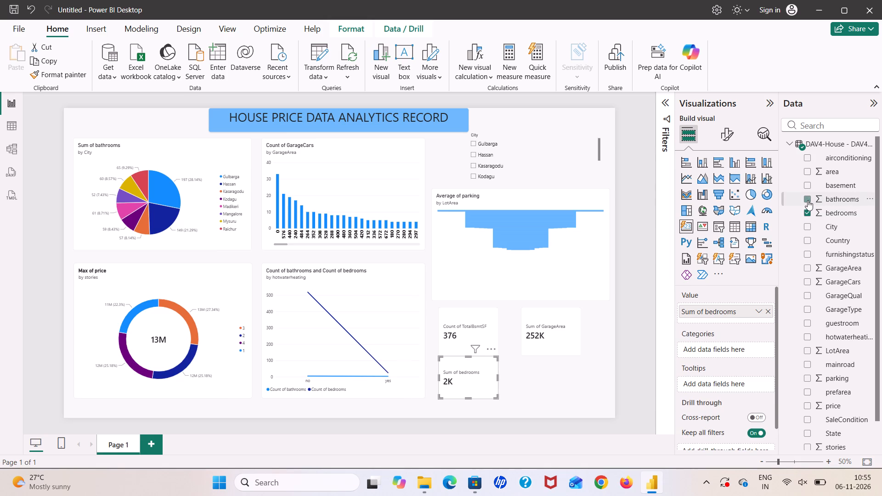
left_click(544, 378)
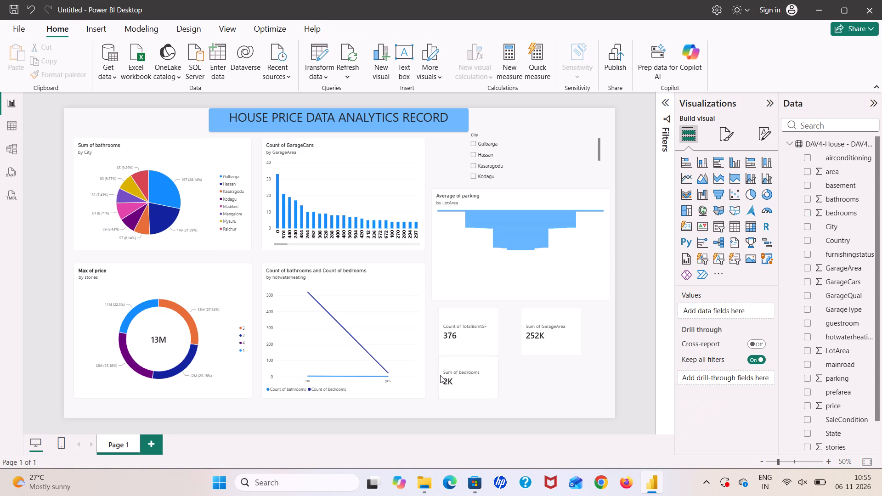
Set the aggregation of bedrooms in the third card to Maximum.
left_click(459, 373)
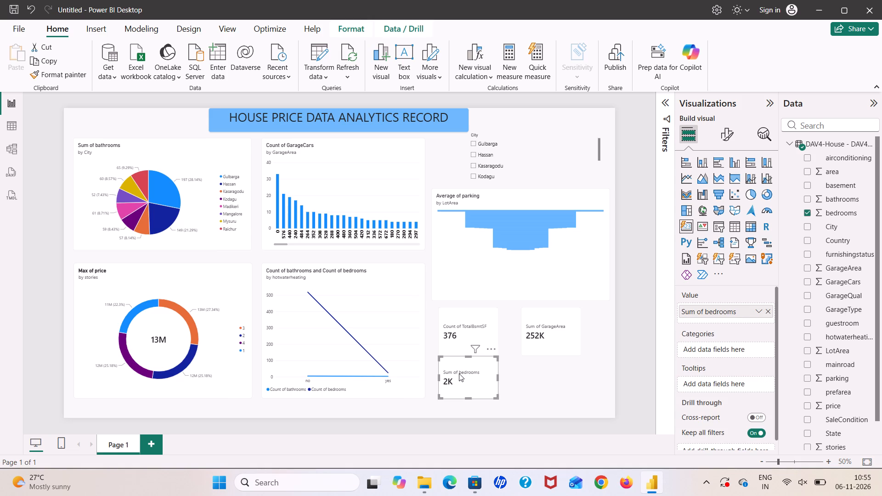
left_click(759, 309)
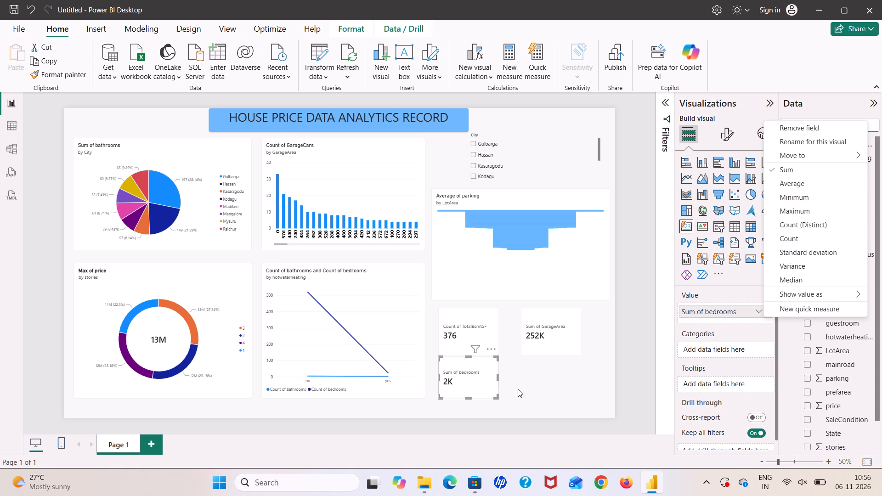
left_click(821, 211)
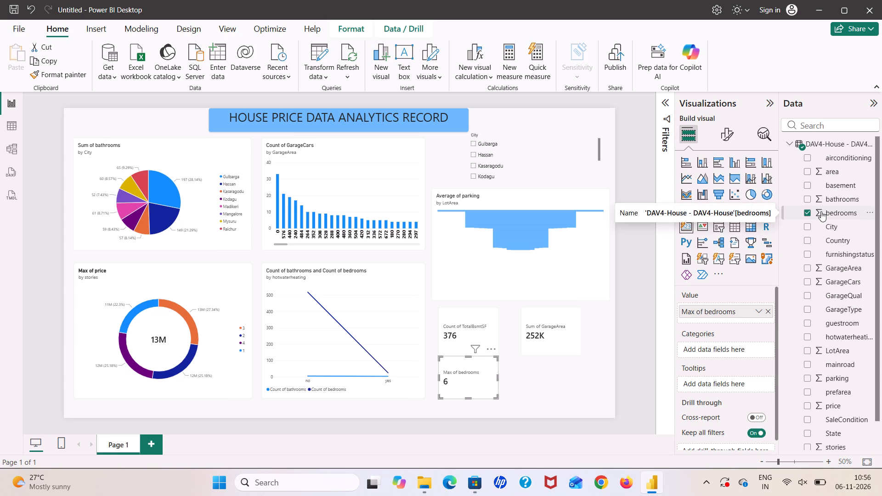
Replace bedrooms with the sum of bathrooms as the third card's only value.
left_click(809, 197)
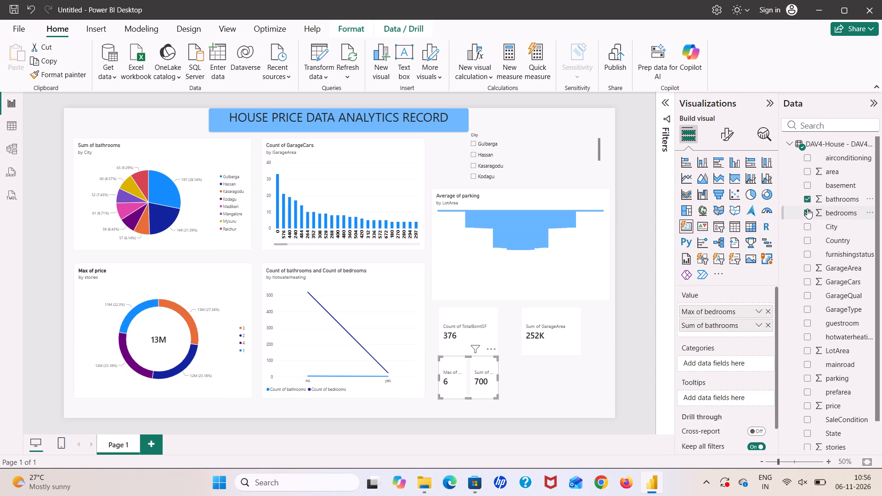
left_click(807, 209)
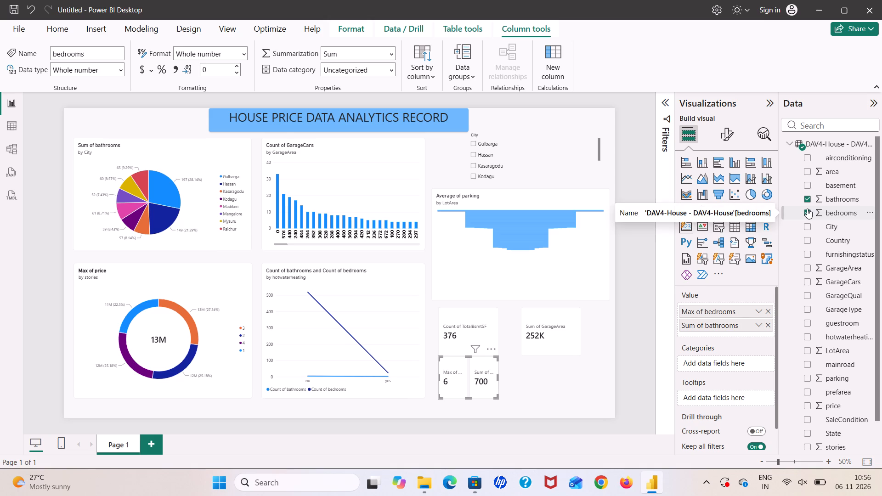
left_click(807, 209)
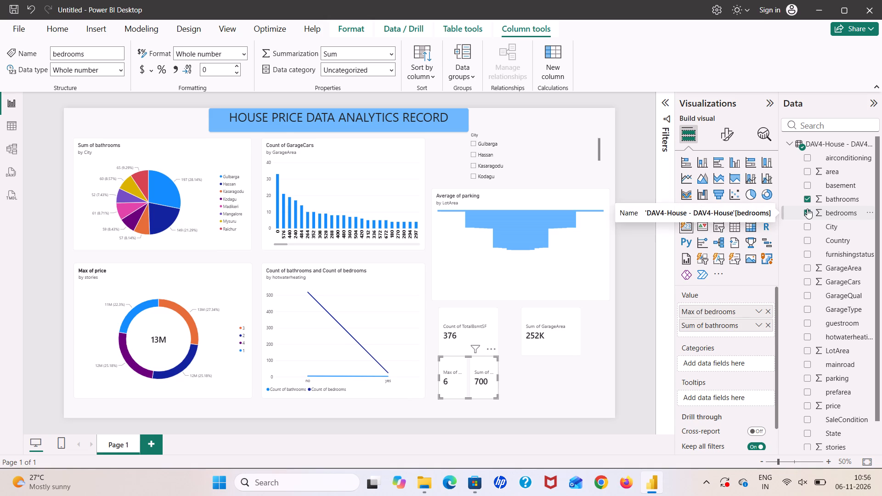
left_click(807, 211)
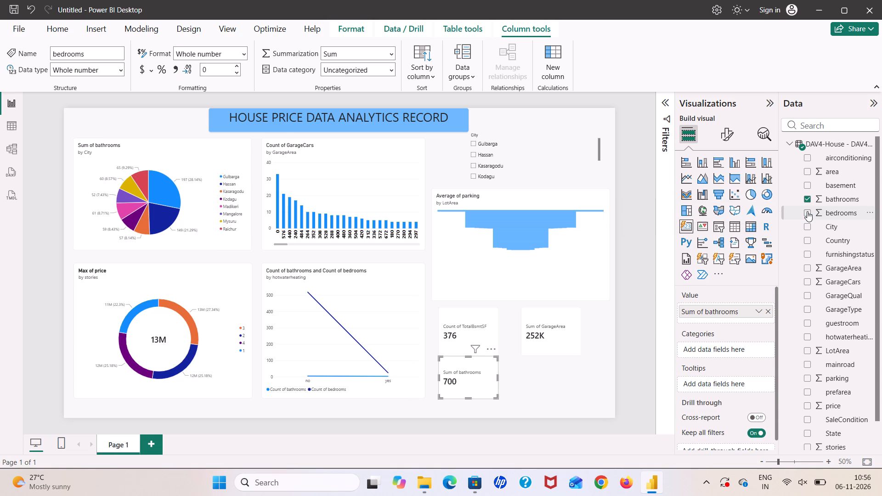
Move the bathrooms card directly below the GarageArea card, aligned with its edges, and deselect it.
left_click(478, 375)
left_click_drag(478, 375, 505, 378)
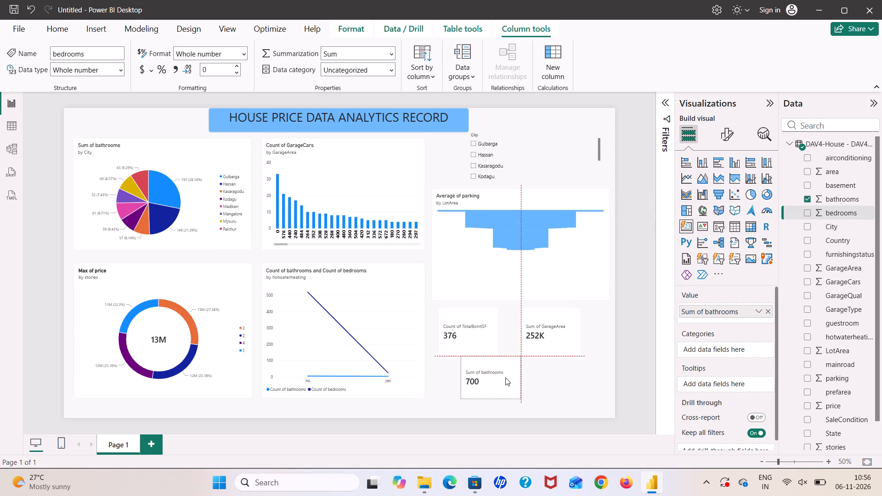
left_click_drag(505, 378, 564, 383)
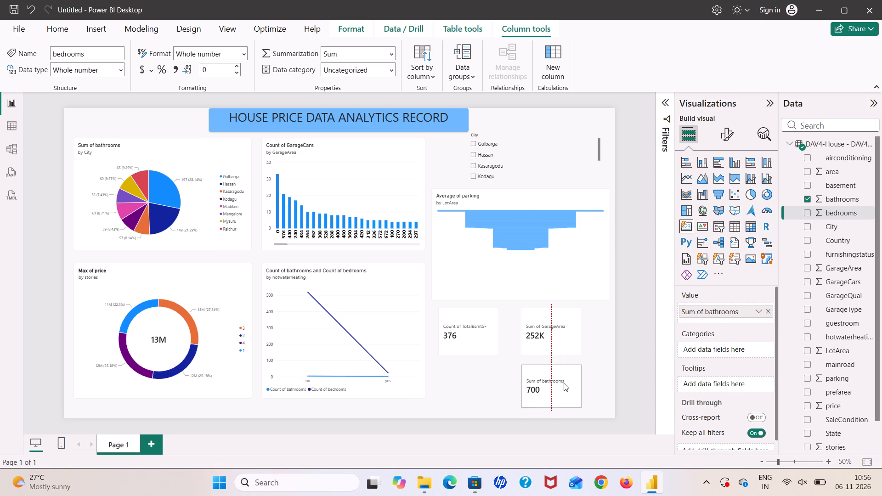
left_click_drag(564, 383, 564, 377)
left_click(492, 370)
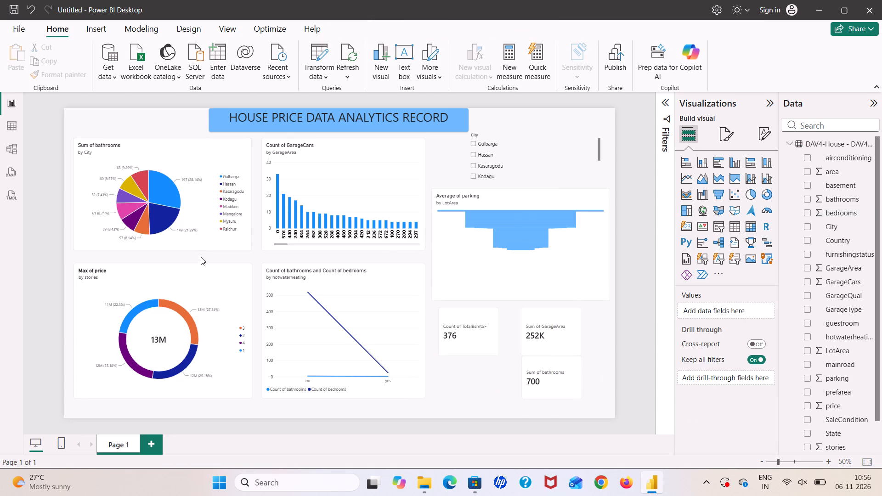
Select the bathrooms by City pie chart and look through its aggregation options and general size properties.
left_click(123, 143)
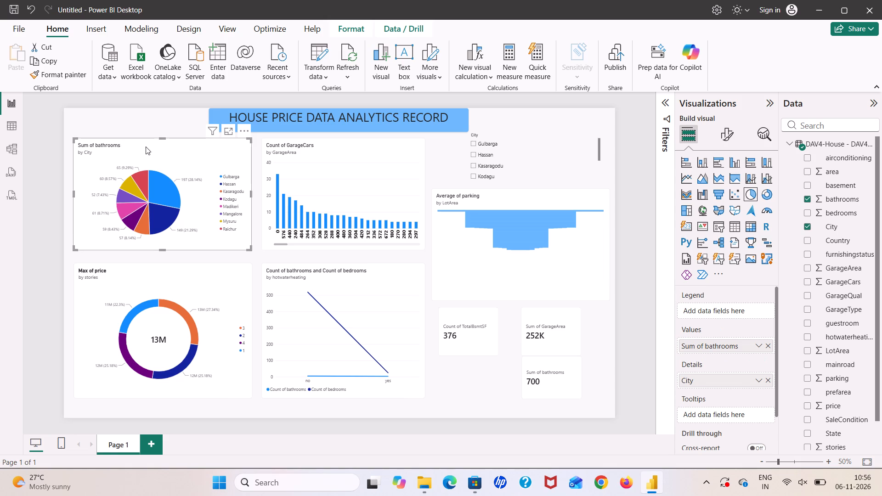
left_click(759, 342)
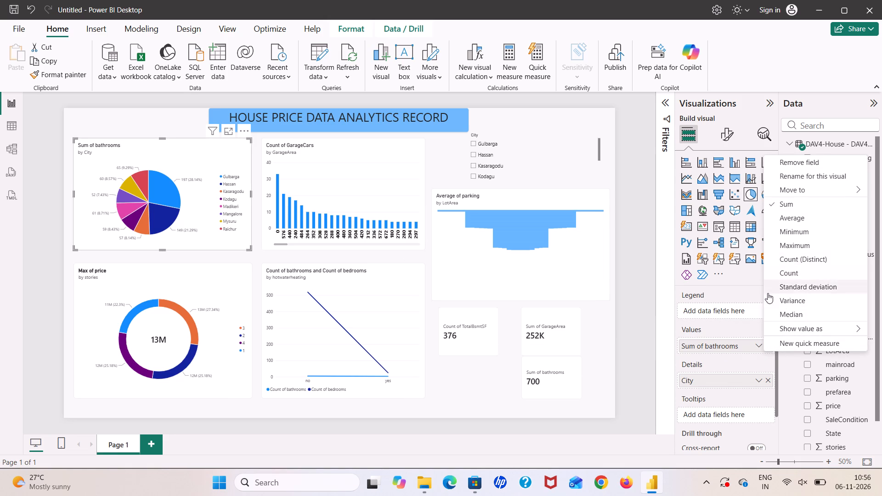
left_click(755, 344)
left_click(726, 134)
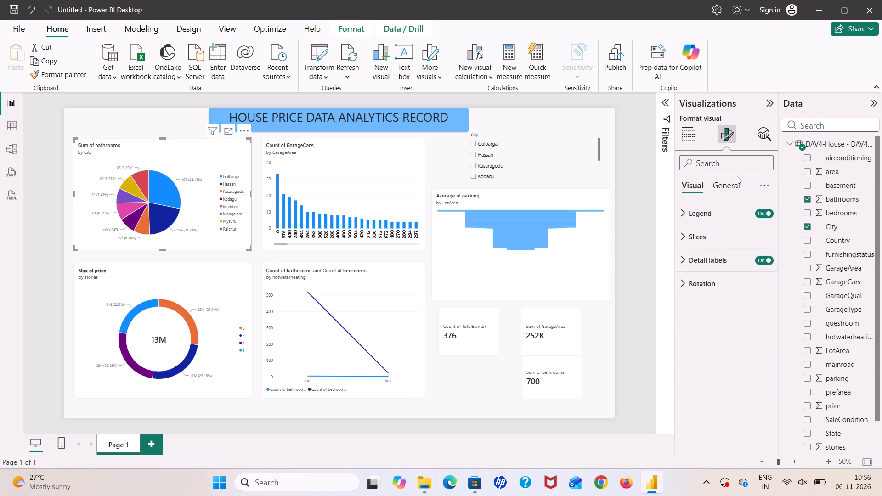
left_click(726, 182)
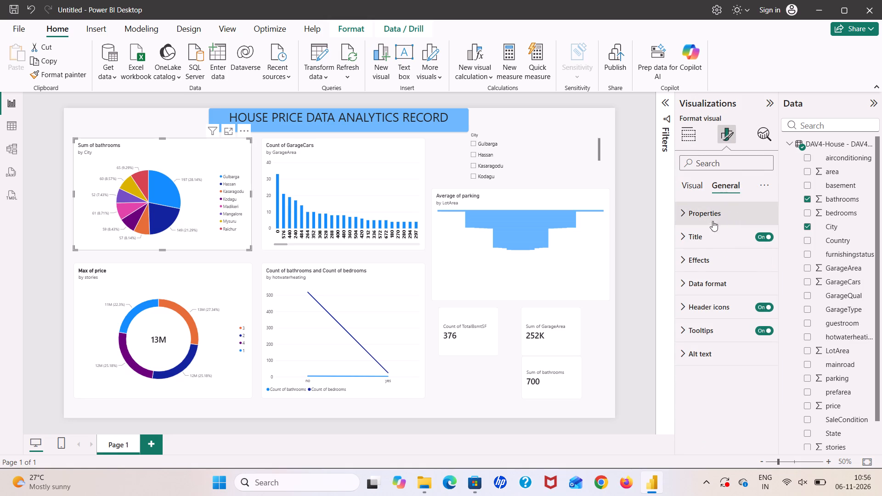
left_click(702, 224)
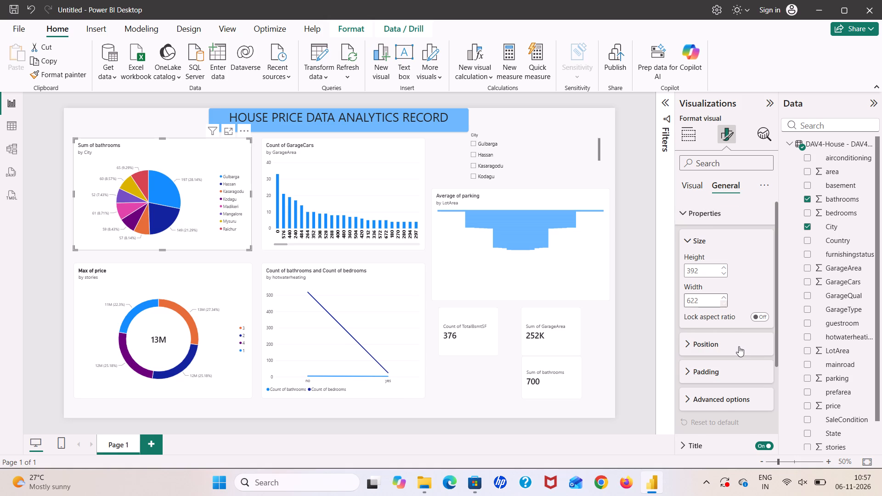
scroll(739, 346, "down", 1)
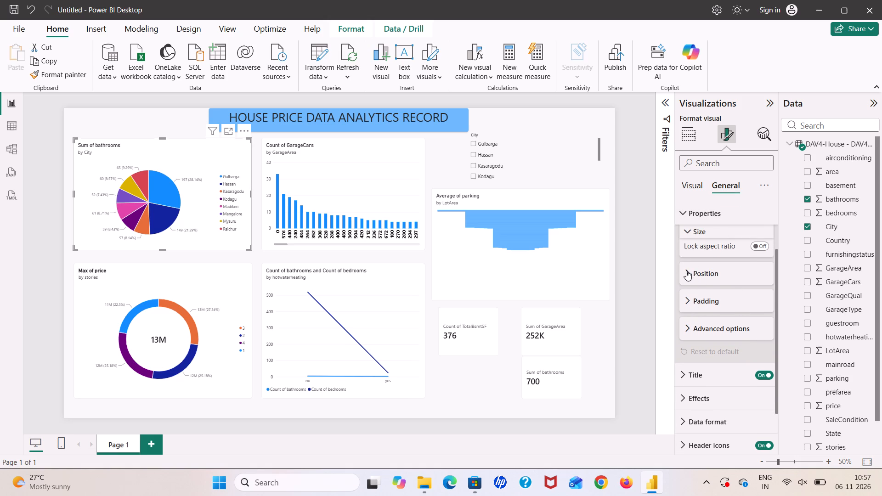
scroll(697, 281, "up", 2)
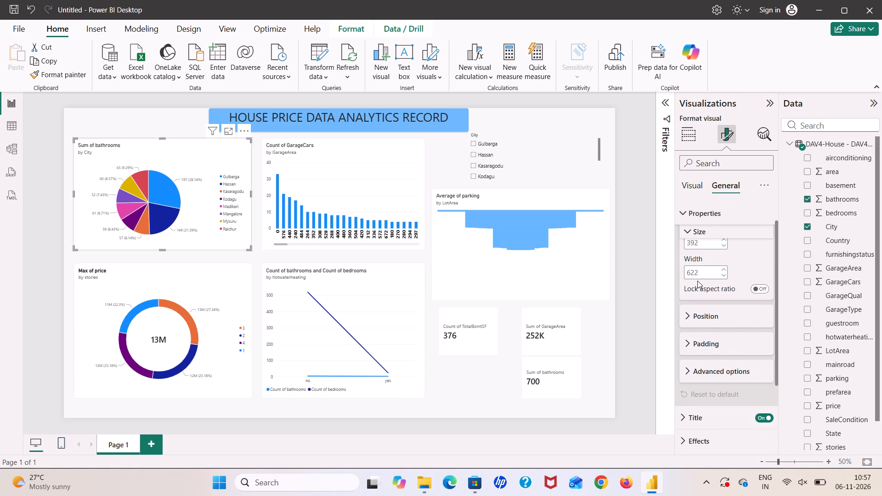
scroll(697, 281, "up", 1)
left_click(680, 220)
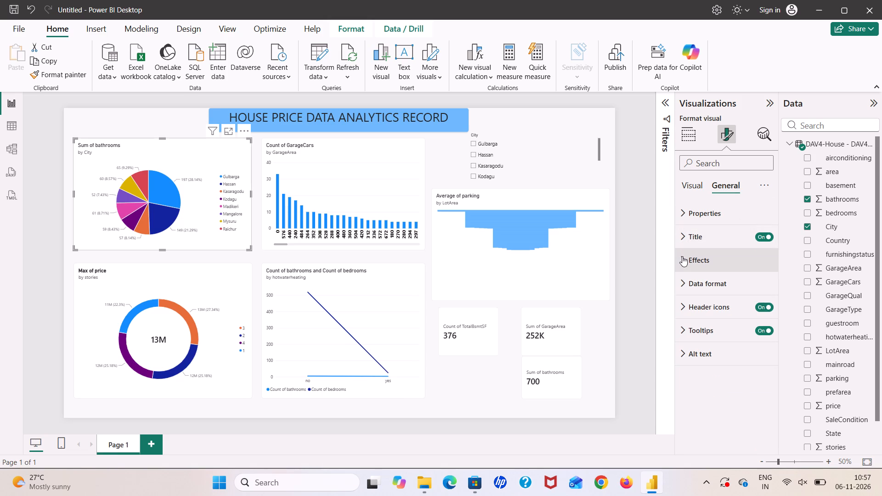
left_click(682, 256)
left_click(682, 256)
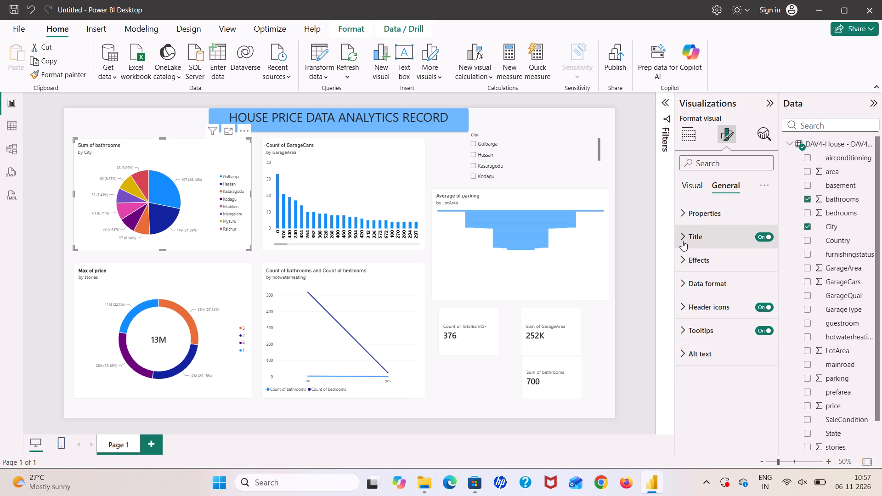
Make the pie chart's title bold and set its font size to 17.
left_click(682, 238)
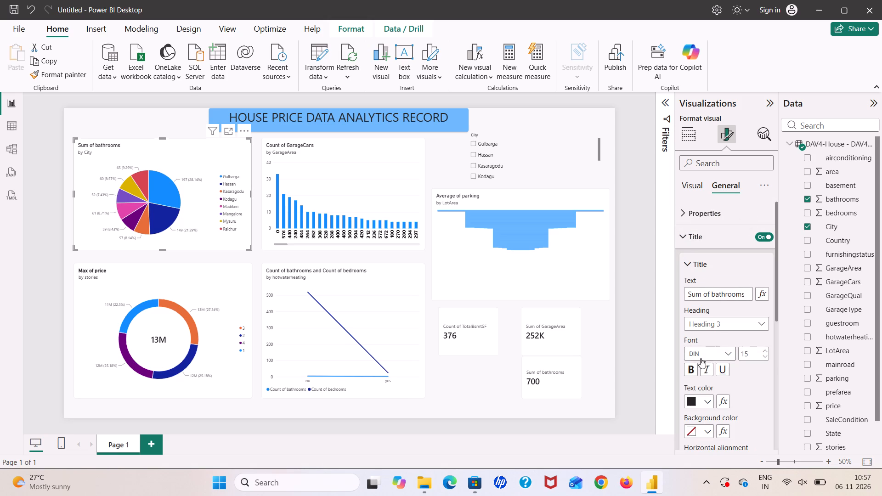
left_click(690, 370)
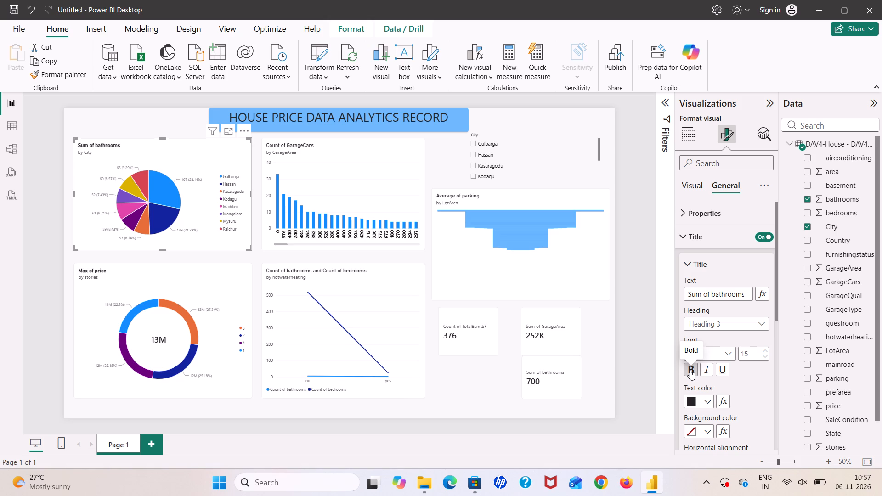
left_click(765, 358)
double_click(765, 358)
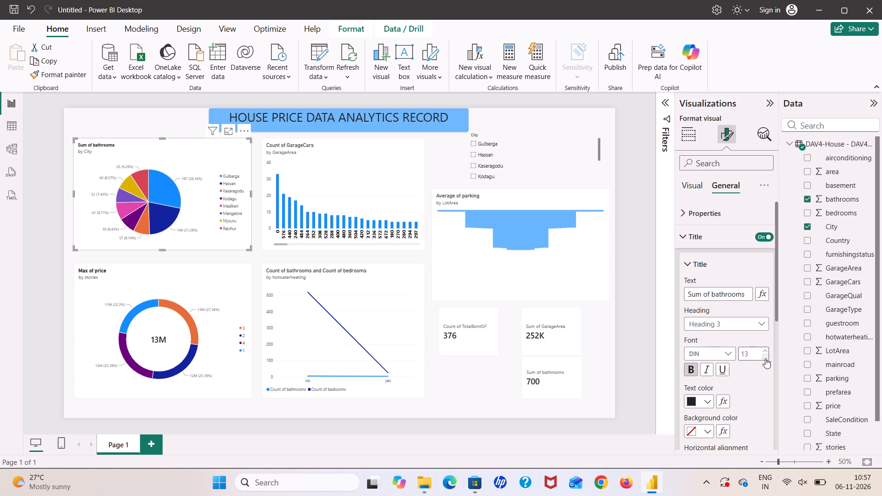
left_click(766, 348)
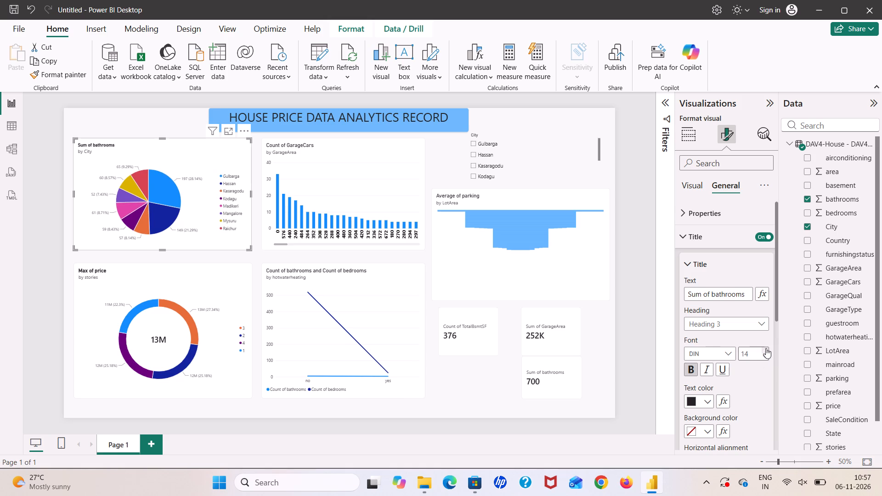
left_click(766, 348)
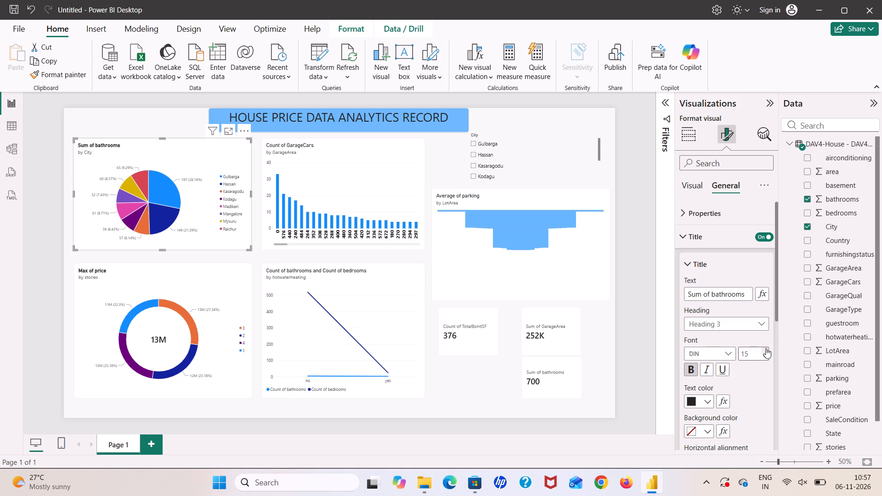
left_click(766, 348)
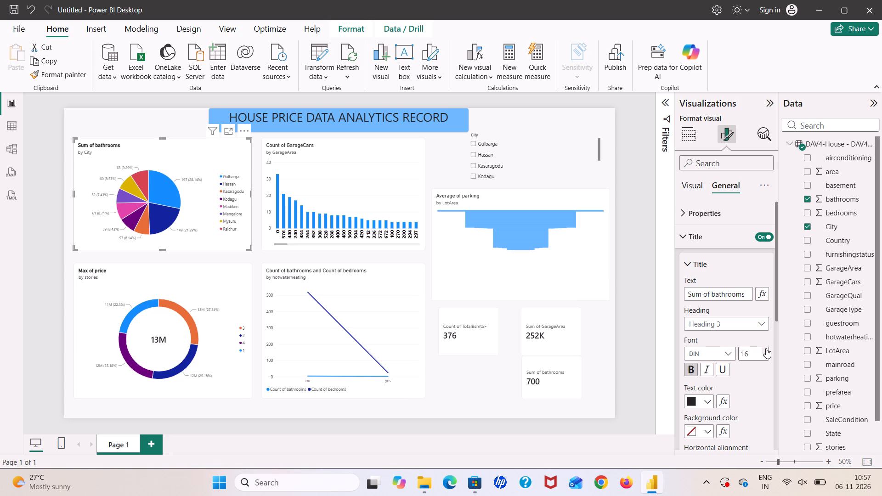
left_click(766, 348)
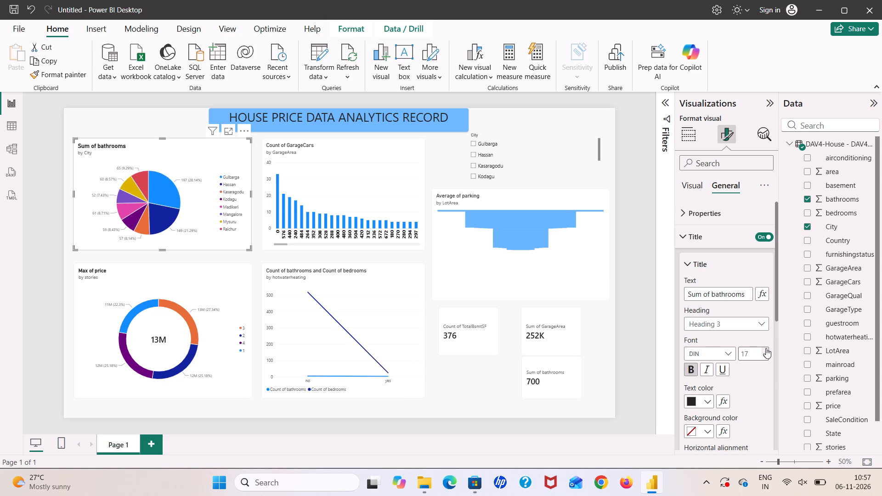
left_click(766, 348)
left_click(766, 348)
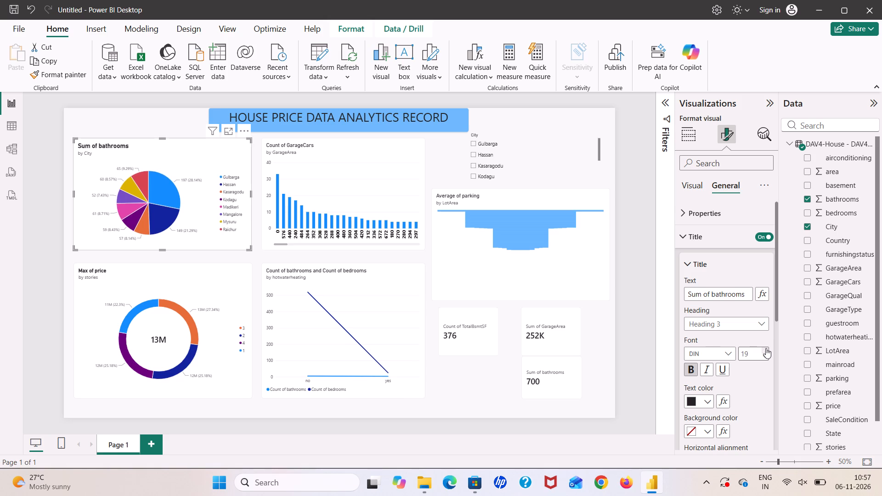
left_click(766, 348)
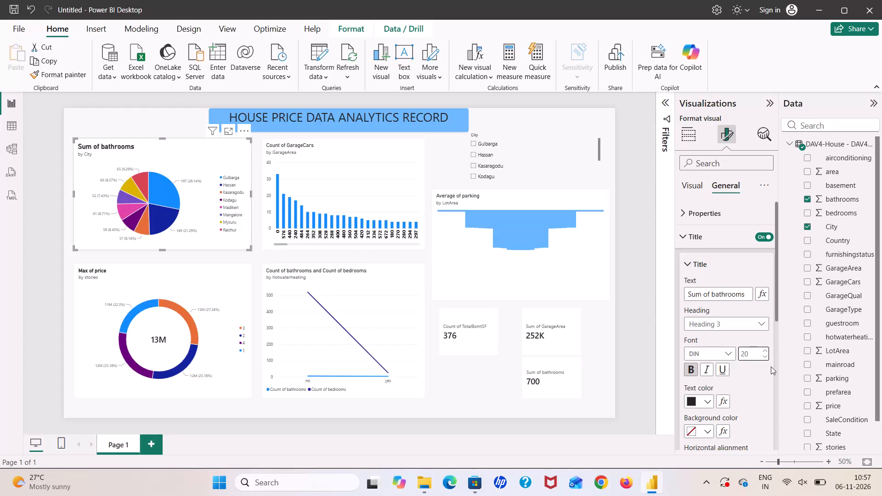
left_click(766, 357)
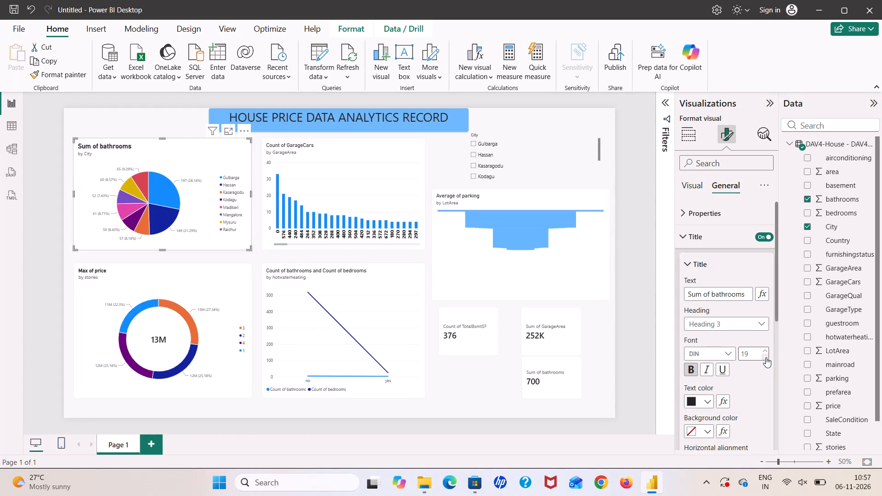
left_click(766, 357)
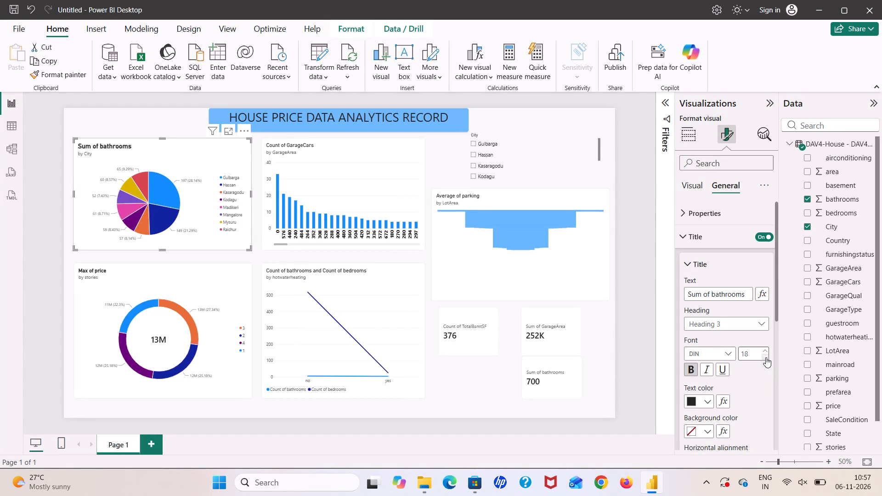
left_click(766, 357)
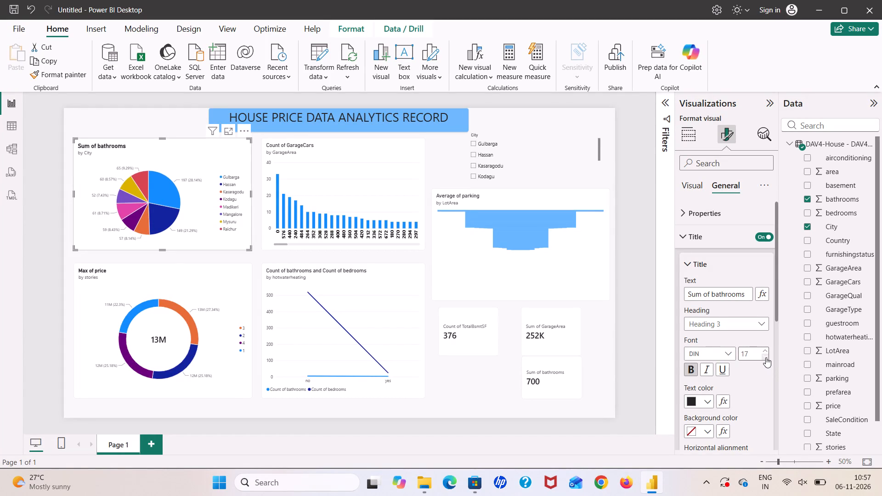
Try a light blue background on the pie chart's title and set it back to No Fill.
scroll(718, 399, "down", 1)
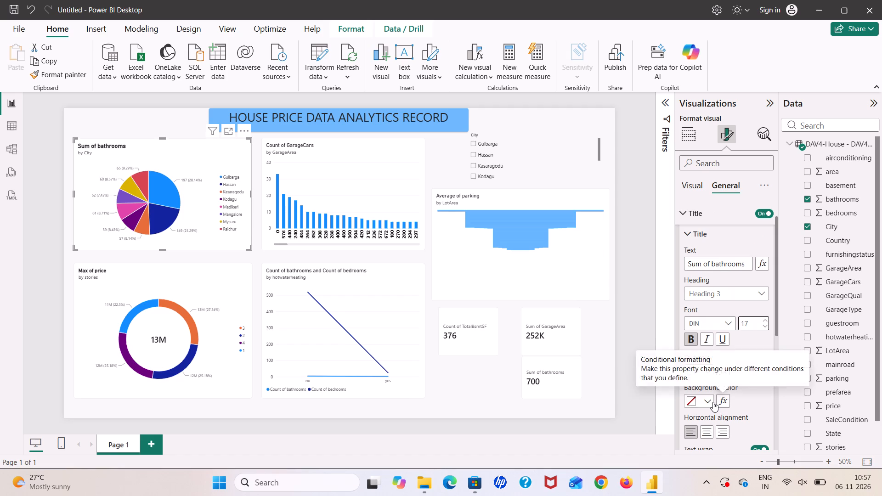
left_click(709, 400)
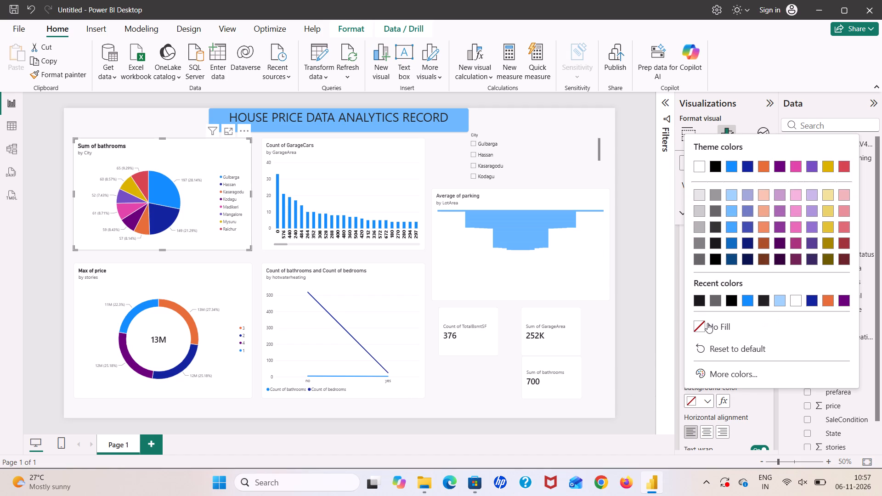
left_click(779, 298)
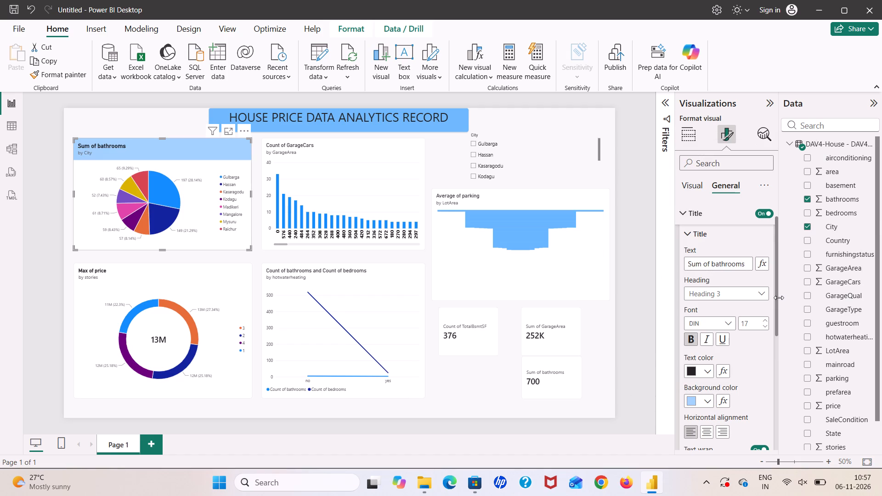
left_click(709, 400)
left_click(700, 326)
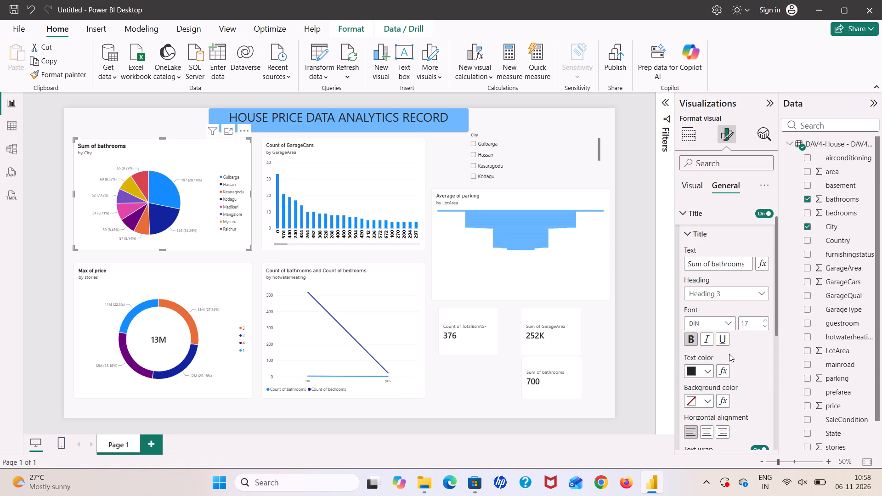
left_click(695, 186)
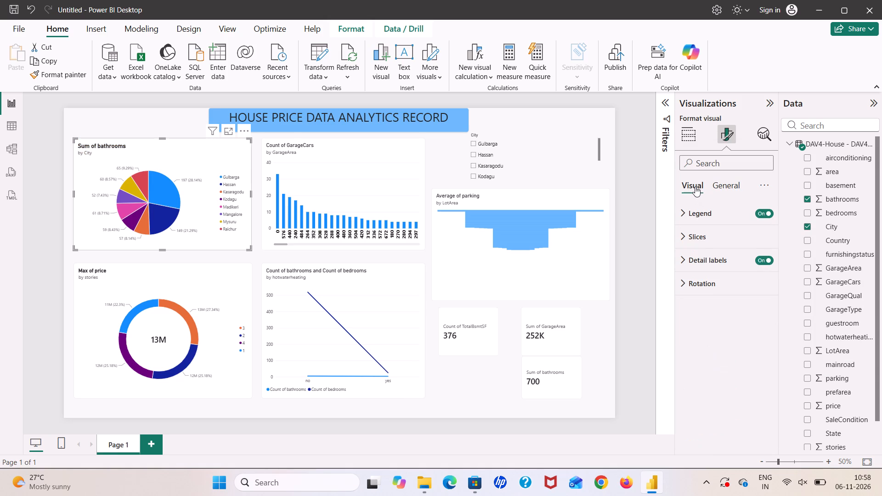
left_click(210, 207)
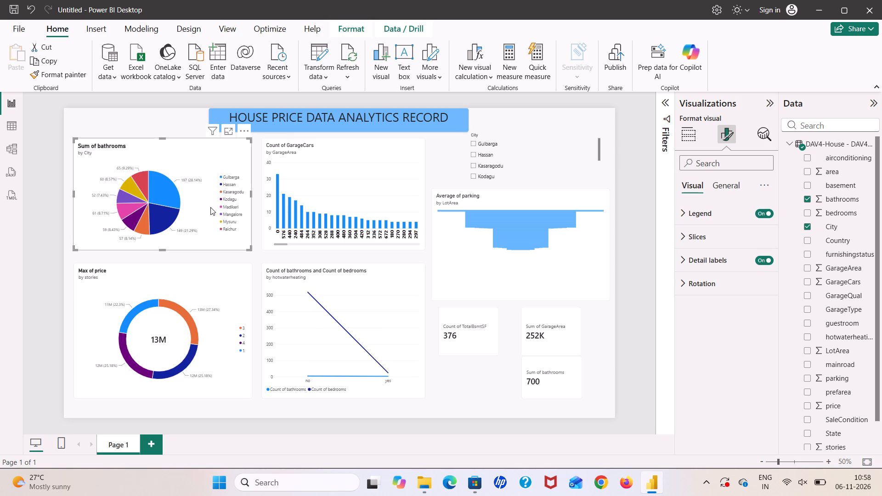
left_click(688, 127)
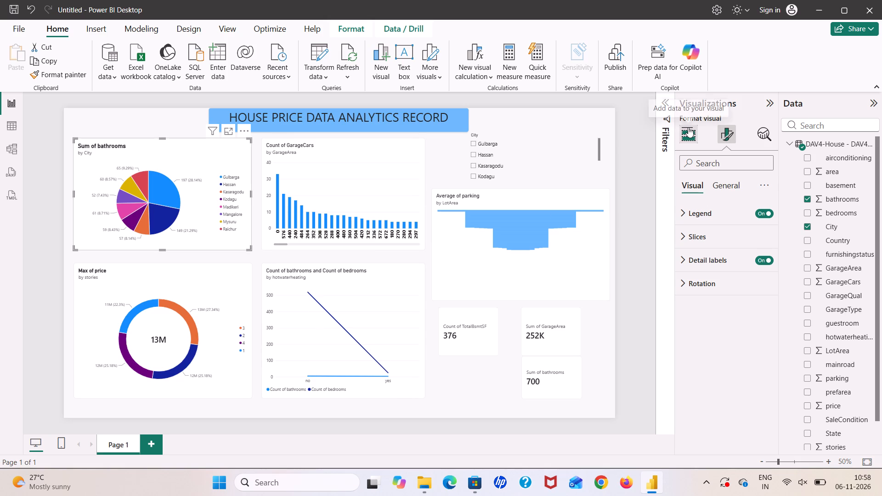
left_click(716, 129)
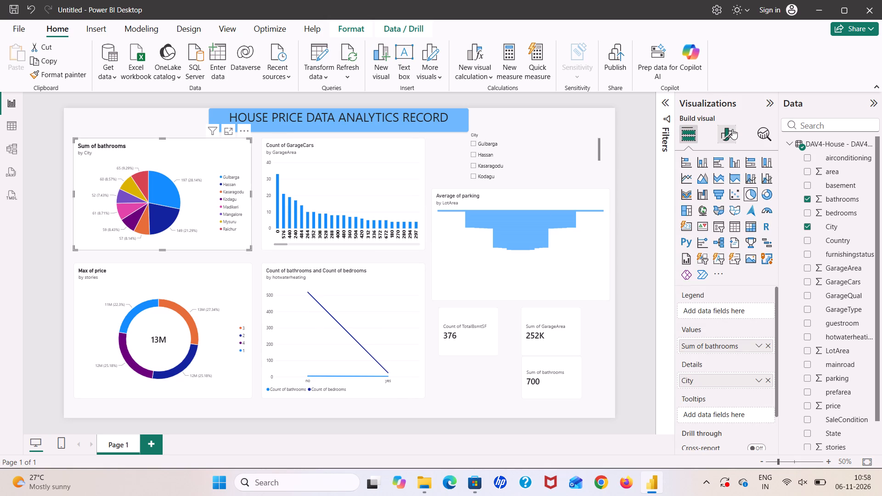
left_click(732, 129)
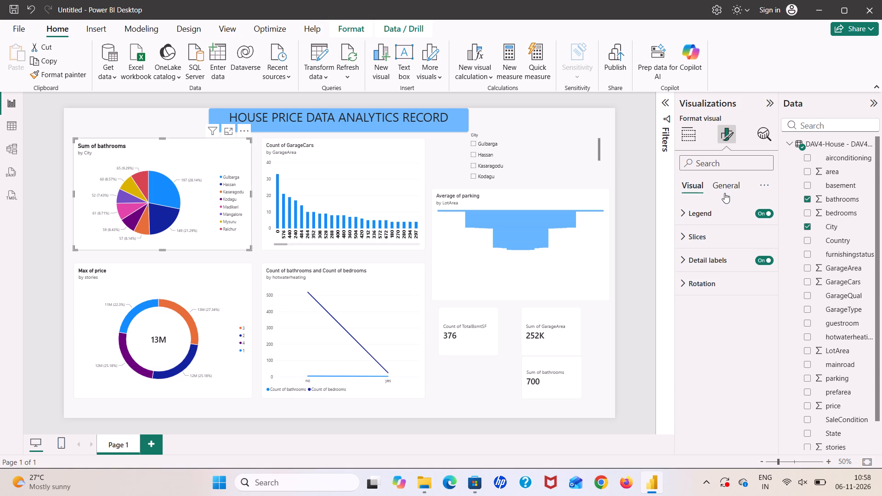
Try gold and blue text colours on the bathrooms pie chart's title, and settle on dark pink.
left_click(727, 182)
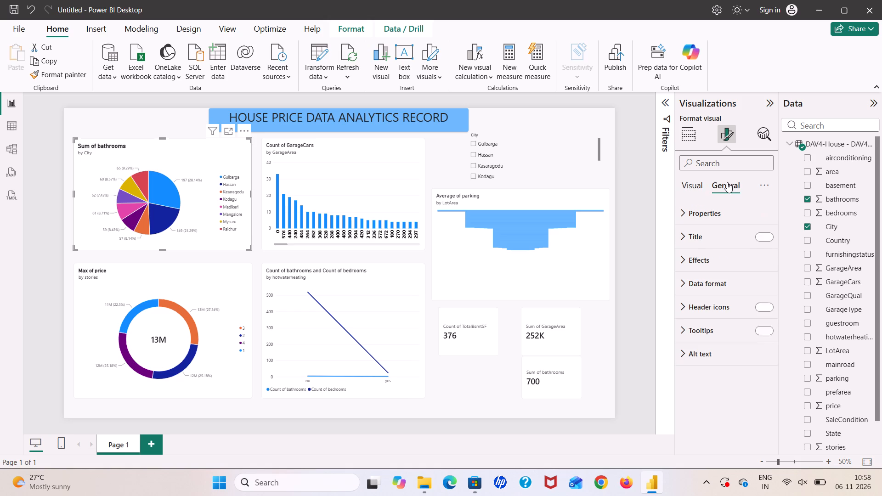
left_click(711, 237)
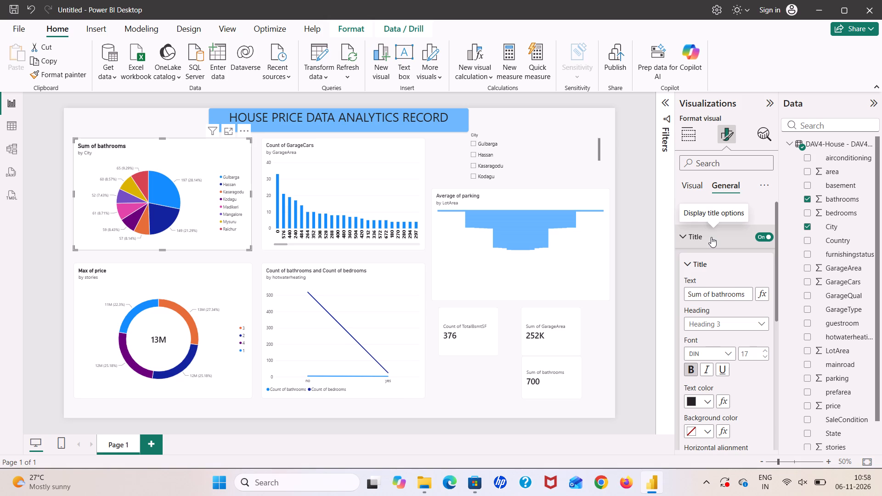
left_click(693, 401)
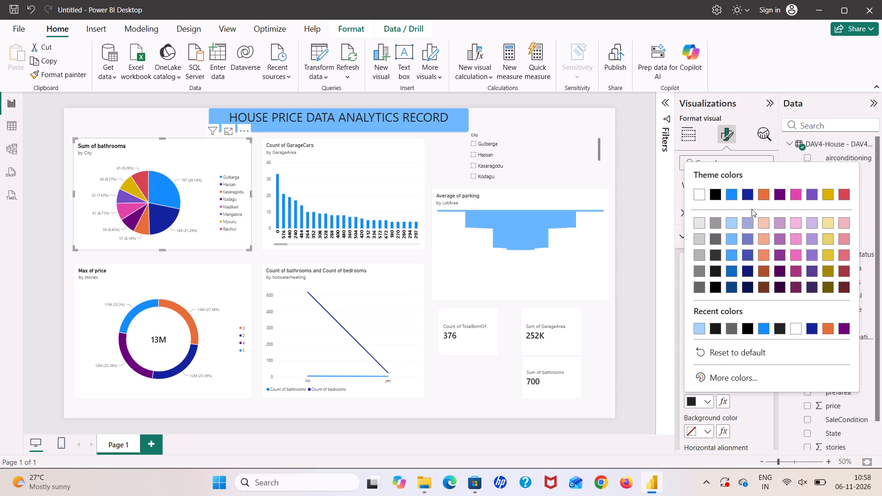
left_click(829, 192)
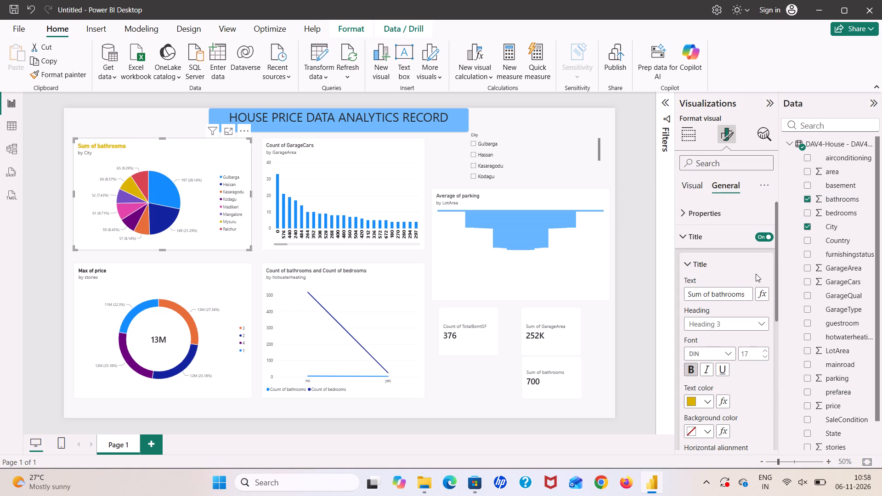
left_click(710, 403)
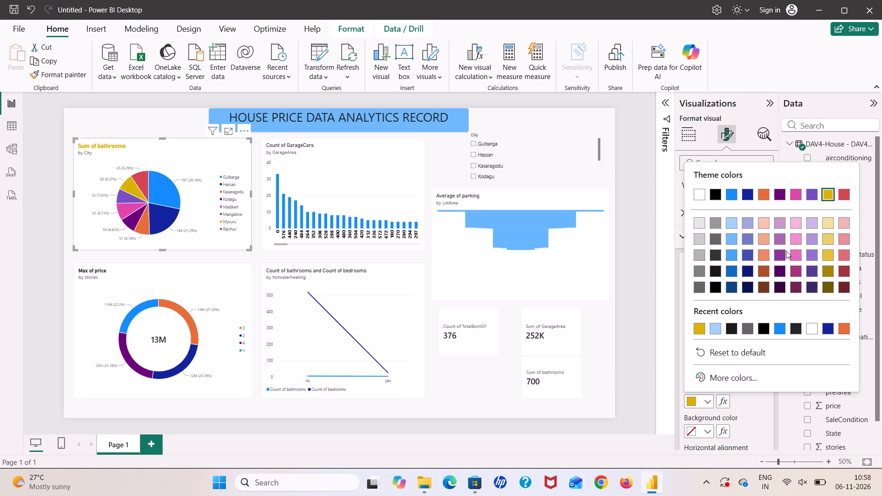
scroll(795, 189, "left", 1)
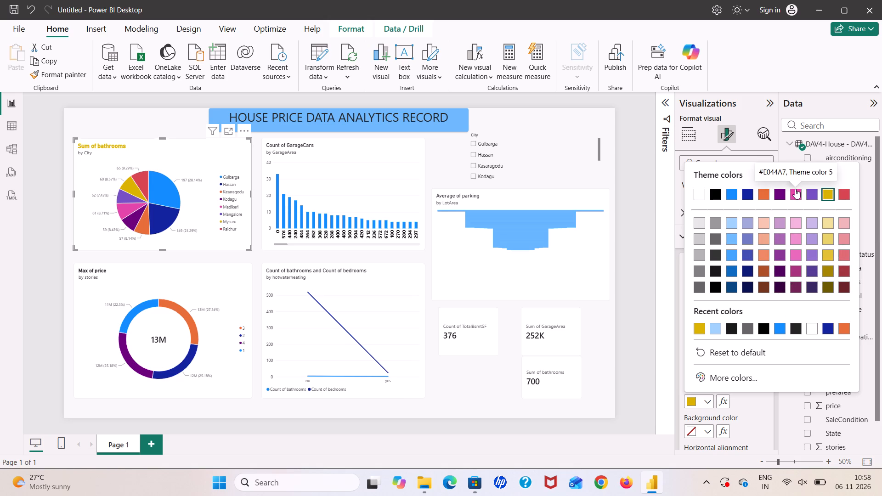
scroll(795, 189, "left", 1)
left_click(732, 195)
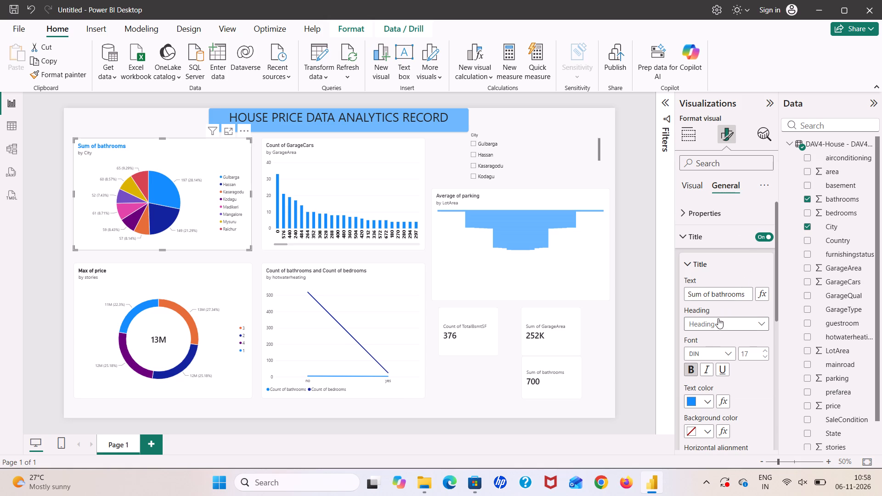
left_click(708, 405)
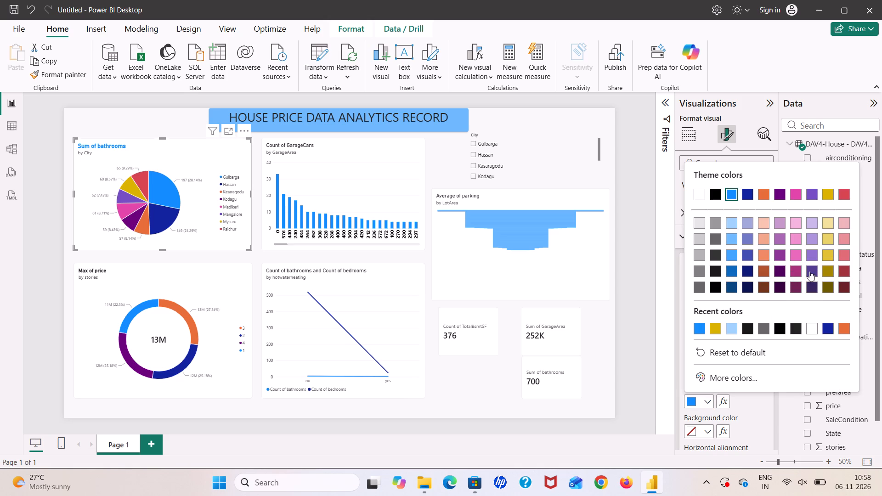
left_click(794, 267)
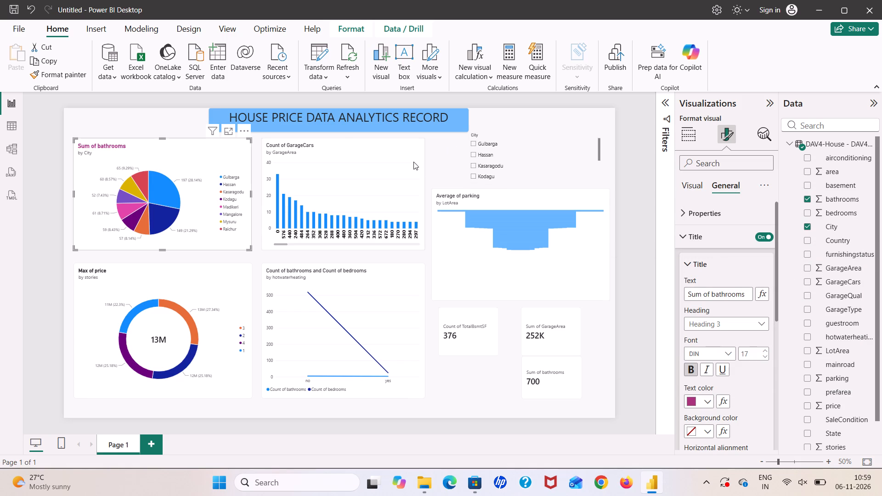
Make the GarageCars column chart's title bold and set its font size to 18.
left_click(395, 169)
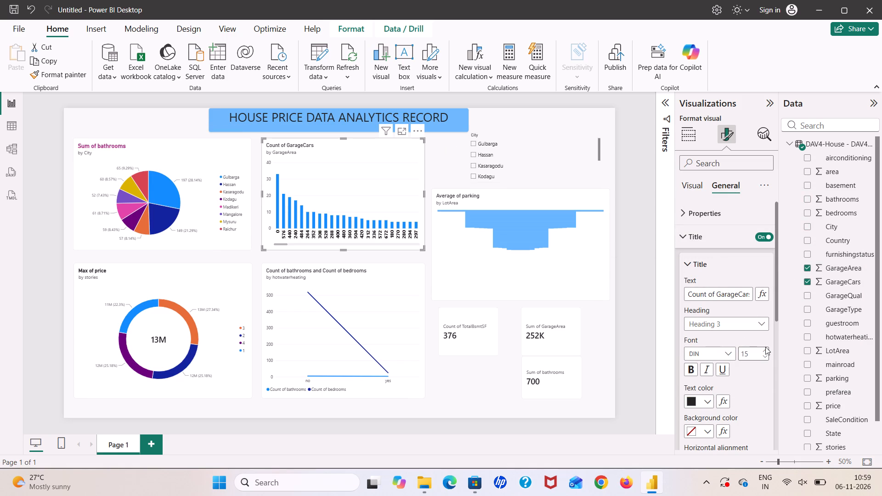
left_click(690, 369)
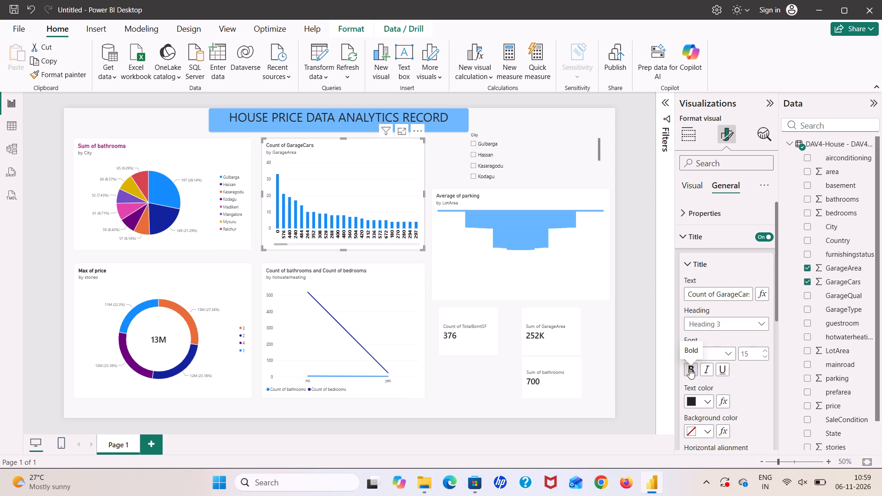
left_click(763, 351)
left_click(763, 351)
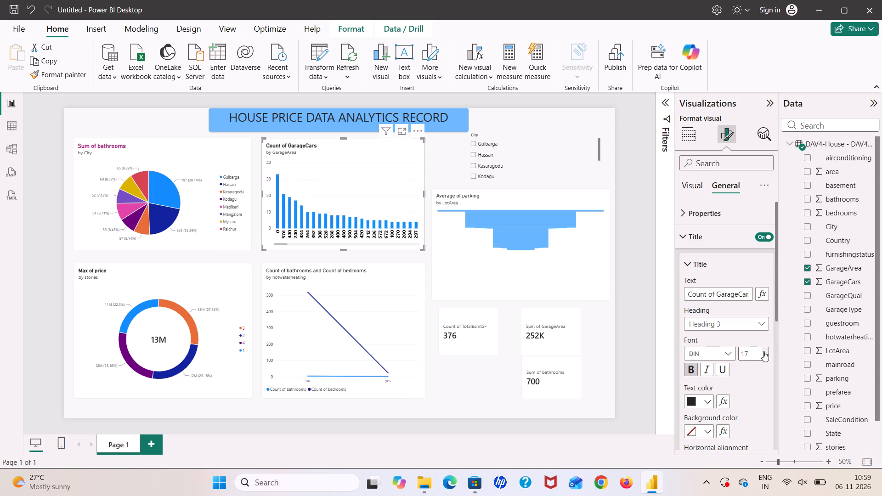
left_click(763, 351)
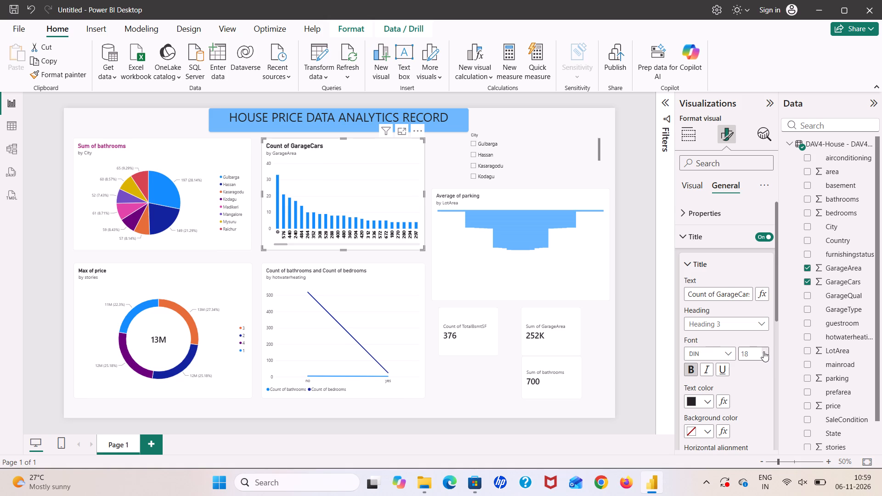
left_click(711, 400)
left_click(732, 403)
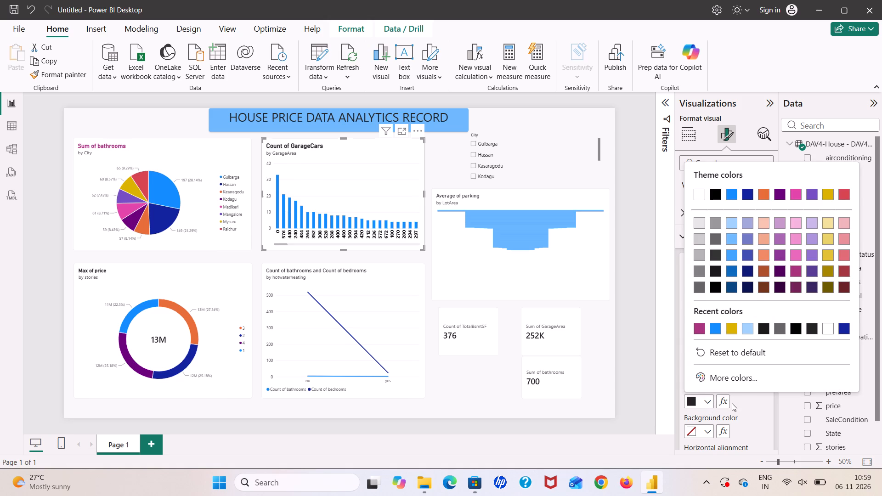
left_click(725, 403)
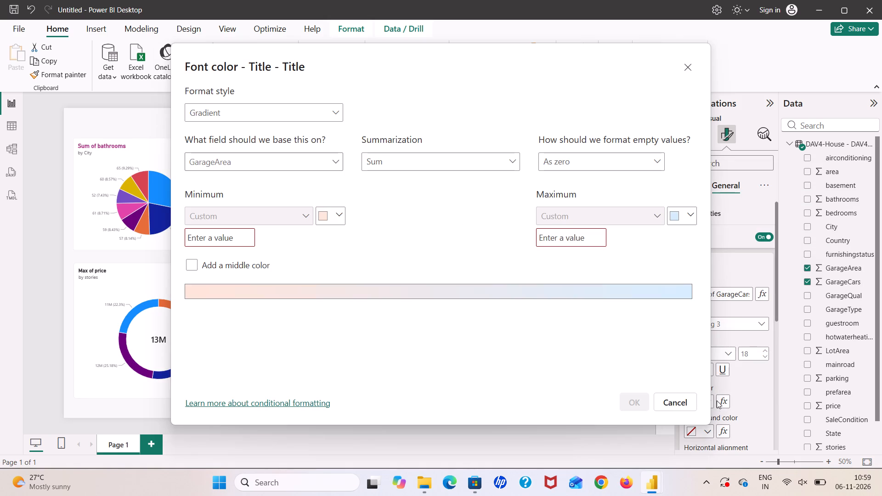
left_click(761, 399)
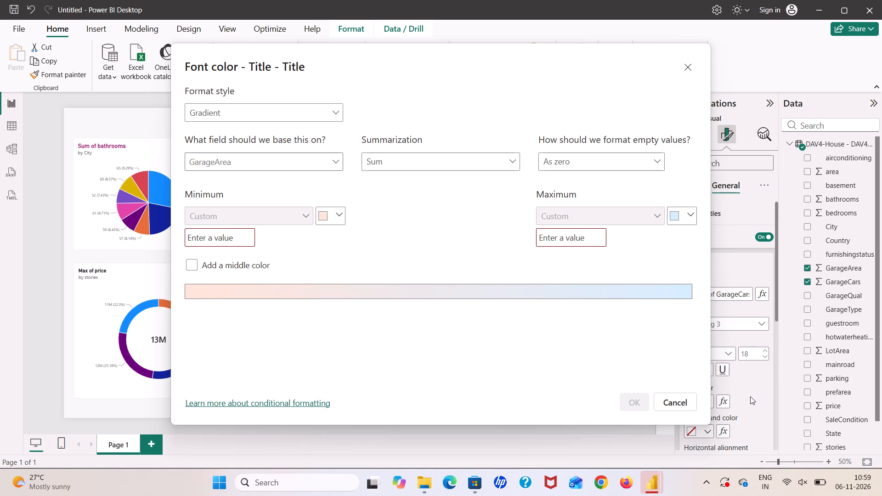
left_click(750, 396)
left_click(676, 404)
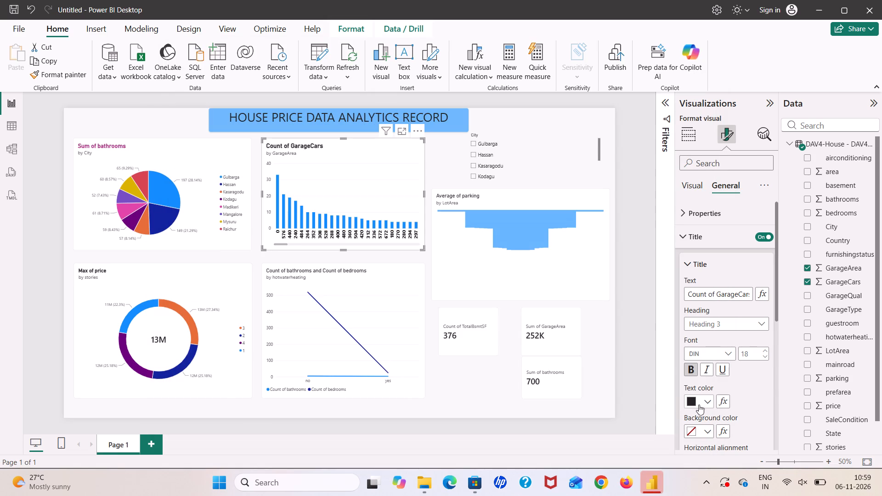
Set the GarageCars column chart's title text colour to gold.
left_click(708, 404)
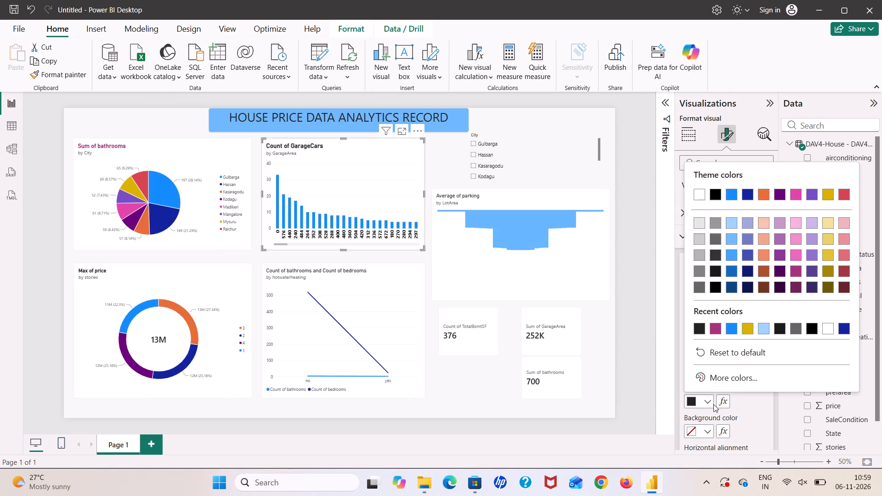
left_click(744, 328)
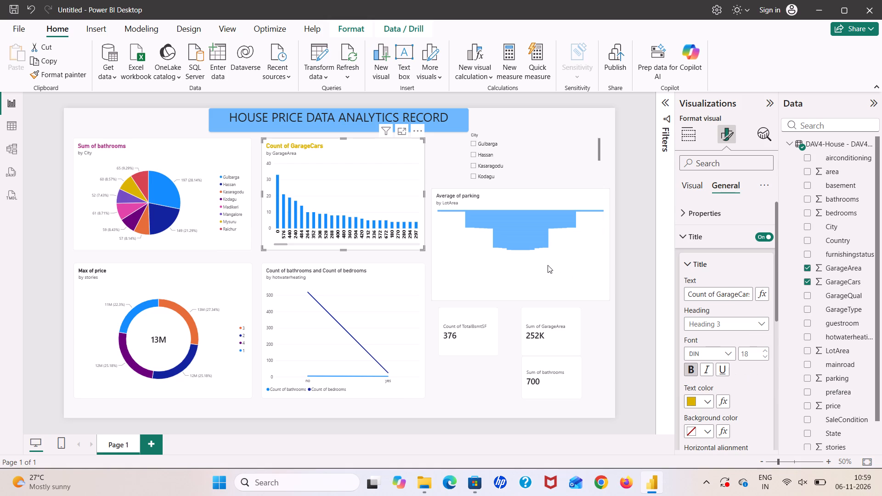
Choose Hassan in the City slicer.
left_click(516, 242)
left_click(515, 155)
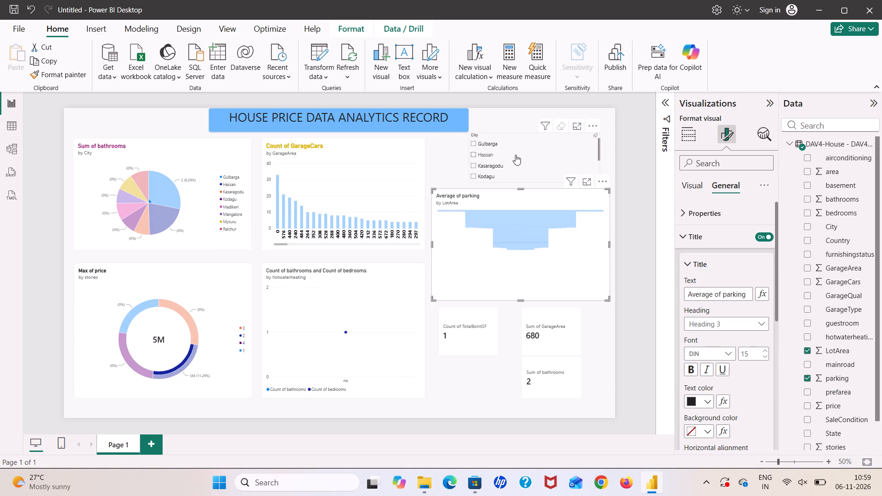
Make the City slicer's values bold and italic, trying underline on them and turning it off again.
scroll(729, 292, "up", 1)
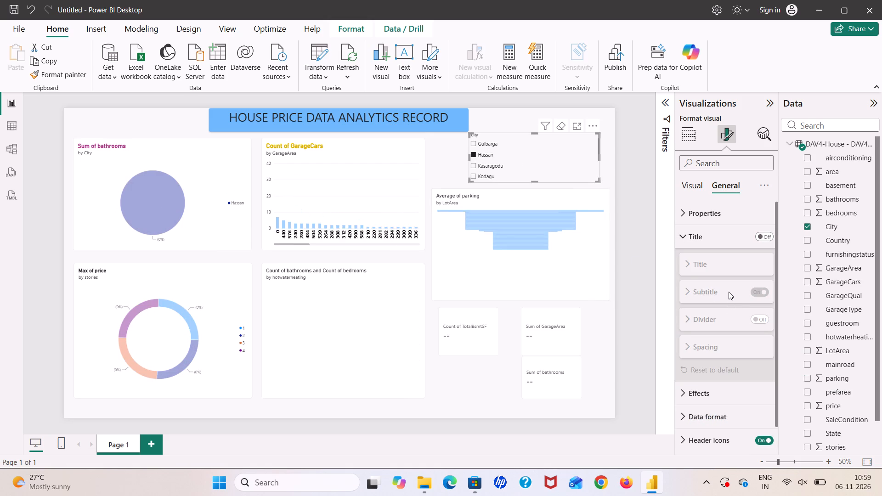
scroll(729, 292, "up", 2)
left_click(700, 182)
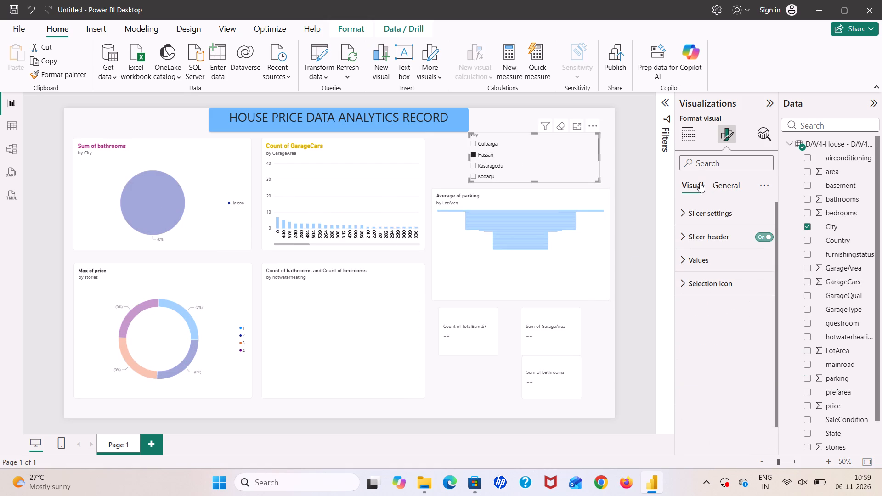
left_click(712, 254)
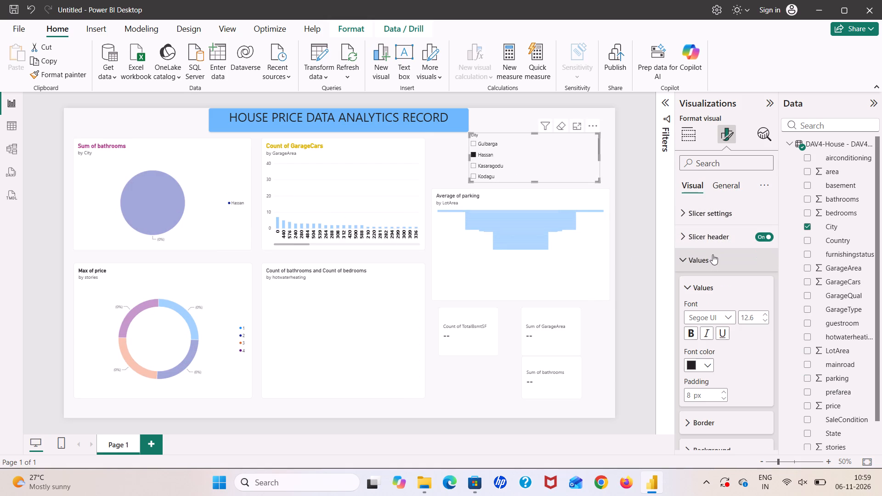
left_click(692, 334)
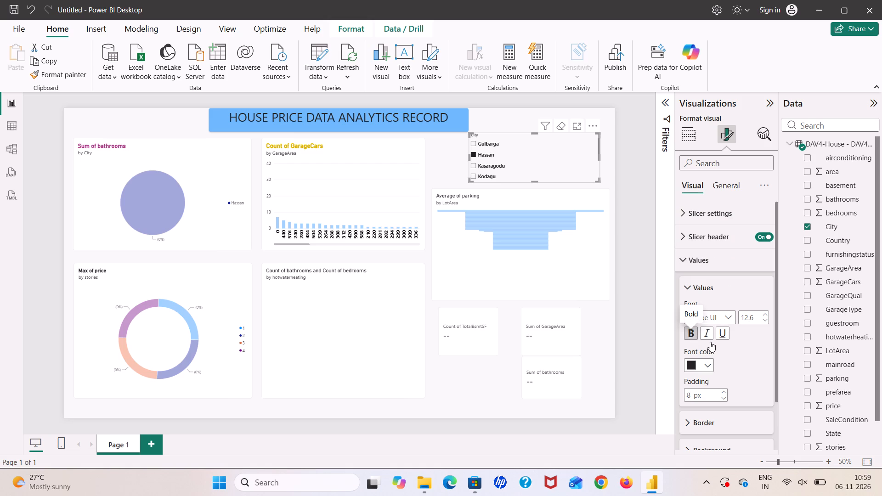
left_click(707, 336)
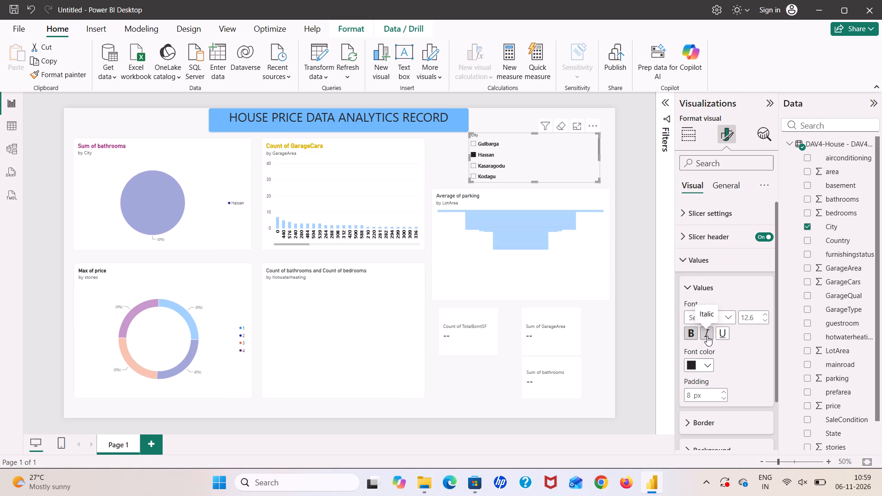
left_click(719, 335)
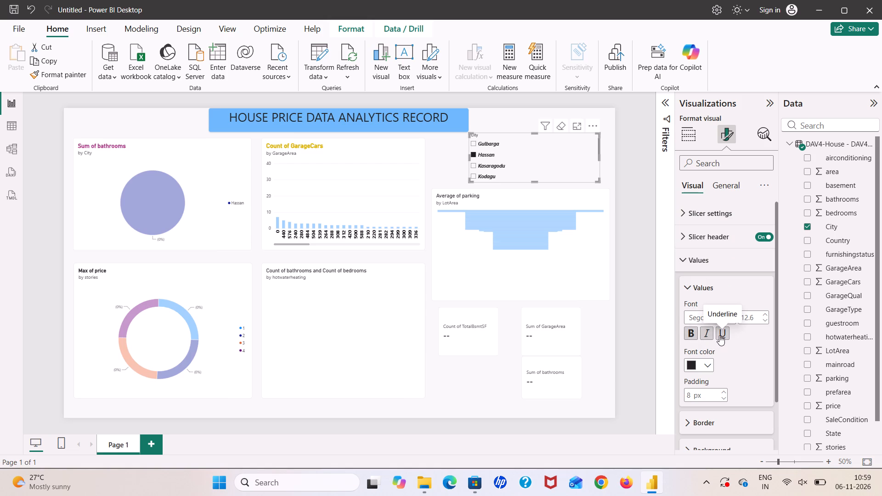
left_click(719, 335)
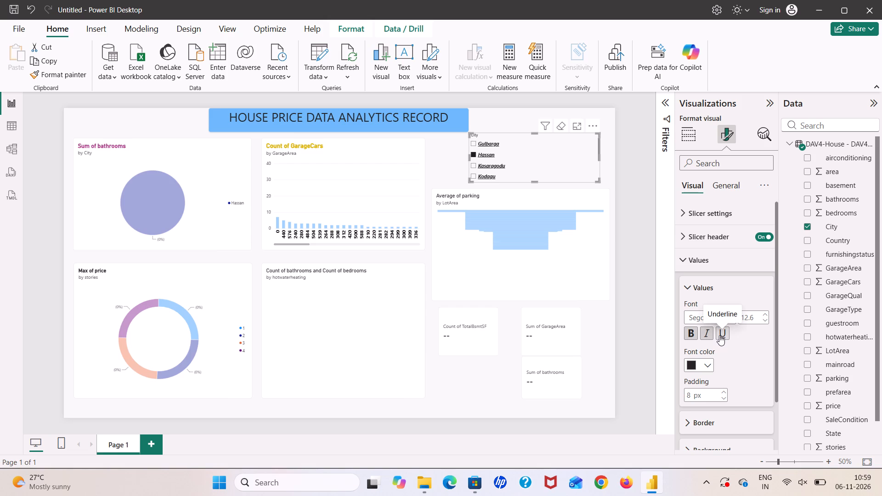
left_click(719, 335)
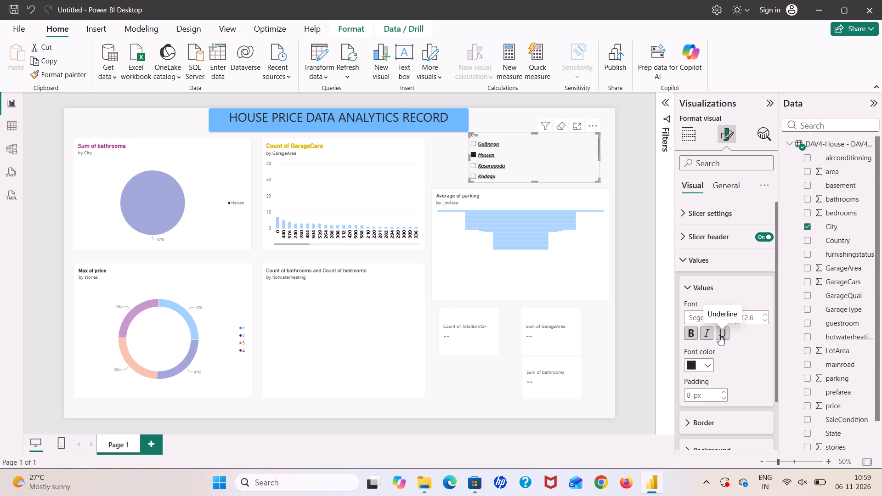
left_click(719, 335)
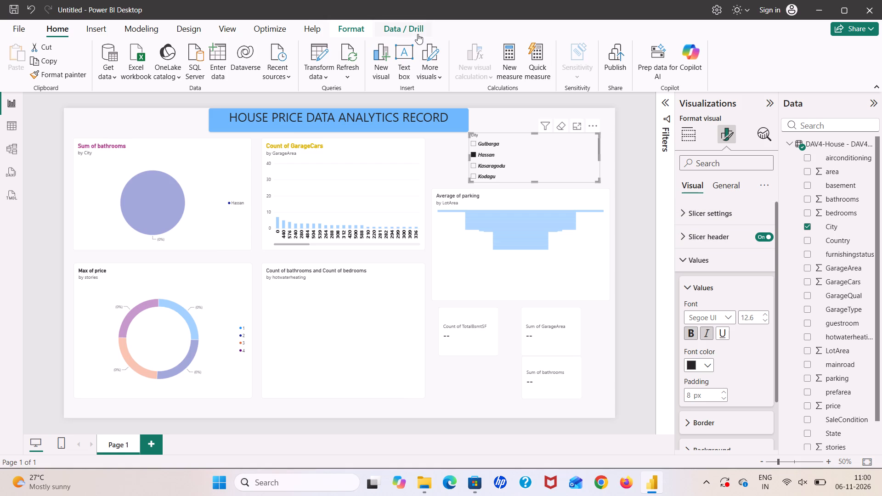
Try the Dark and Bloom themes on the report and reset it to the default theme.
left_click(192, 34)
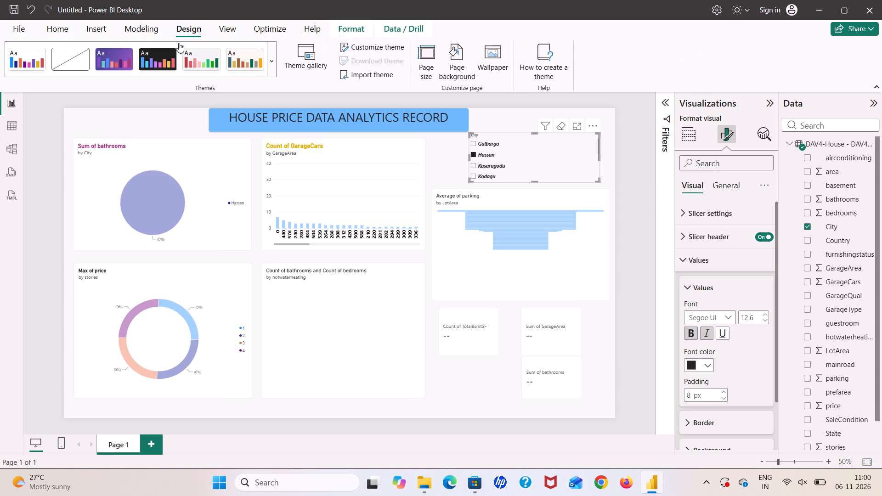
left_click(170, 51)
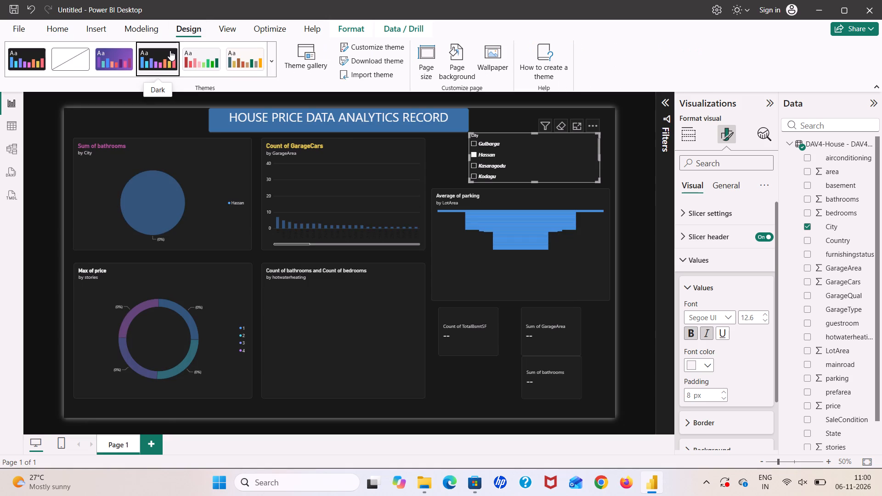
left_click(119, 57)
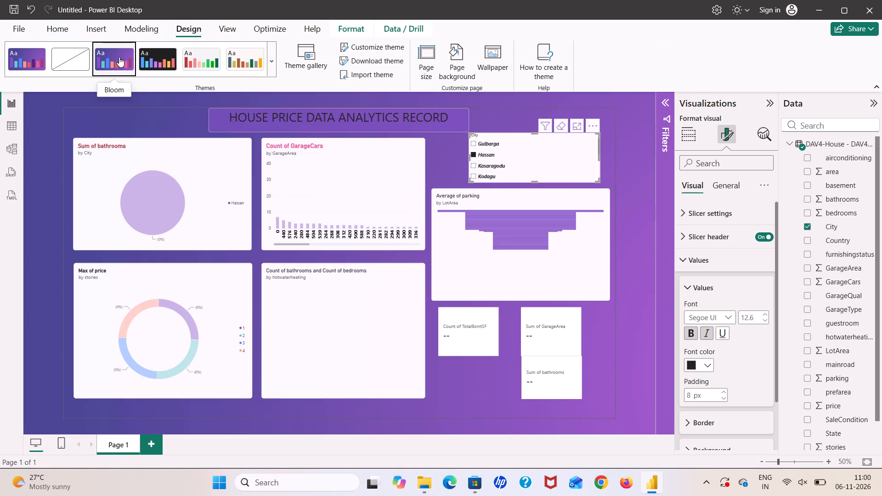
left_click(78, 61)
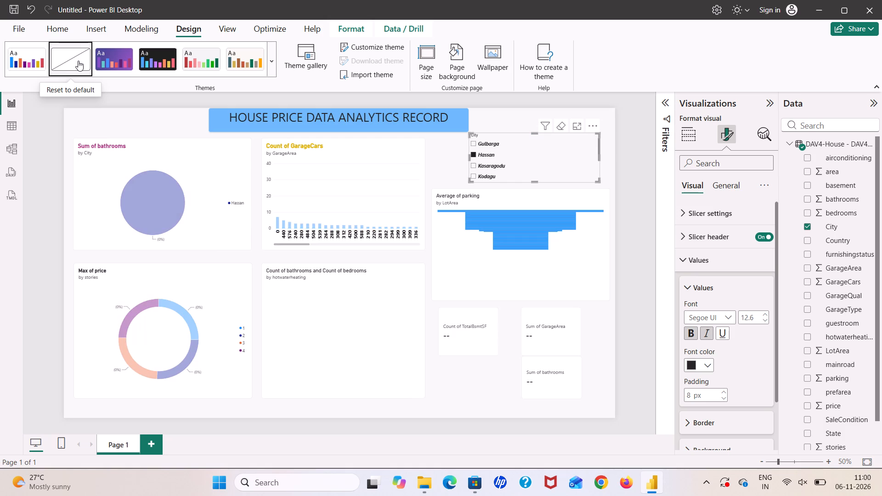
Undo the theme trials, the City slicer's bold, italic and underline value formatting, and the Hassan selection.
left_click(31, 13)
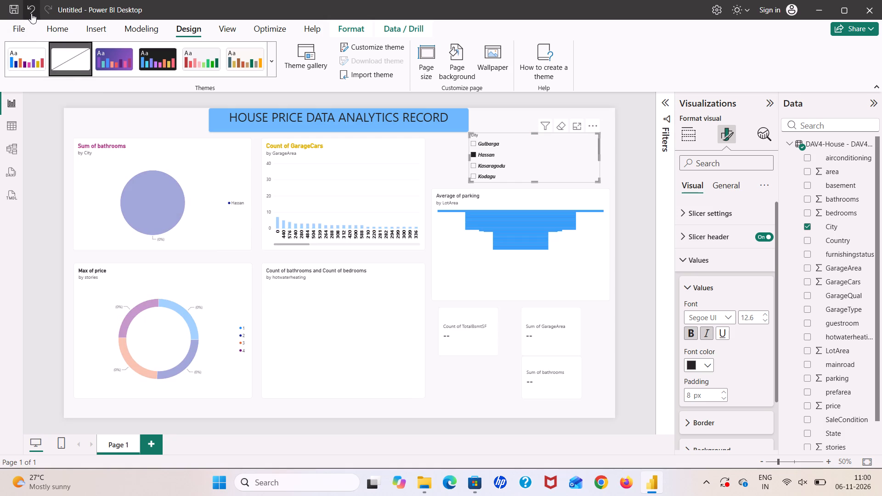
left_click(31, 13)
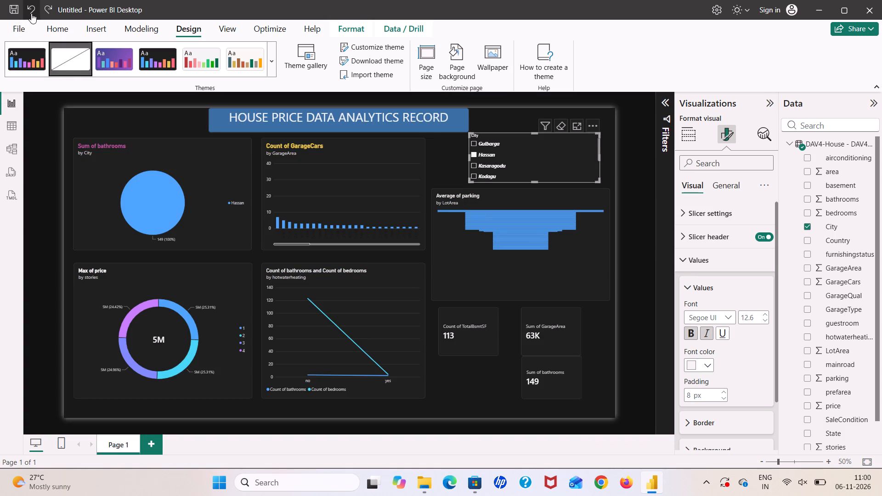
left_click(31, 13)
left_click(31, 13)
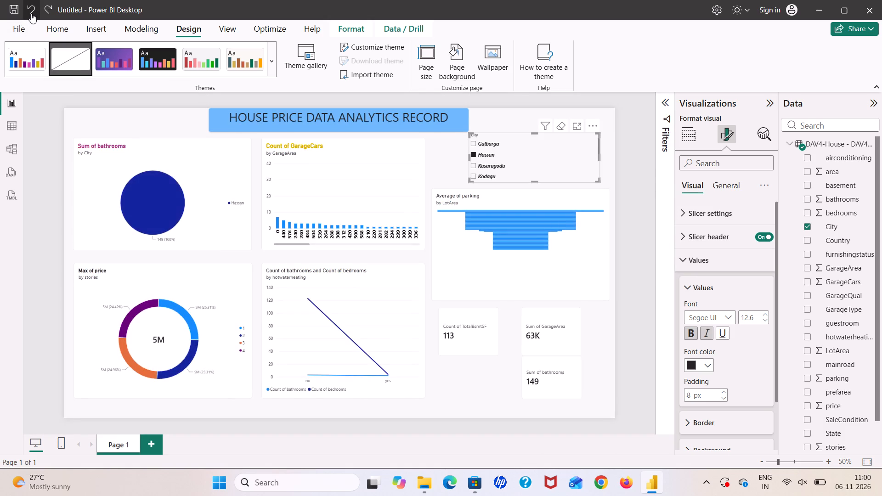
left_click(31, 13)
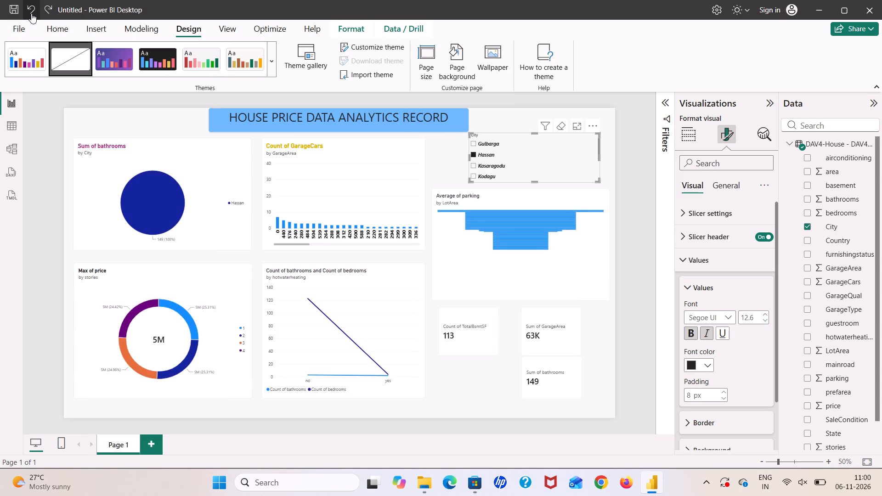
left_click(31, 13)
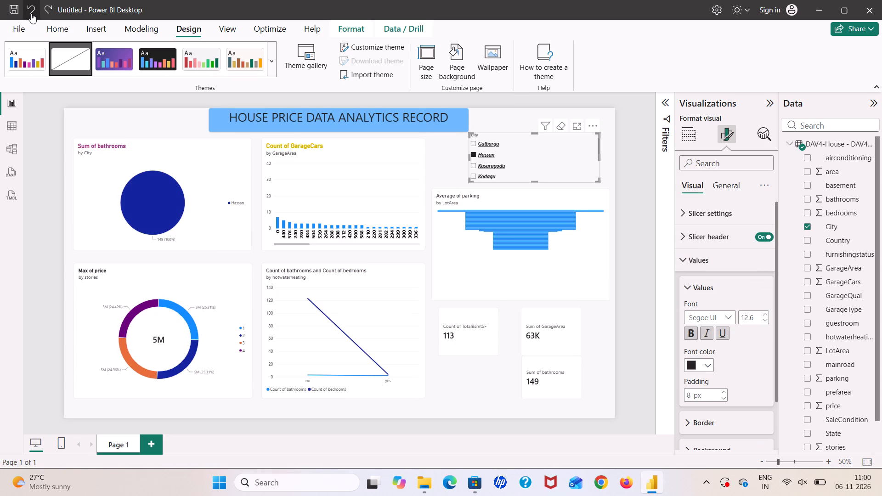
left_click(31, 13)
left_click(31, 13)
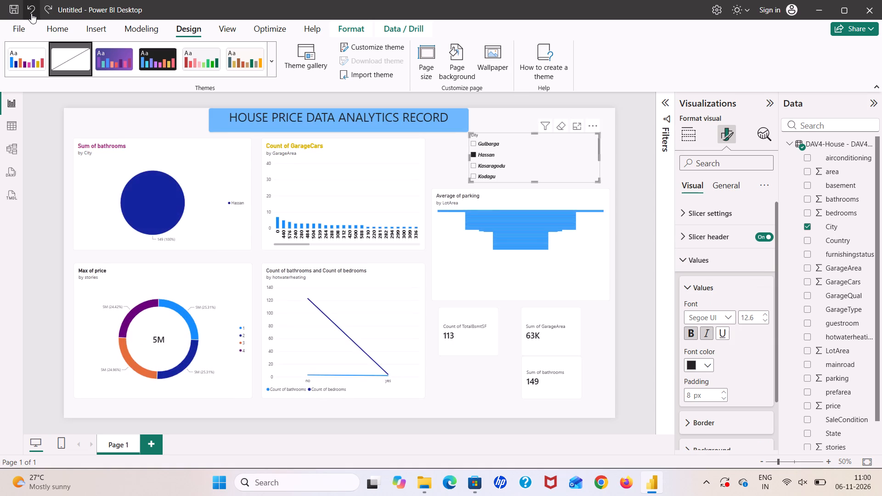
left_click(31, 13)
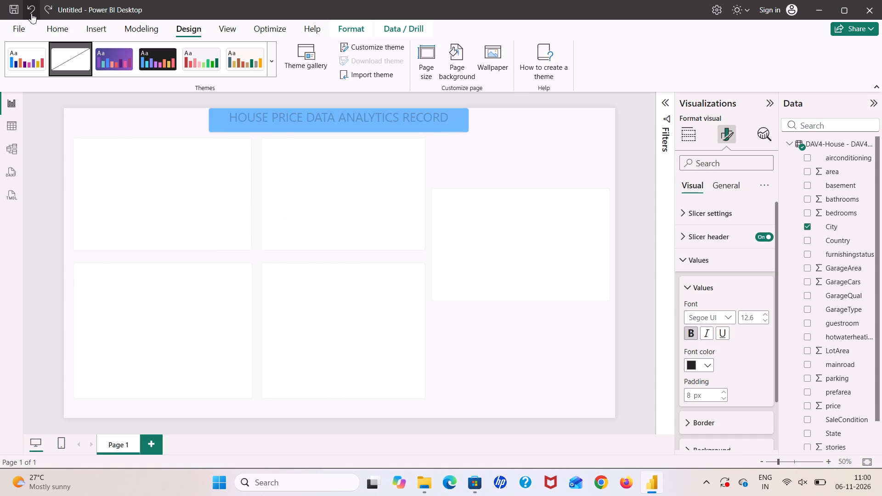
left_click(31, 13)
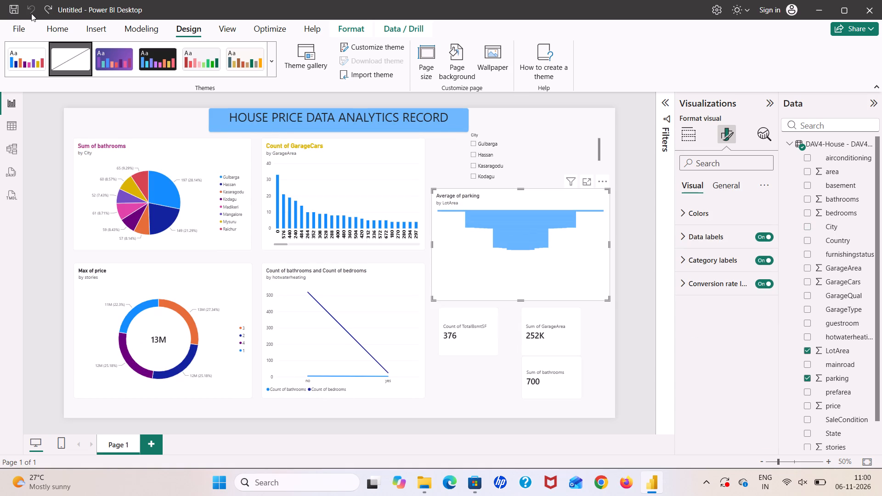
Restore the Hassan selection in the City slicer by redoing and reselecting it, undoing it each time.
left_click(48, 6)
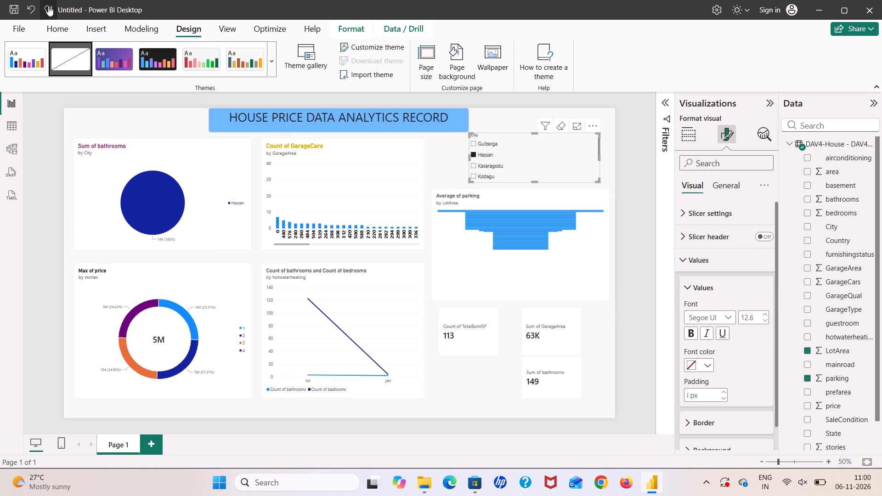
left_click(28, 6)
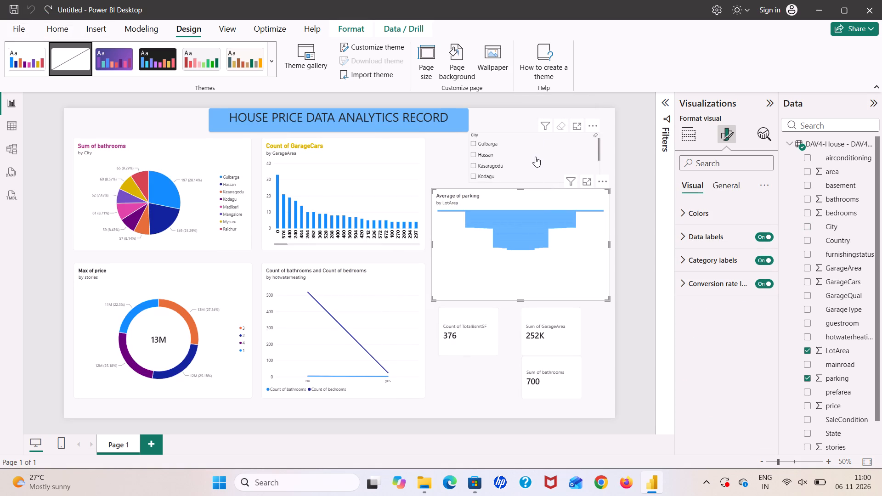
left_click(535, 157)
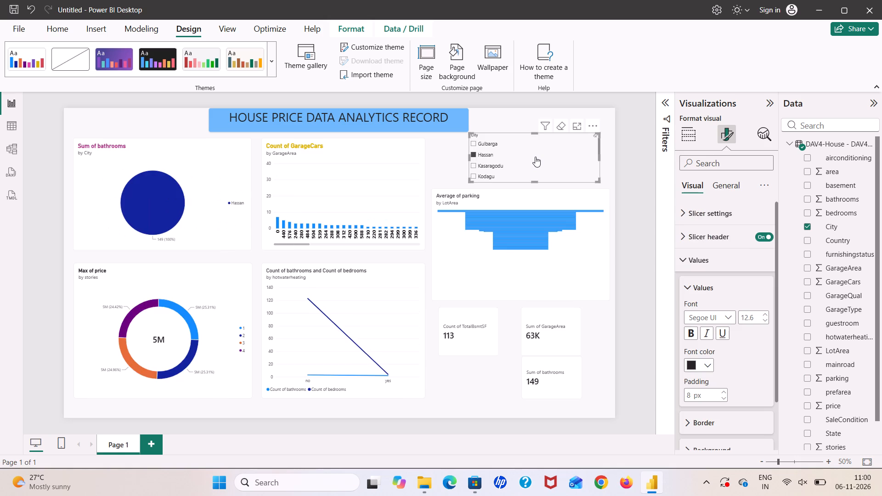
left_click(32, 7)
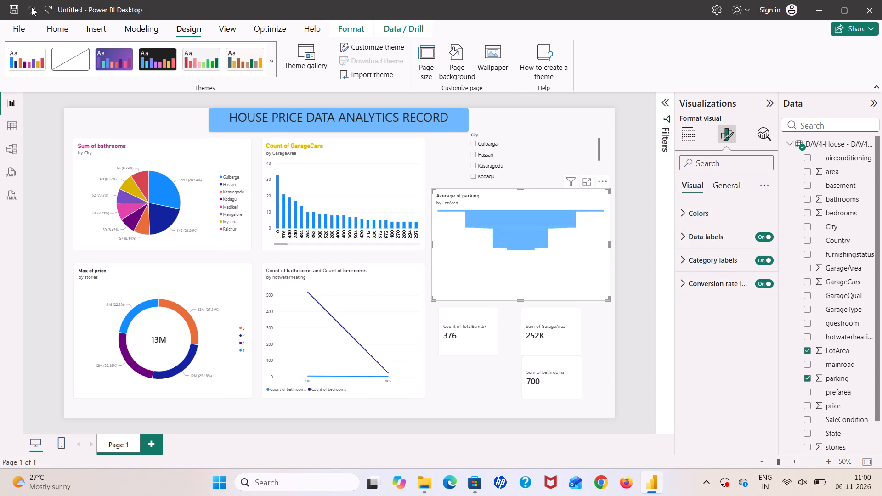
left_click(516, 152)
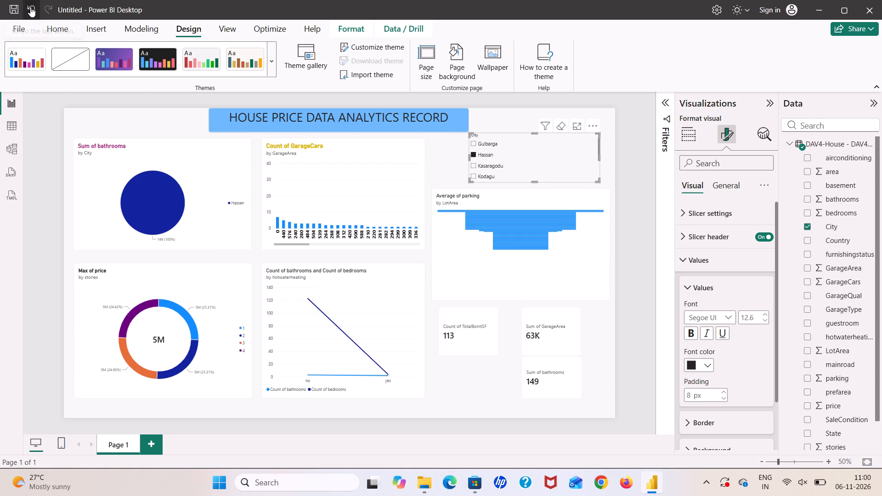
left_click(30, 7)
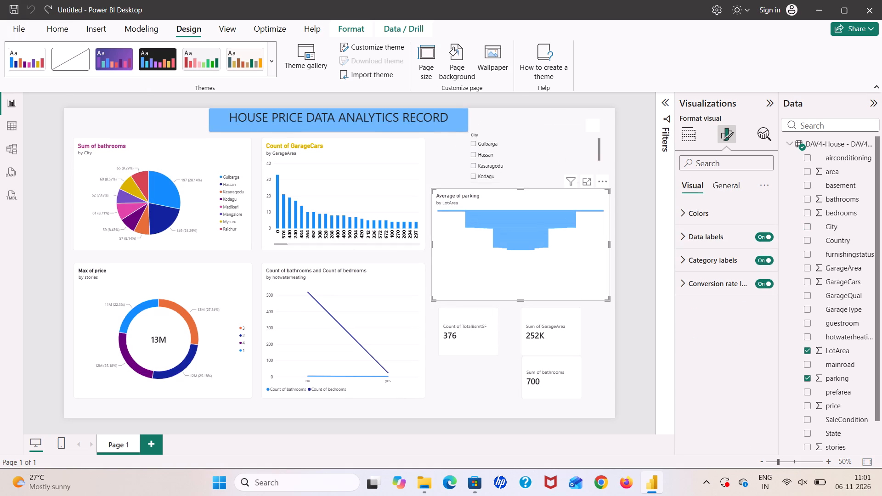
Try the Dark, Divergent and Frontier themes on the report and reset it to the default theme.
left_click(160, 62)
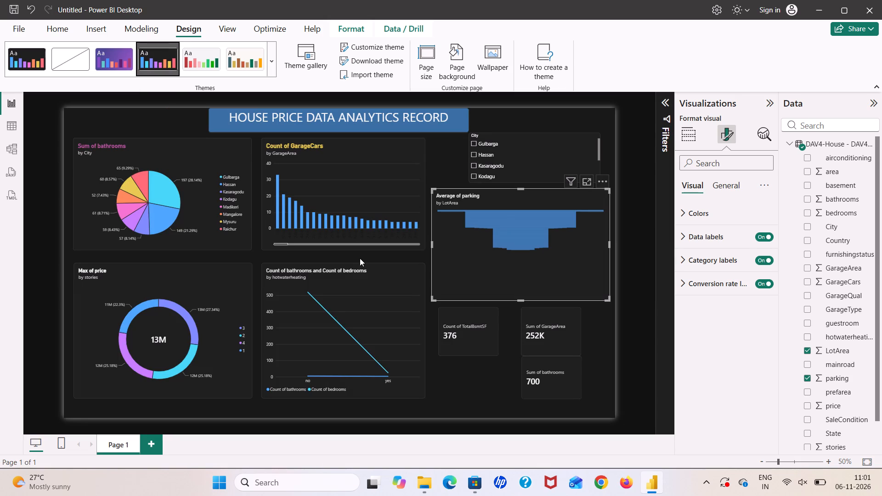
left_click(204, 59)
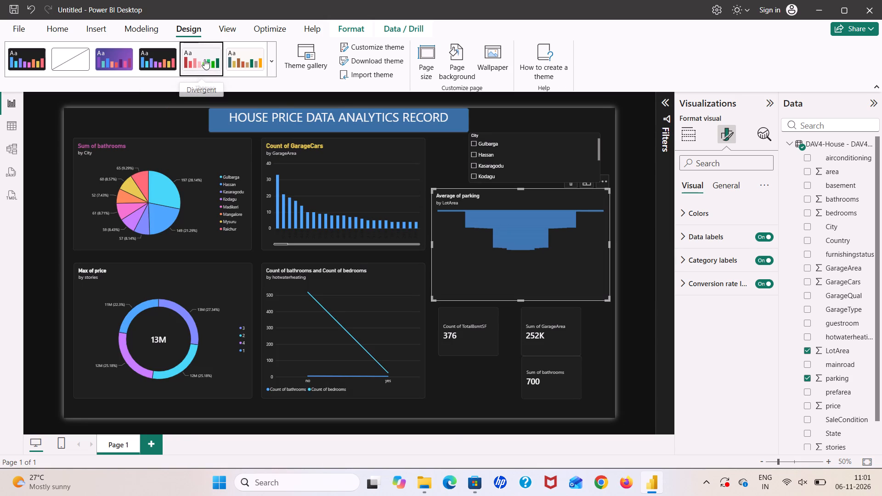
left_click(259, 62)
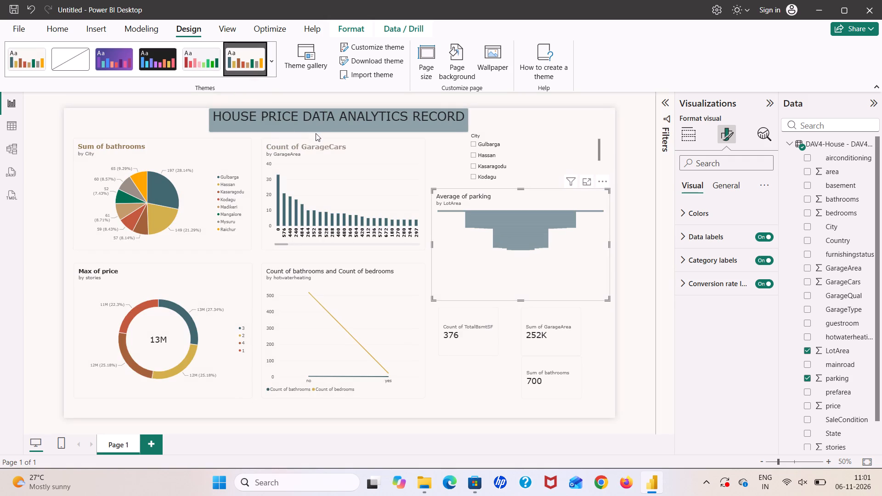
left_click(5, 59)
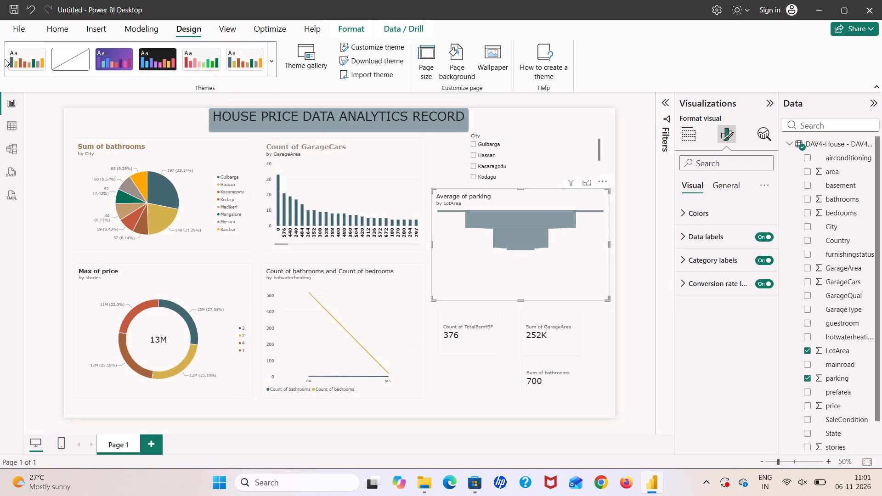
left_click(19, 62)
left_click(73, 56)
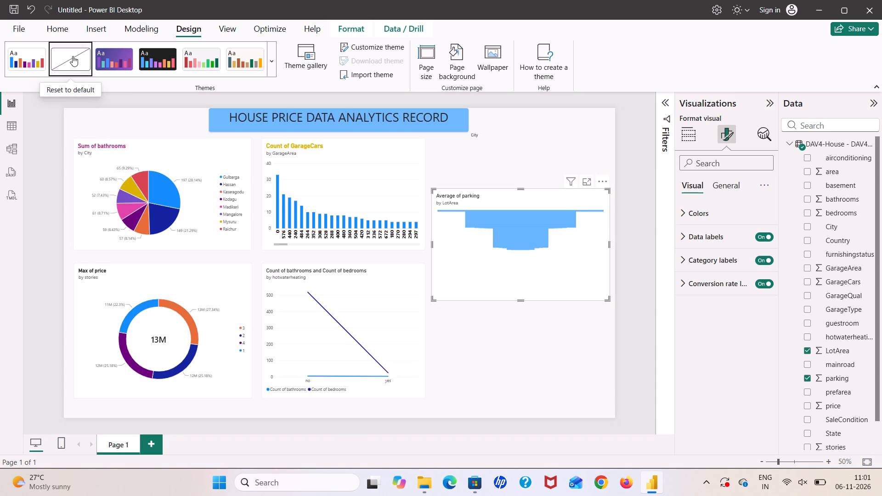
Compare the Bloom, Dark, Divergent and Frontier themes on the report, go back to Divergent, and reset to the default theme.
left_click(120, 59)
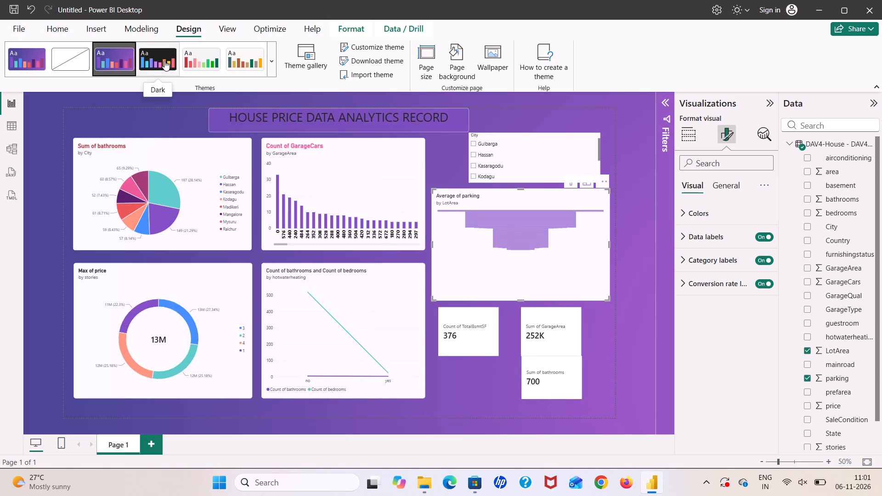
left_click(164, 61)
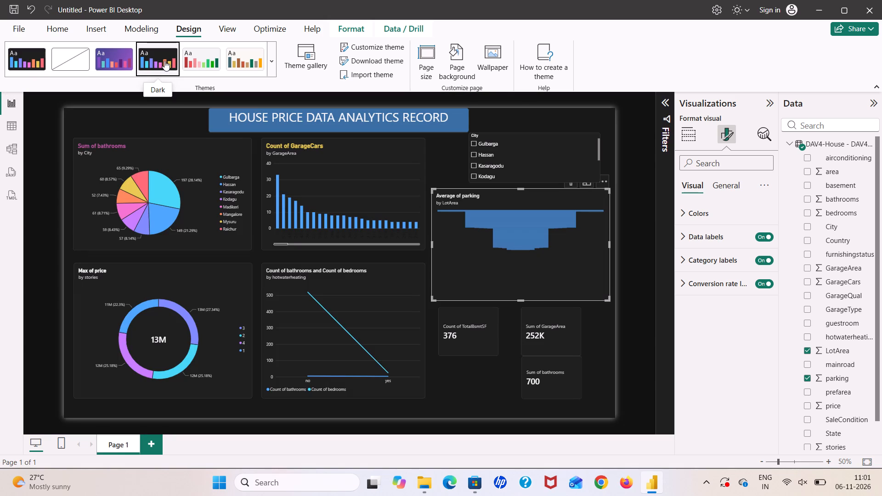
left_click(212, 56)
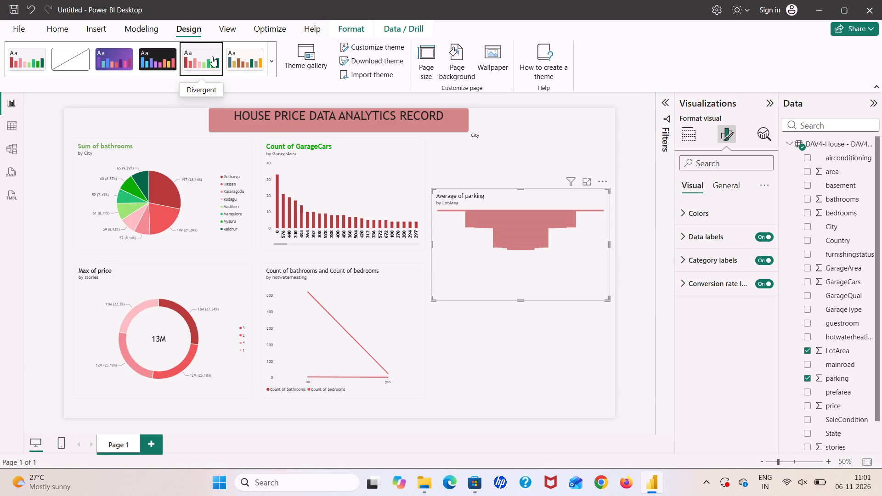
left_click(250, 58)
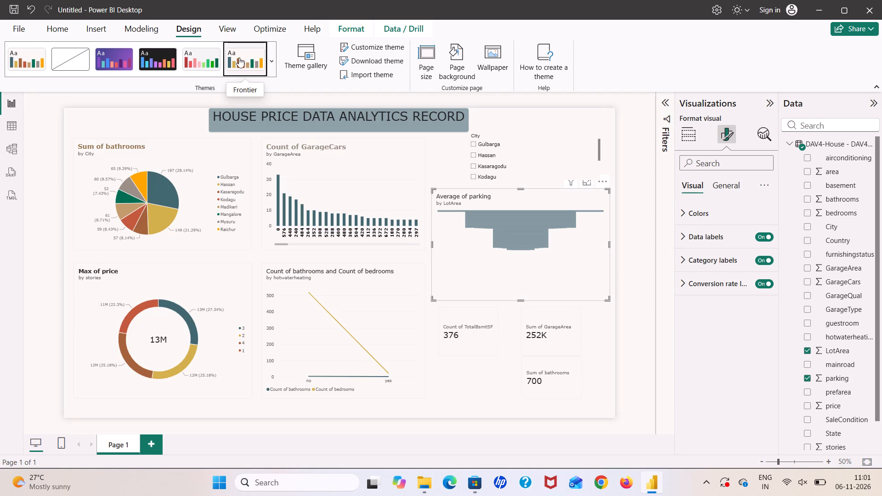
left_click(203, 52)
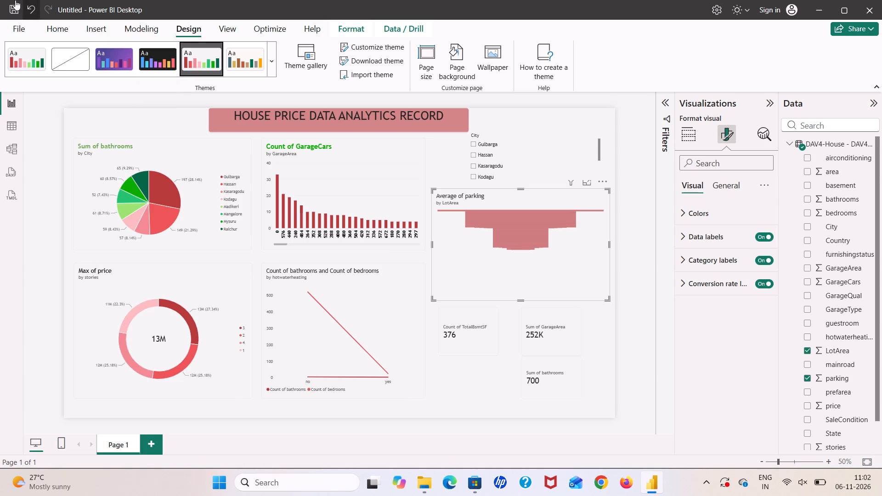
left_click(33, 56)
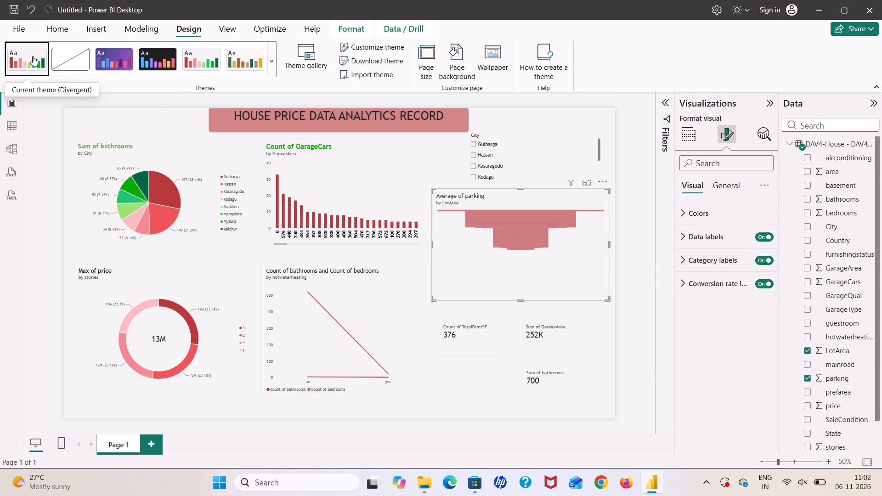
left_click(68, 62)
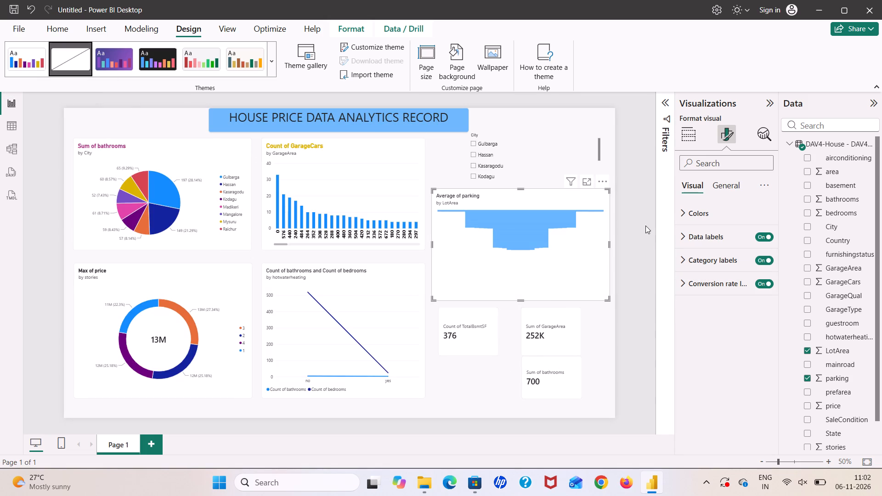
Insert a card below the Count of TotalBsmtSF card, trying furnishingstatus as its category and removing that field again.
left_click(629, 184)
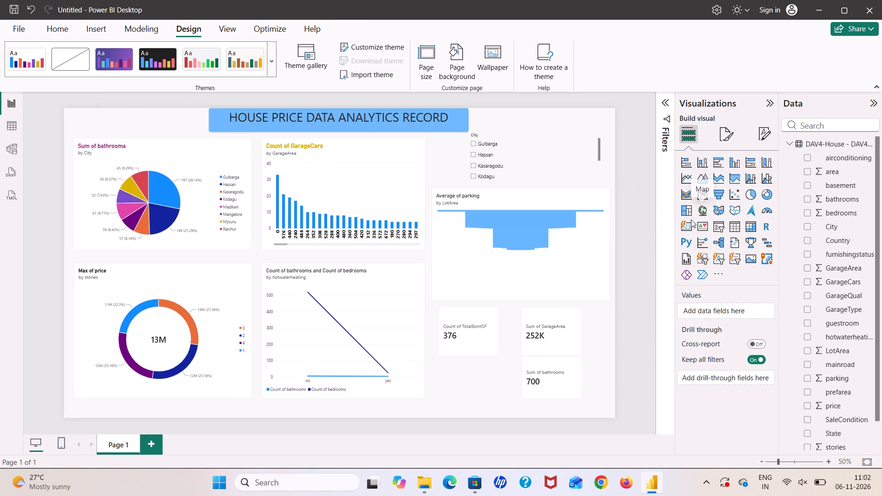
left_click(687, 225)
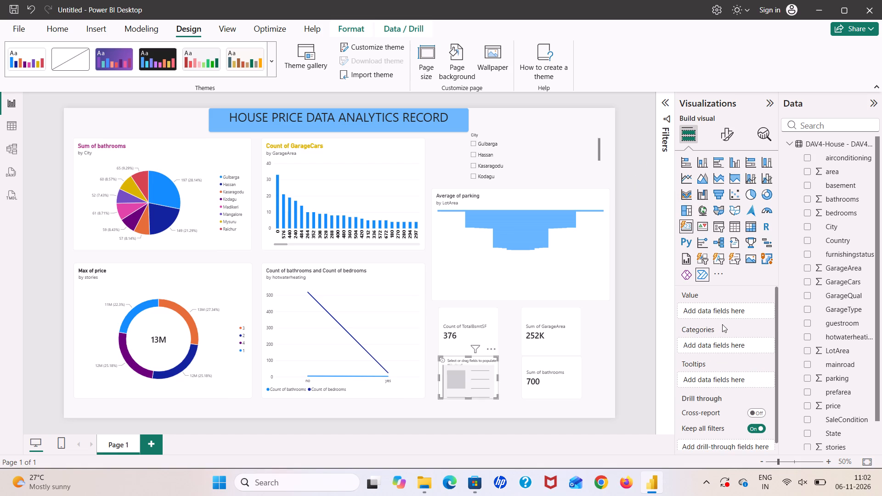
left_click(723, 311)
left_click(806, 255)
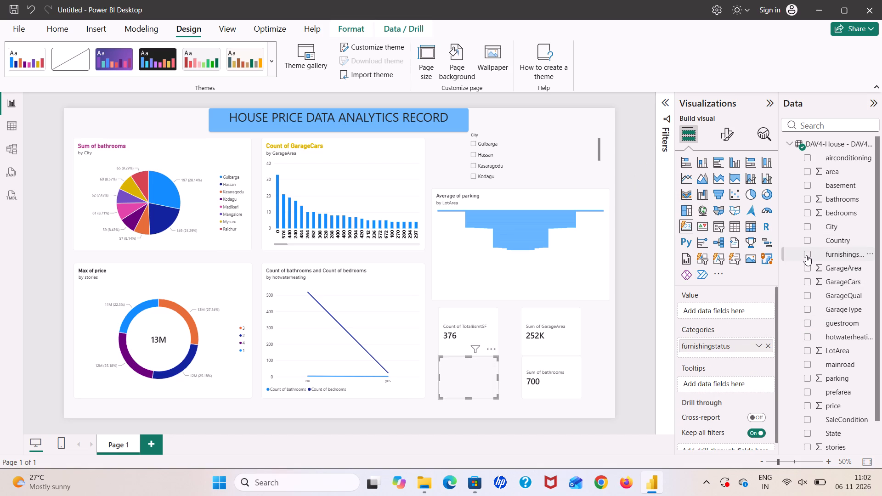
left_click(806, 255)
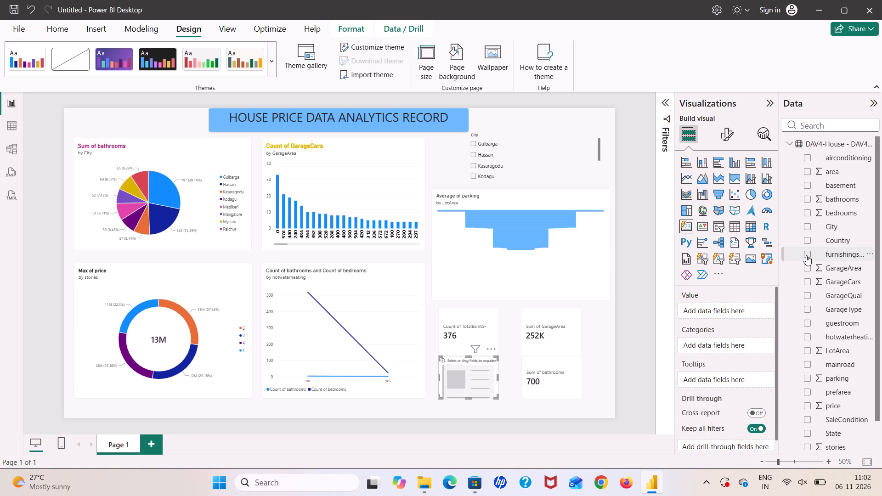
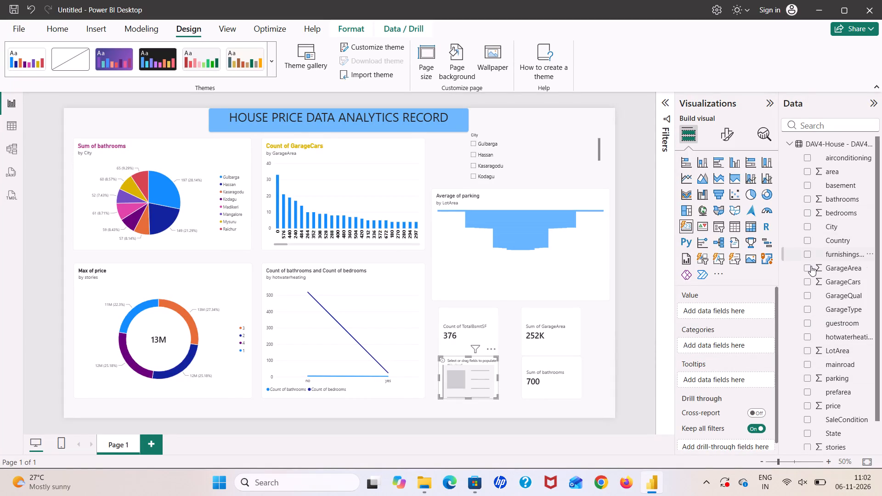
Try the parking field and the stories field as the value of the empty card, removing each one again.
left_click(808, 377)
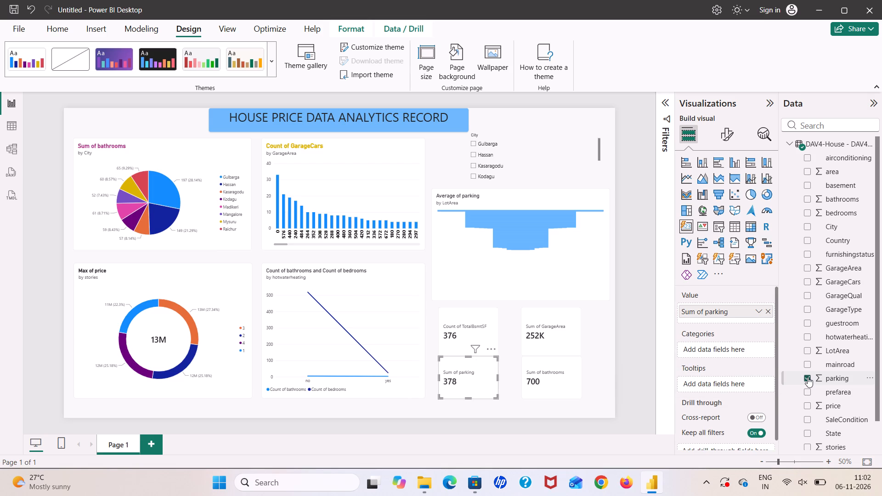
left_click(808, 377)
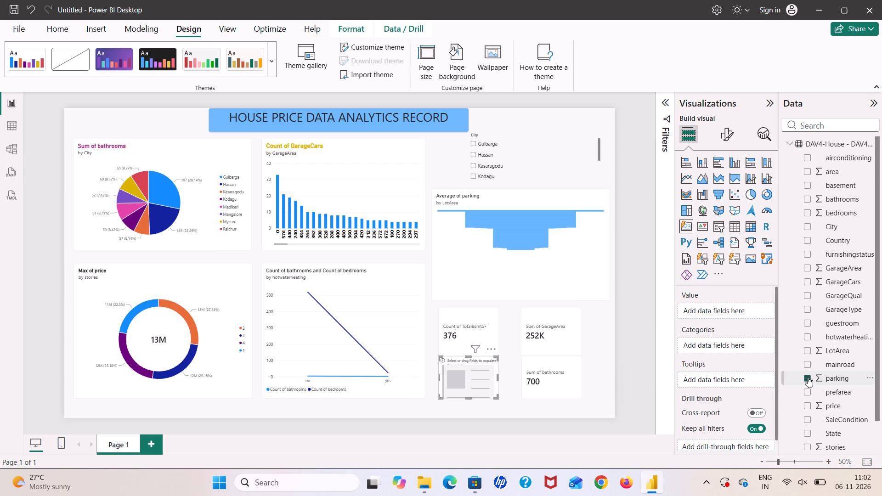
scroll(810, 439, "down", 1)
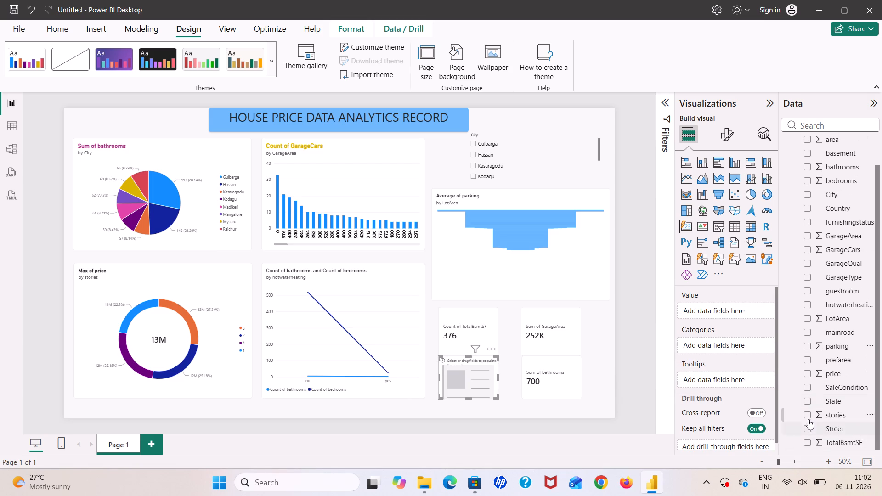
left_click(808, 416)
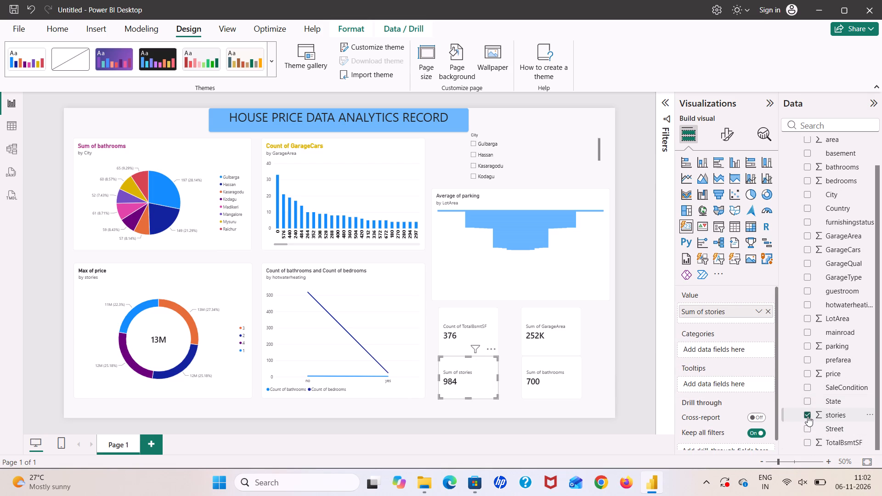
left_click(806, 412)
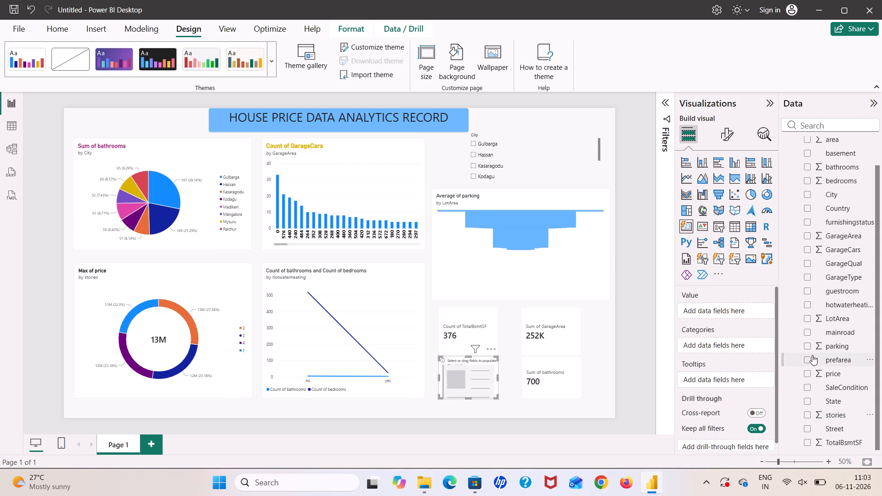
Add the area field as the value of the empty card below the TotalBsmtSF card.
scroll(812, 355, "up", 4)
left_click(807, 171)
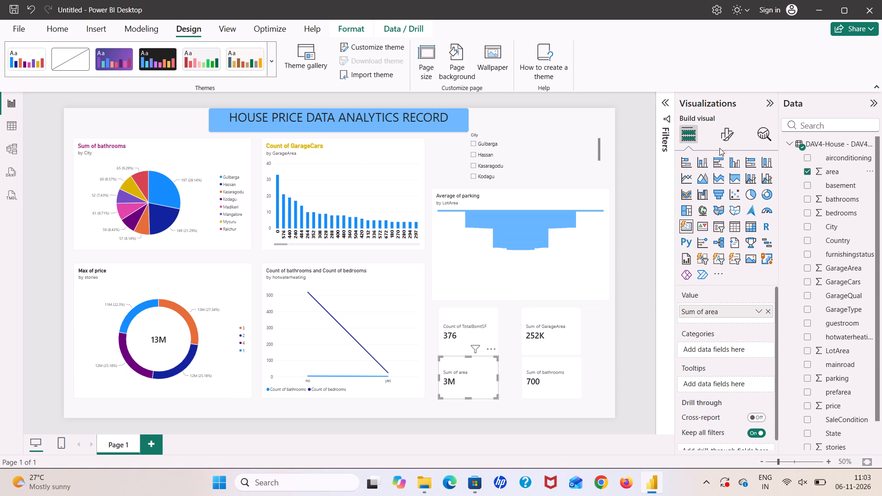
Examine the area card's general formatting options, including its properties, effects and data format settings.
left_click(724, 135)
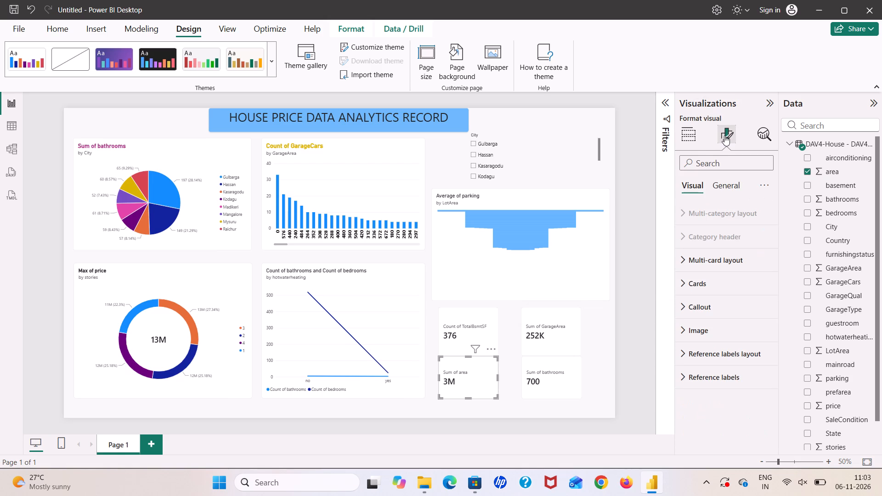
left_click(728, 190)
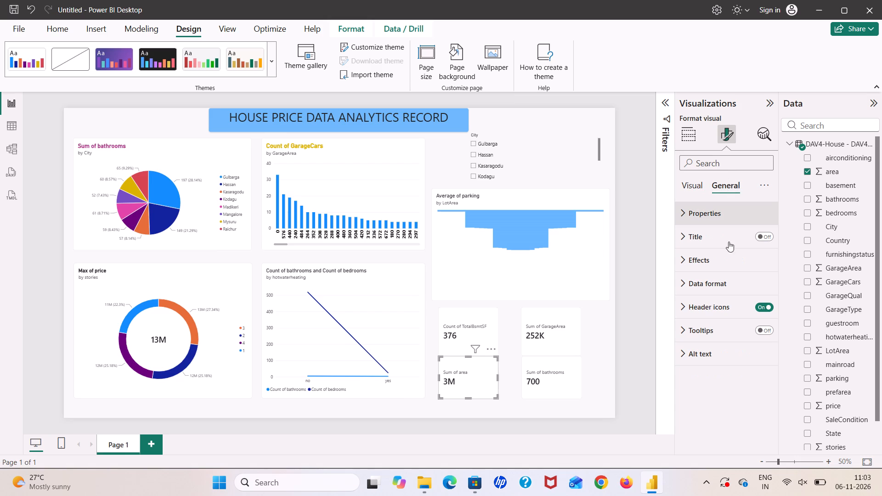
left_click(694, 239)
left_click(694, 239)
left_click_drag(688, 198, 688, 207)
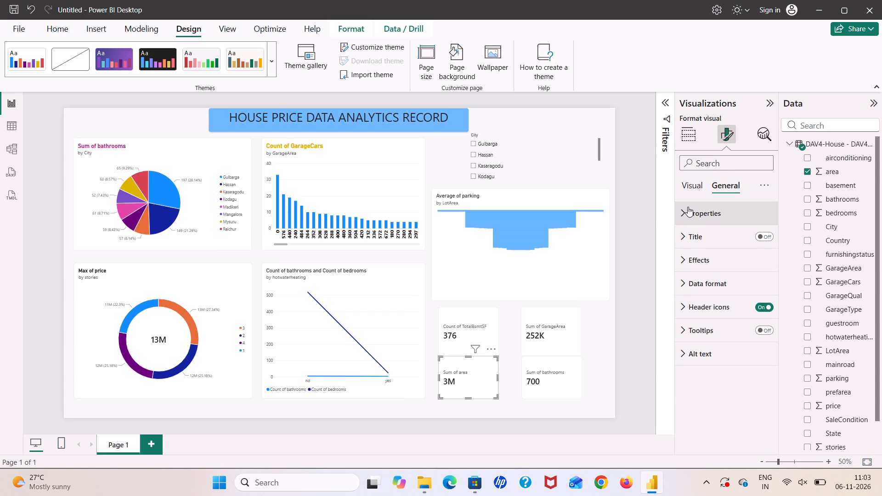
left_click_drag(688, 207, 688, 208)
left_click(688, 208)
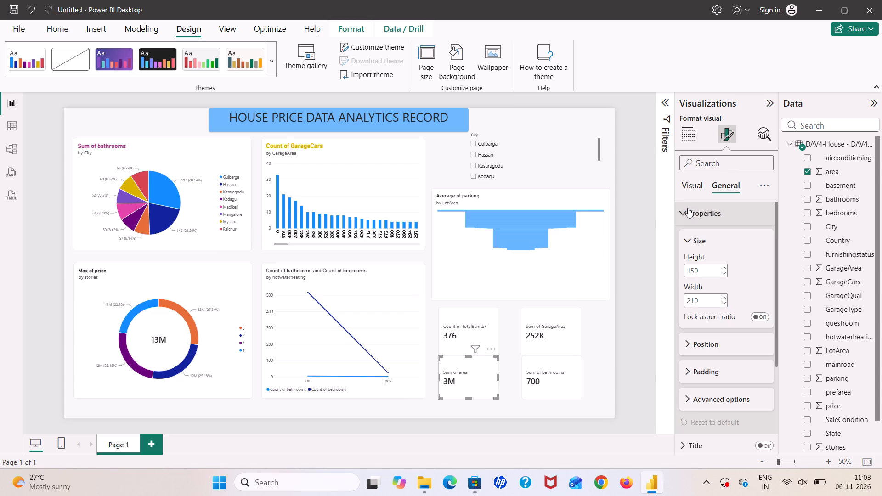
scroll(730, 355, "down", 1)
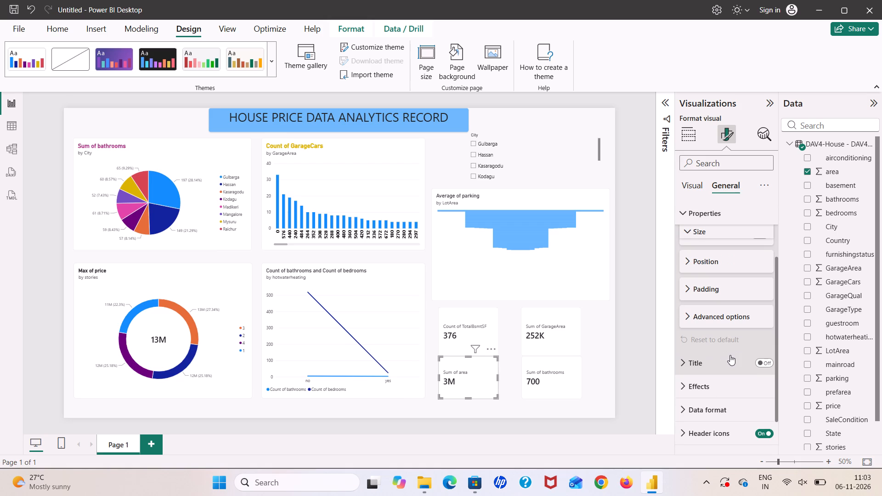
scroll(730, 355, "down", 1)
left_click(722, 352)
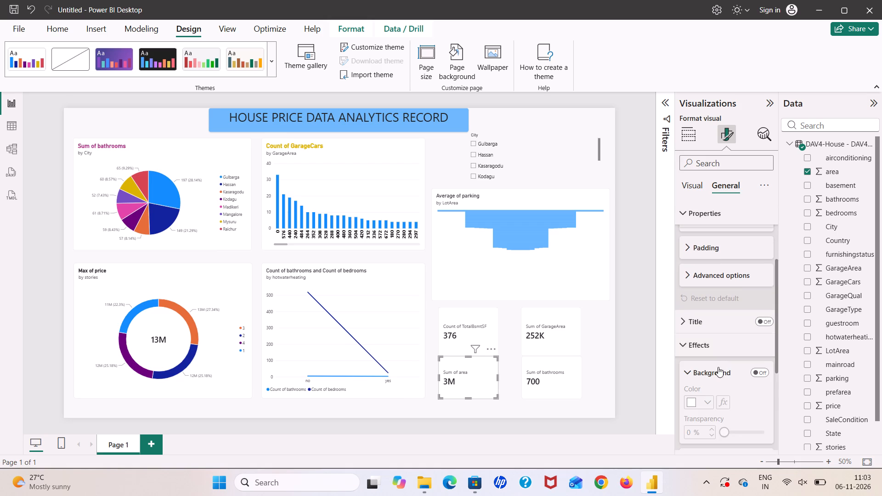
scroll(718, 367, "down", 3)
left_click(702, 376)
scroll(702, 376, "down", 4)
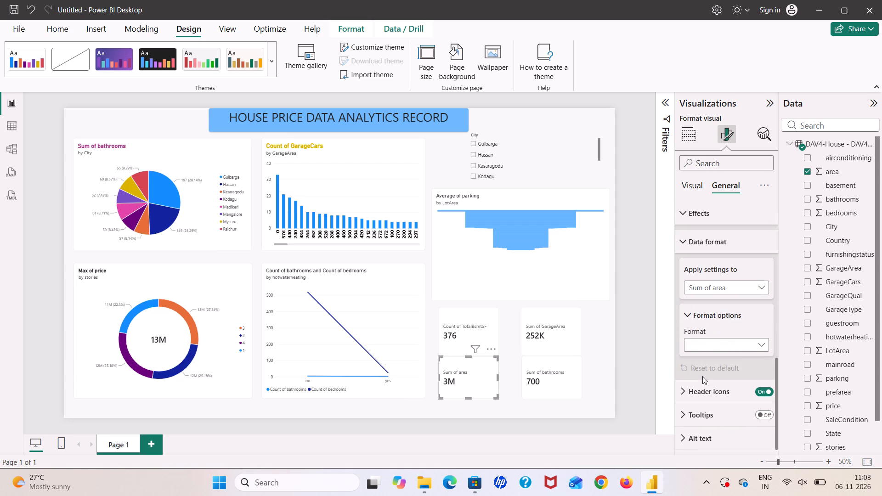
left_click(761, 288)
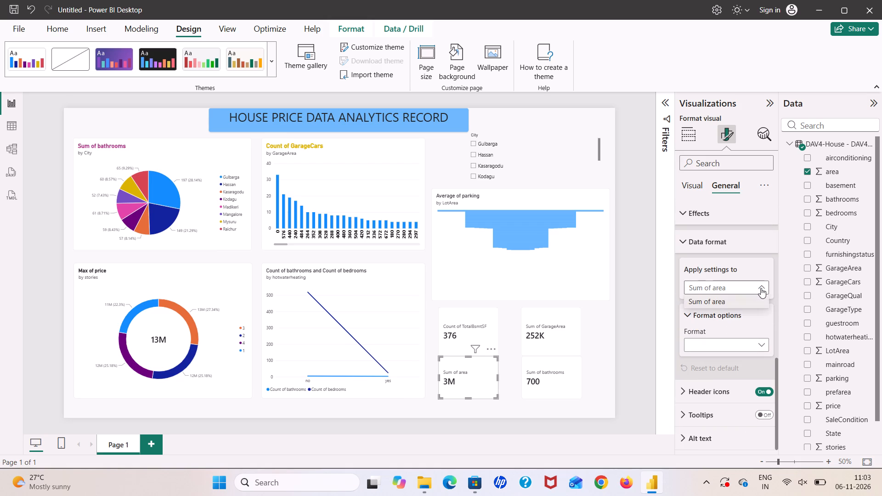
left_click(758, 285)
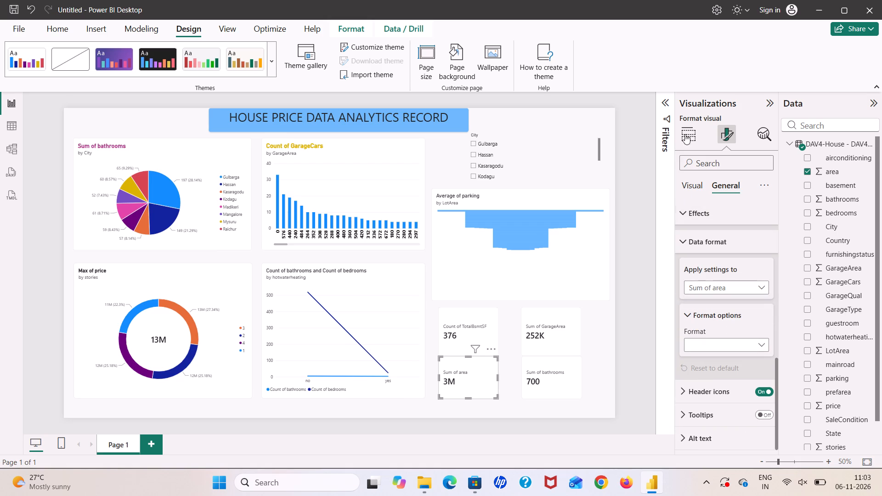
left_click(686, 128)
left_click(724, 130)
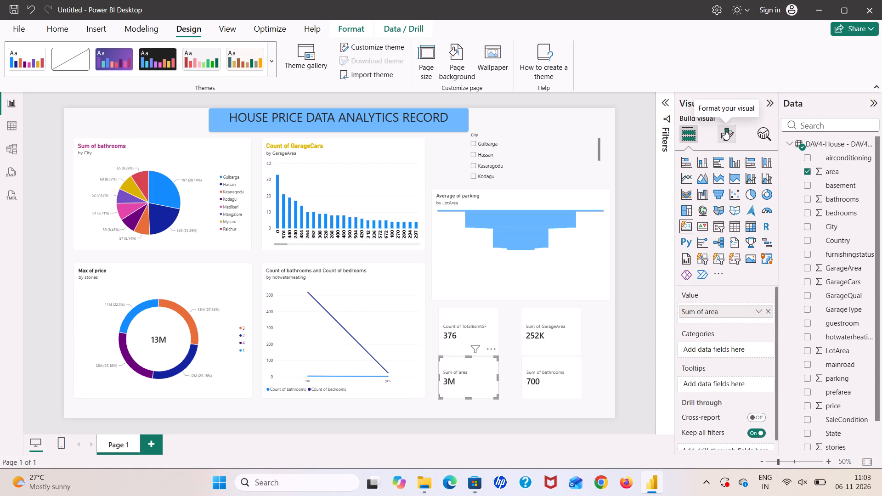
left_click(766, 138)
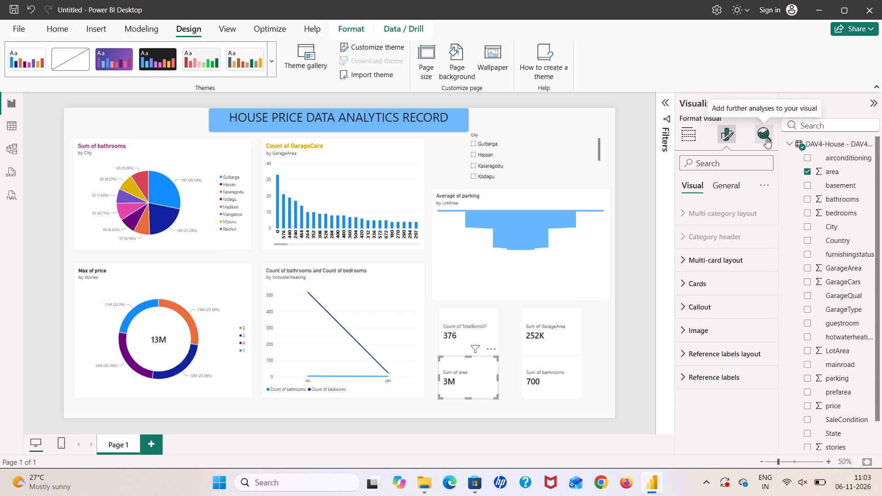
left_click(725, 131)
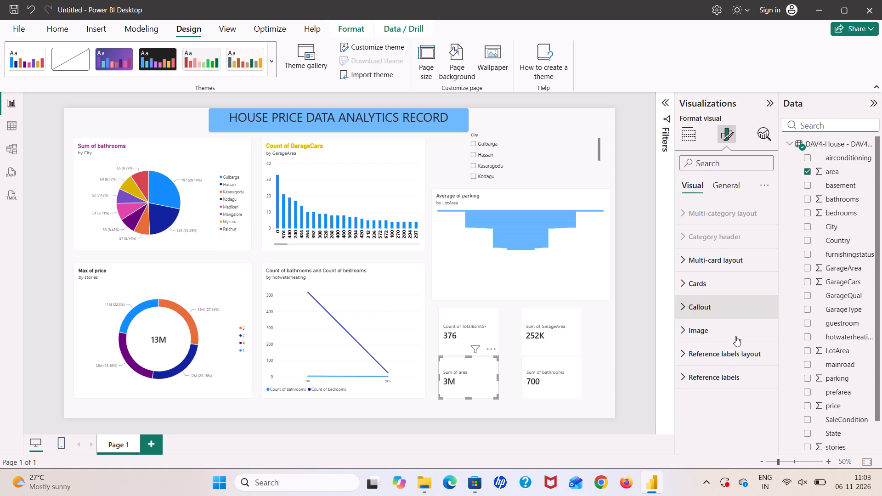
Turn on the title for the area card.
left_click(722, 186)
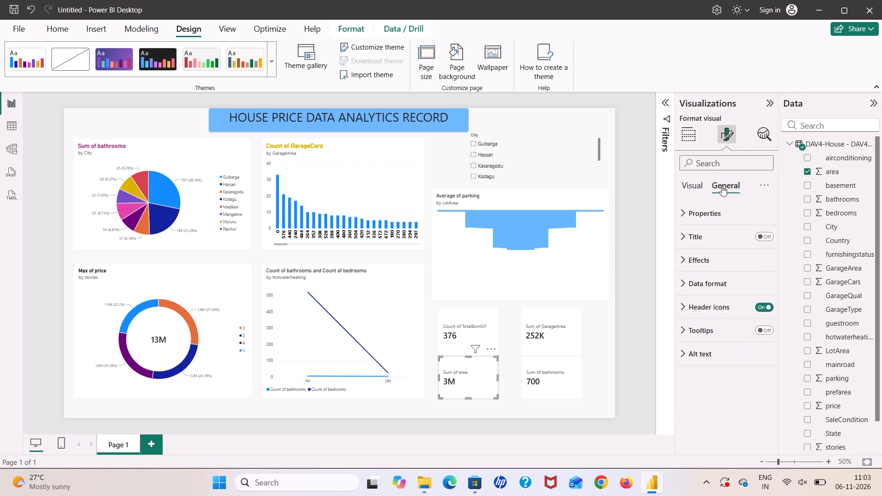
left_click(767, 234)
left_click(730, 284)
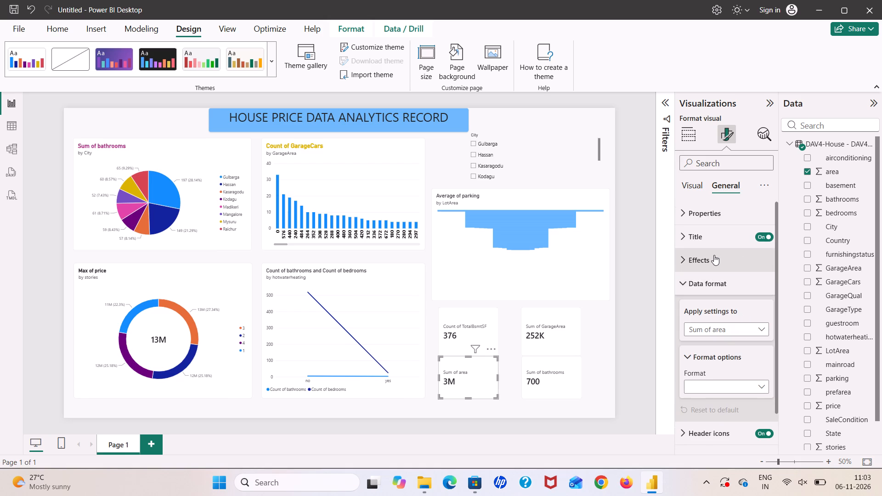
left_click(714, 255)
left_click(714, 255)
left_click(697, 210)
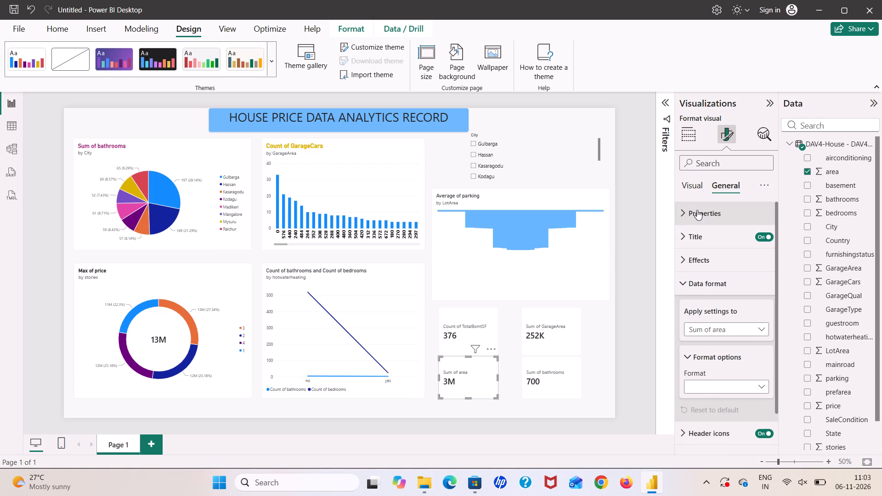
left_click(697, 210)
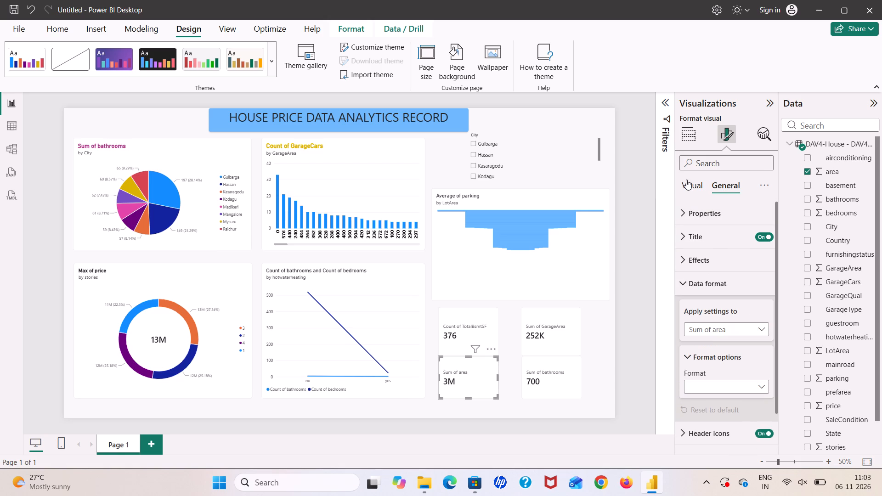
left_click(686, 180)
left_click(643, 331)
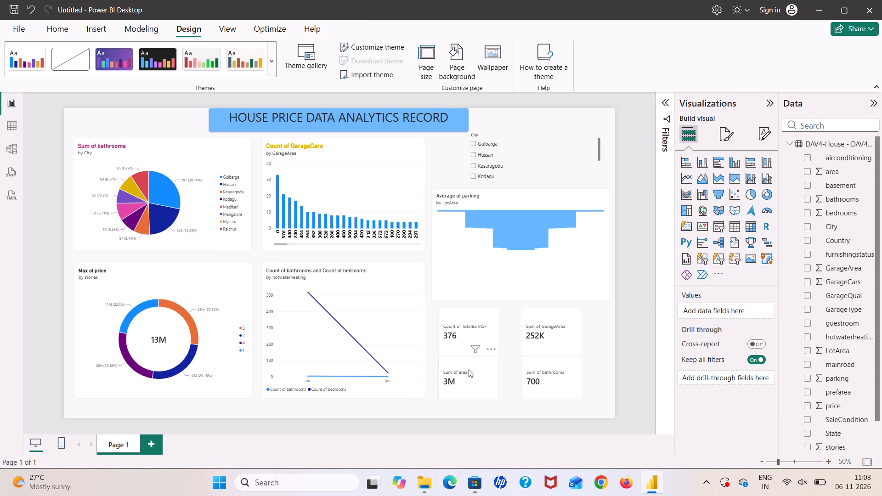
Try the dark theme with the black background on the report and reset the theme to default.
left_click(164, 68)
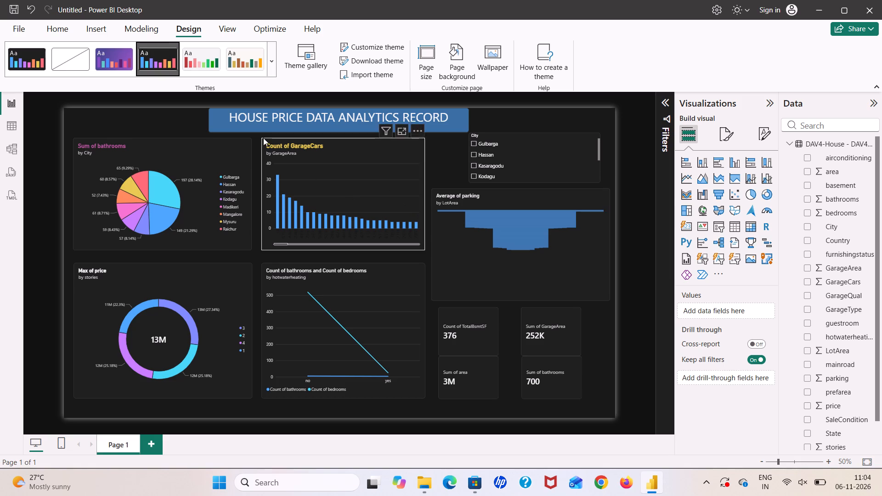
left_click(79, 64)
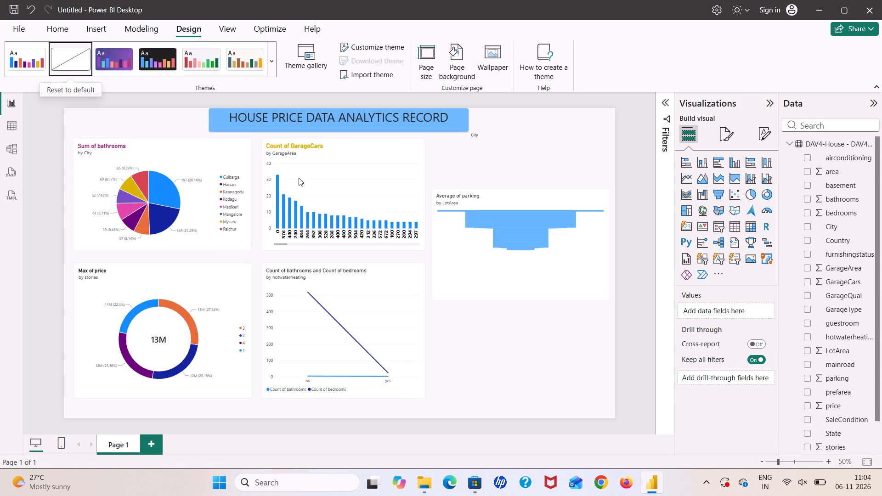
Examine the funnel chart's visual formatting options for colors, data labels and category labels.
left_click(537, 249)
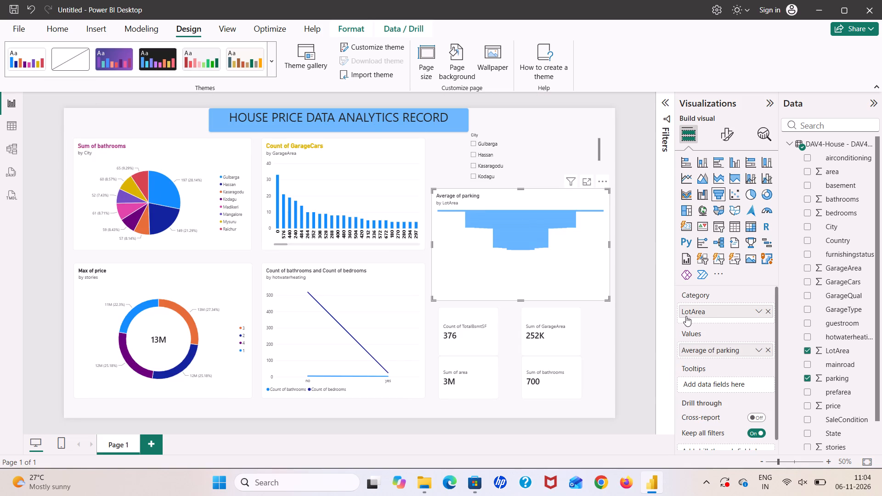
left_click(724, 138)
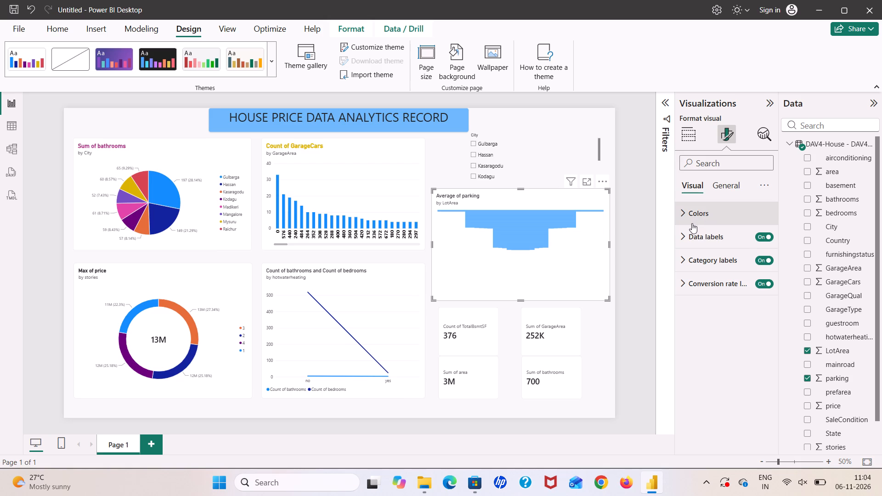
left_click(690, 221)
left_click(690, 221)
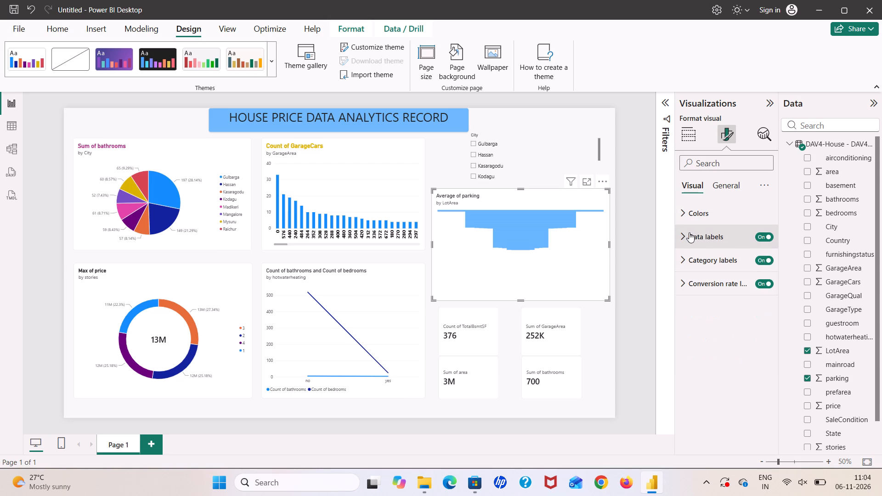
left_click(689, 232)
left_click(689, 232)
left_click(686, 257)
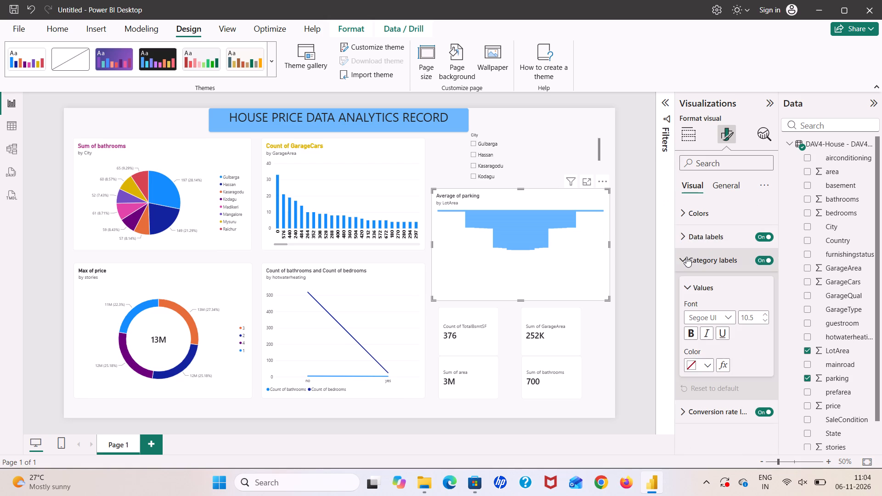
left_click(686, 257)
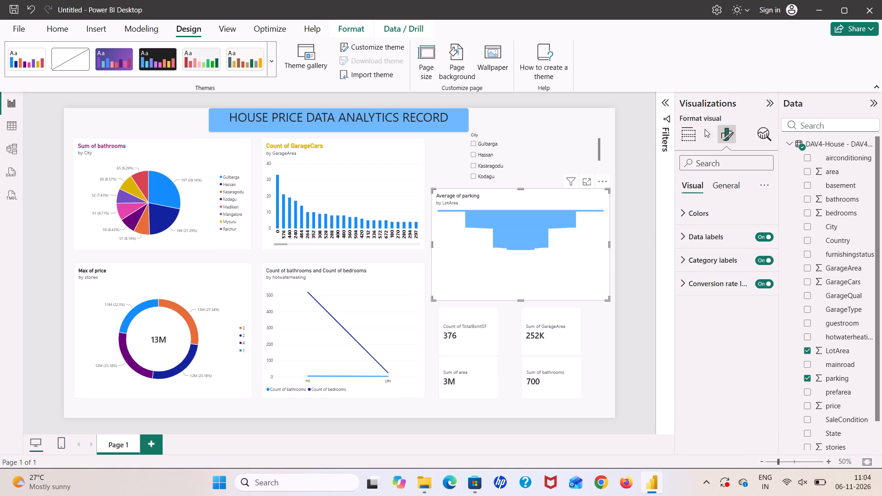
Examine the funnel chart's aggregation choices for the parking value and its general formatting options, including the size properties.
left_click_drag(689, 123, 689, 128)
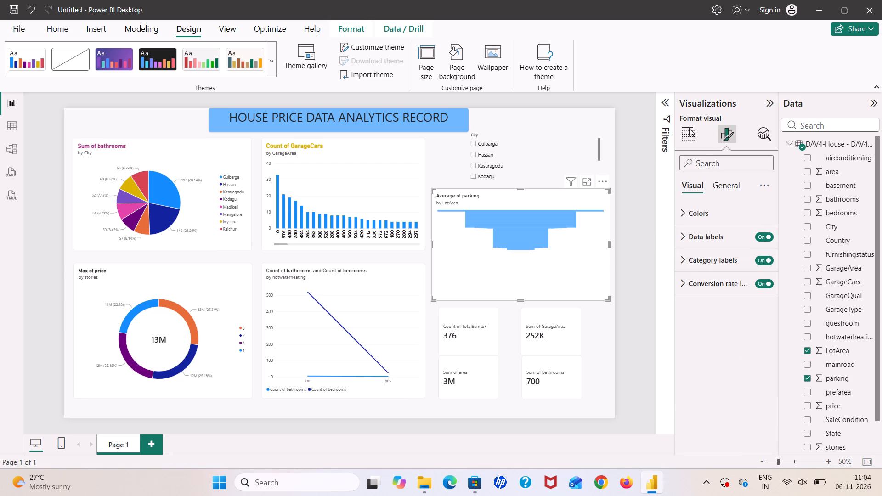
left_click_drag(689, 128, 689, 131)
left_click(689, 131)
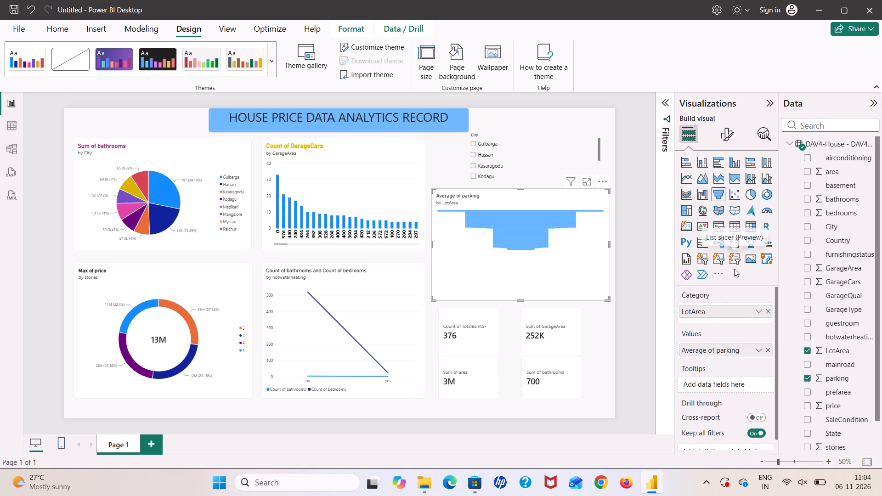
left_click(761, 349)
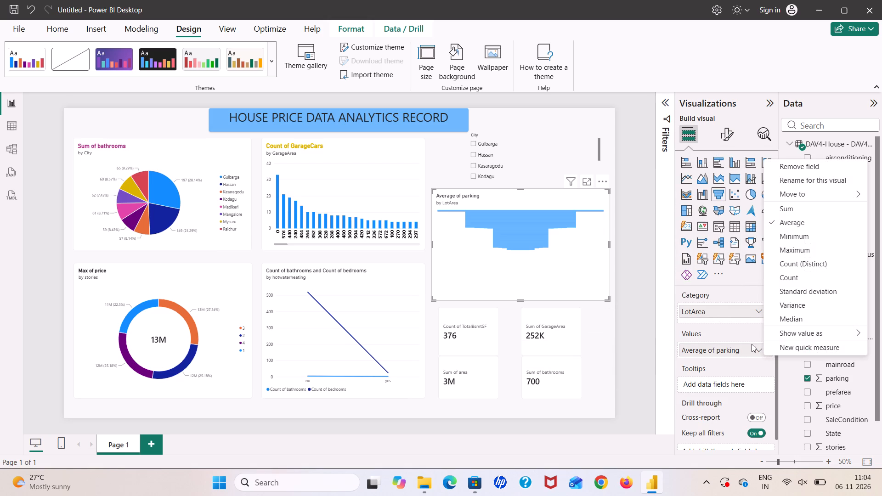
left_click(726, 131)
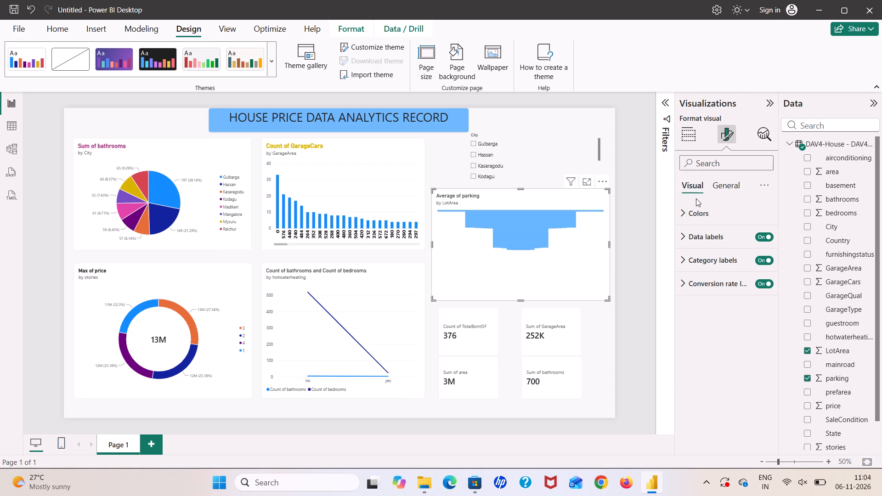
double_click(729, 177)
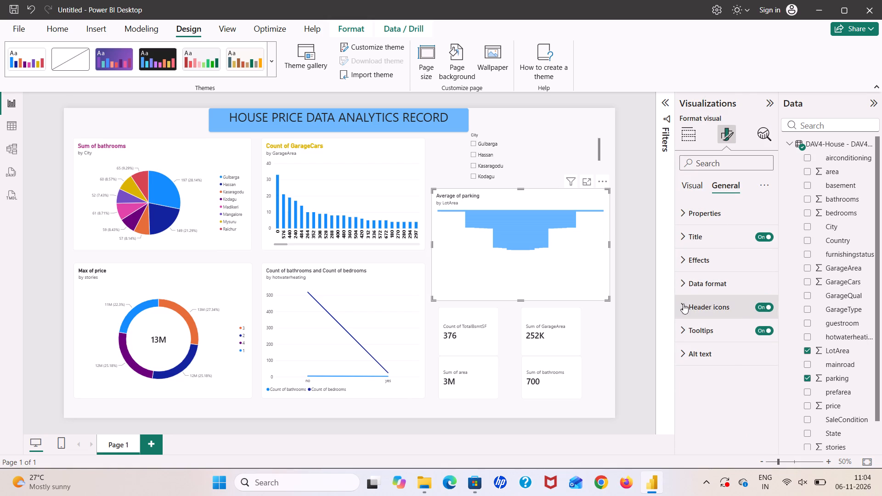
left_click(680, 266)
left_click(680, 266)
left_click(686, 210)
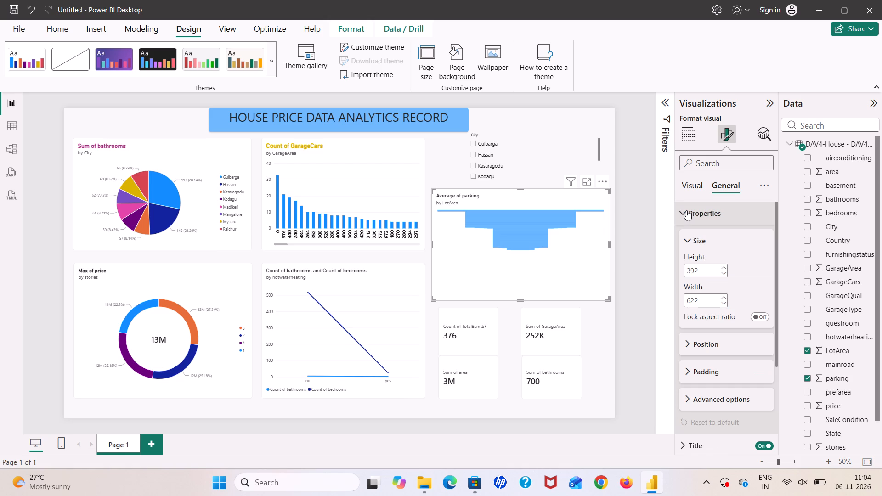
left_click(686, 210)
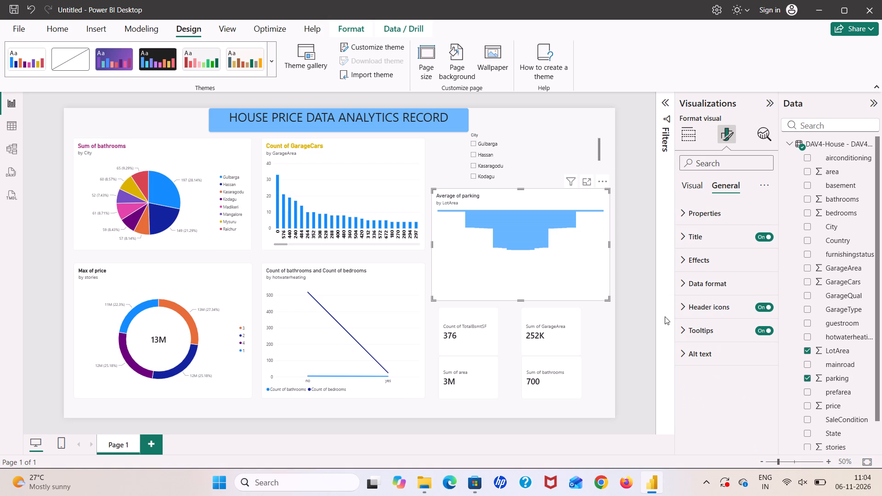
left_click(645, 312)
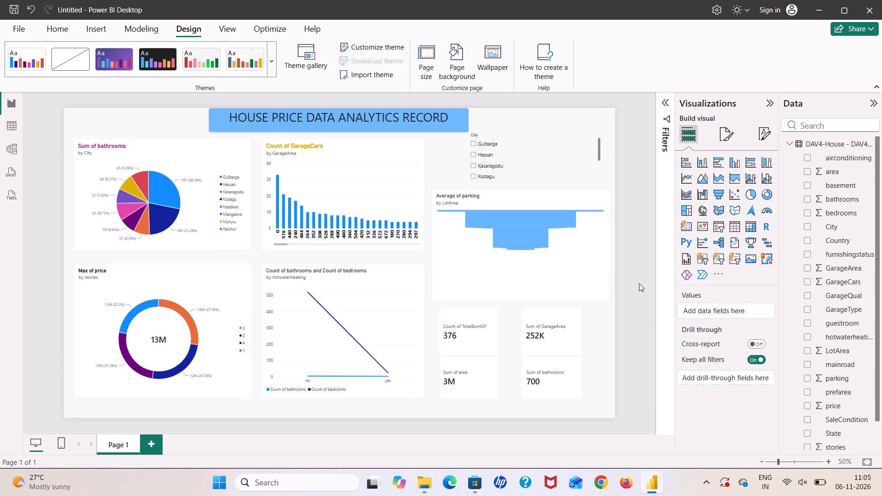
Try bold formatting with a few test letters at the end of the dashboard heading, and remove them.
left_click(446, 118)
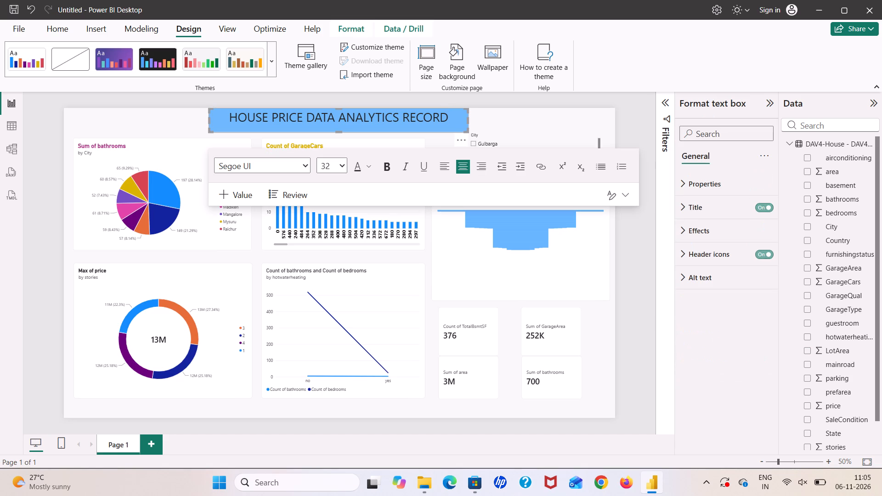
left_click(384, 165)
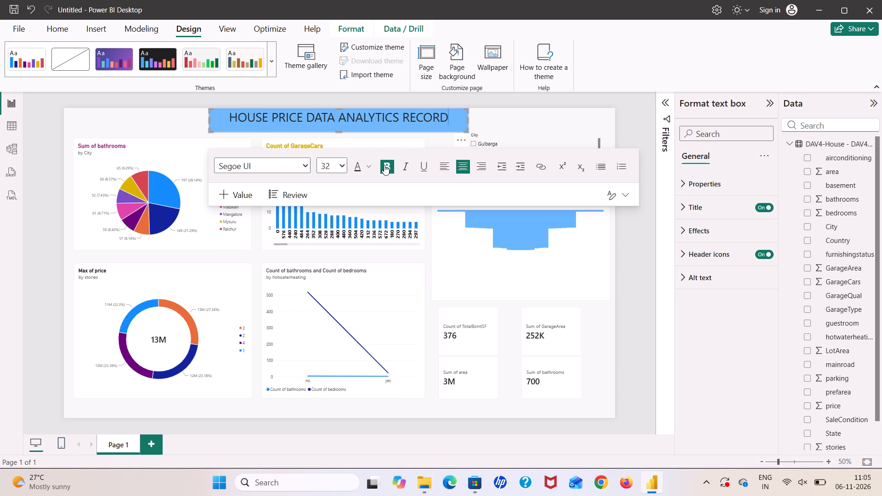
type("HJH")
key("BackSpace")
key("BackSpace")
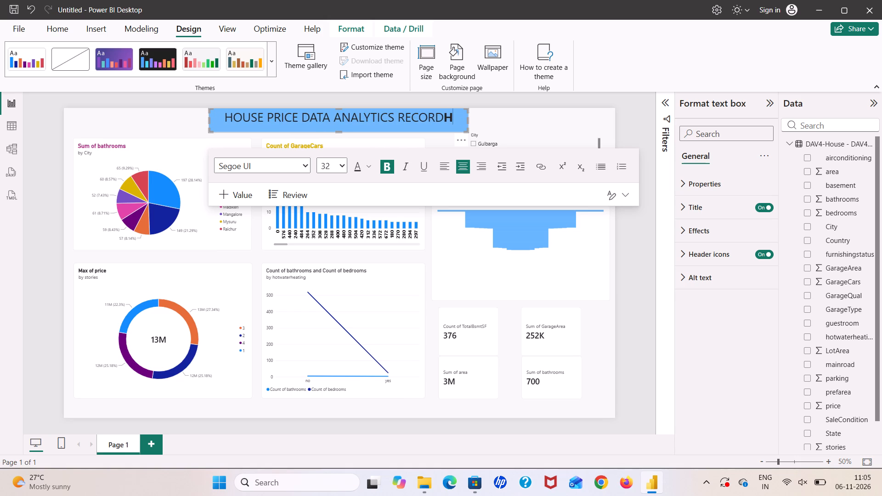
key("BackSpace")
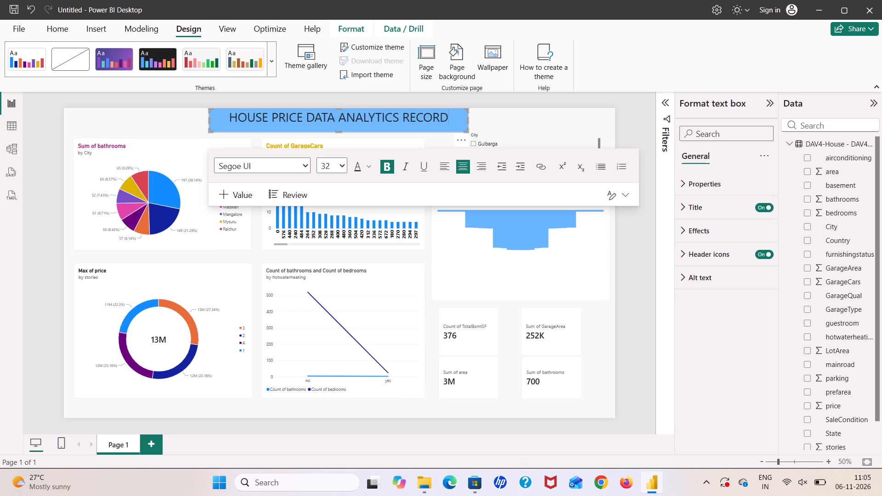
Clear all the existing text from the dashboard heading's text box.
key("BackSpace")
key("BackSpace")
key("BackSpace")
key("BackSpace")
key("BackSpace")
key("BackSpace")
key("BackSpace")
key("BackSpace")
key("BackSpace")
key("BackSpace")
key("BackSpace")
key("BackSpace")
key("BackSpace")
key("BackSpace")
key("BackSpace")
key("BackSpace")
key("BackSpace")
key("BackSpace")
key("BackSpace")
key("BackSpace")
key("BackSpace")
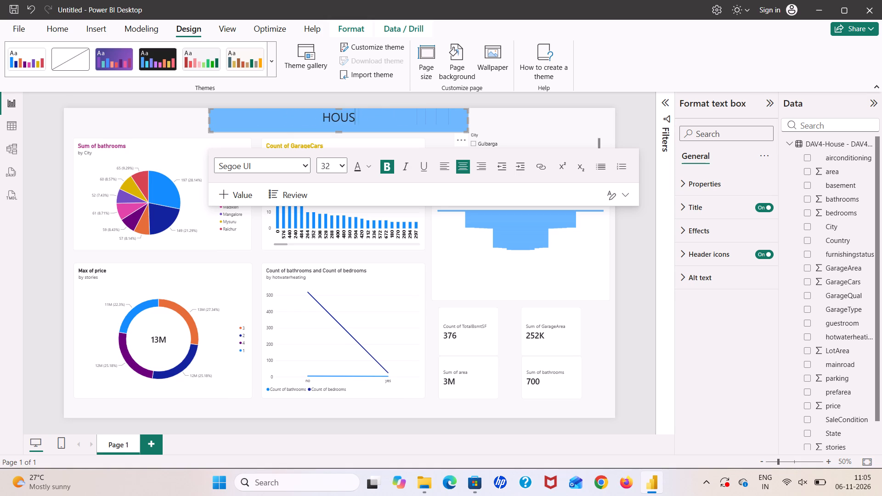
key("BackSpace")
key("BackSpace")
key("BackSpace")
key("BackSpace")
type("HH")
key("BackSpace")
key("BackSpace")
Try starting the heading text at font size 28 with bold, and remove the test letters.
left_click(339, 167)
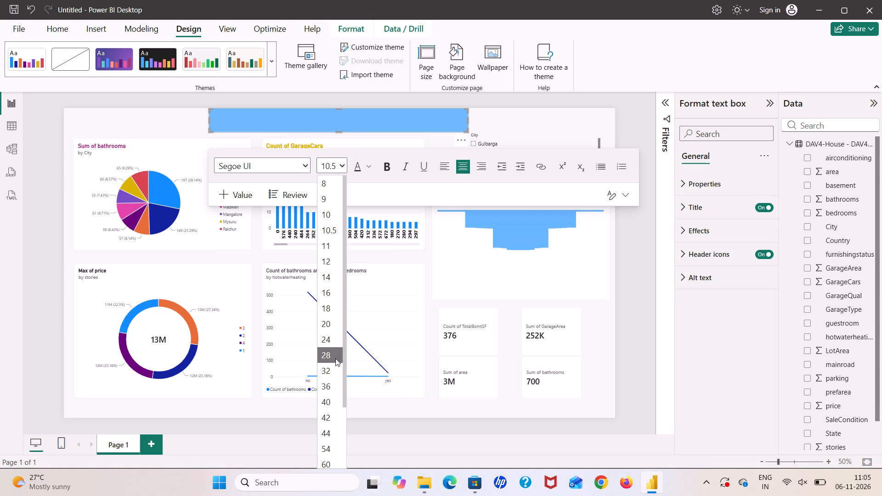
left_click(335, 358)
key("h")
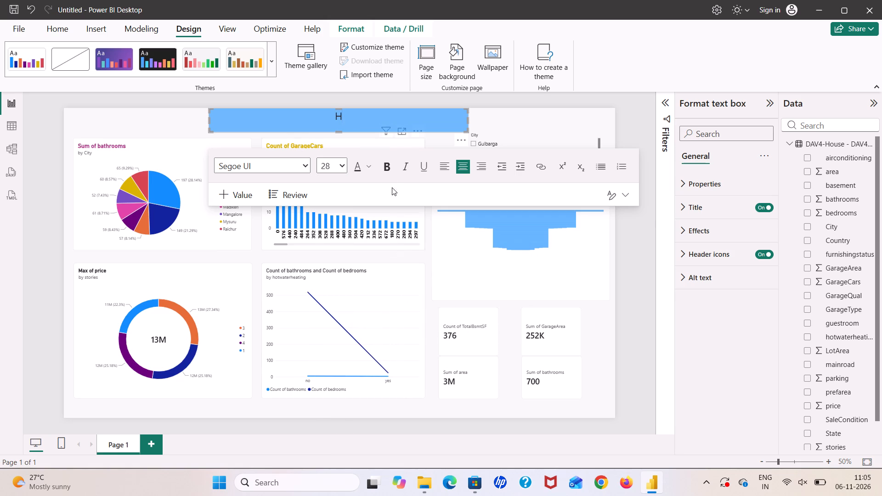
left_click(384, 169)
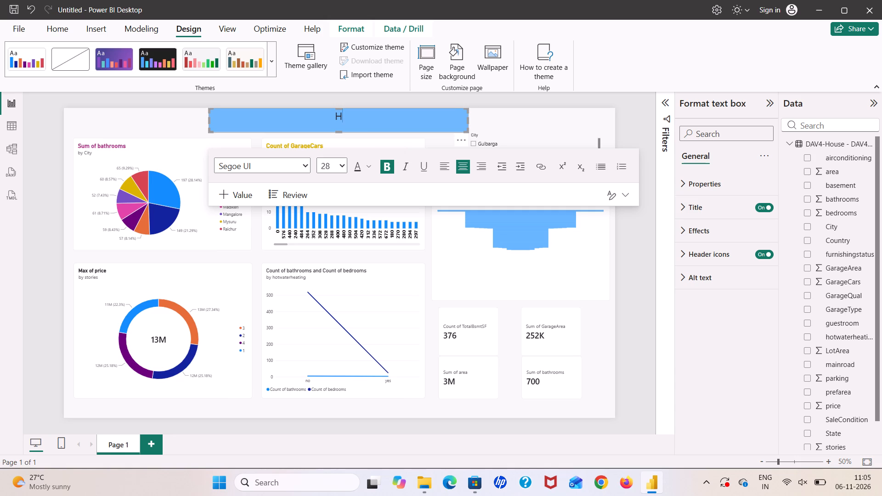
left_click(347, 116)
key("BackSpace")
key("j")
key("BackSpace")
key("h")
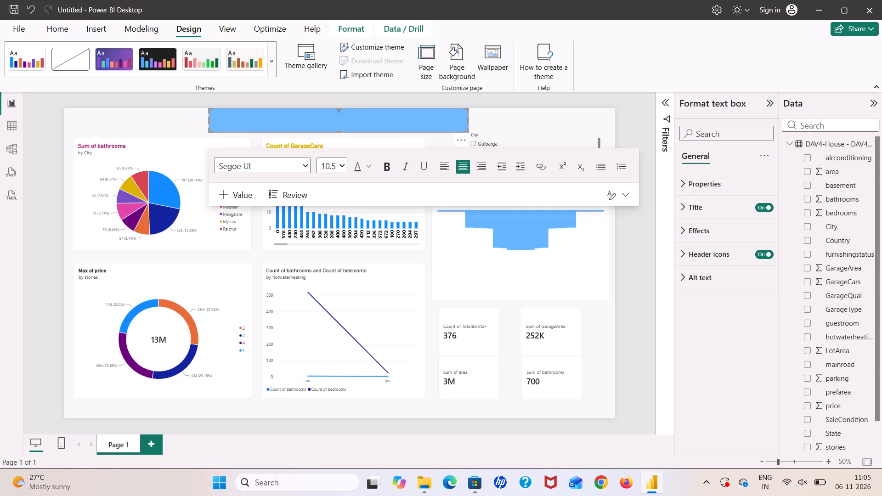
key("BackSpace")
Set the heading text box's font to bold at size 32, after trying size 40 on a test letter.
left_click(390, 169)
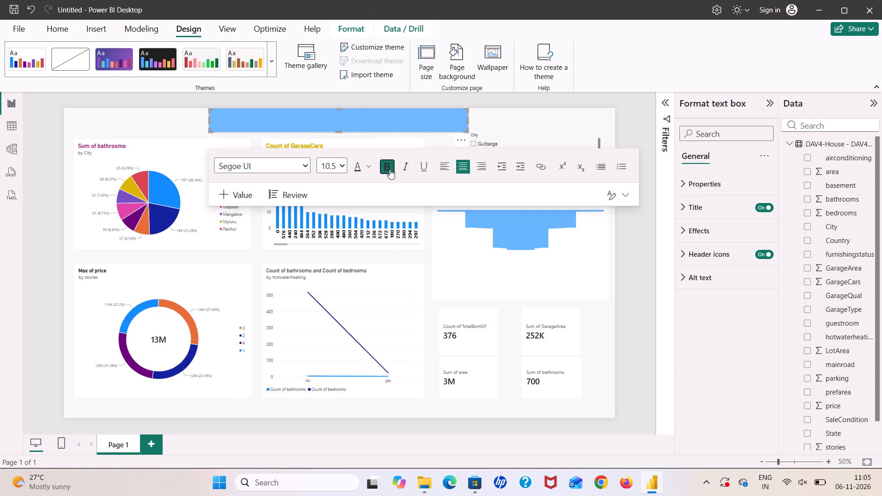
left_click(343, 163)
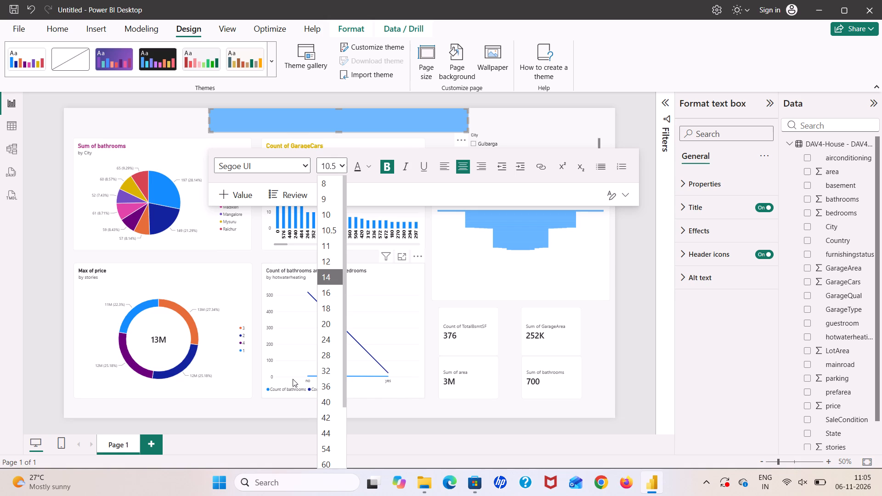
left_click(329, 397)
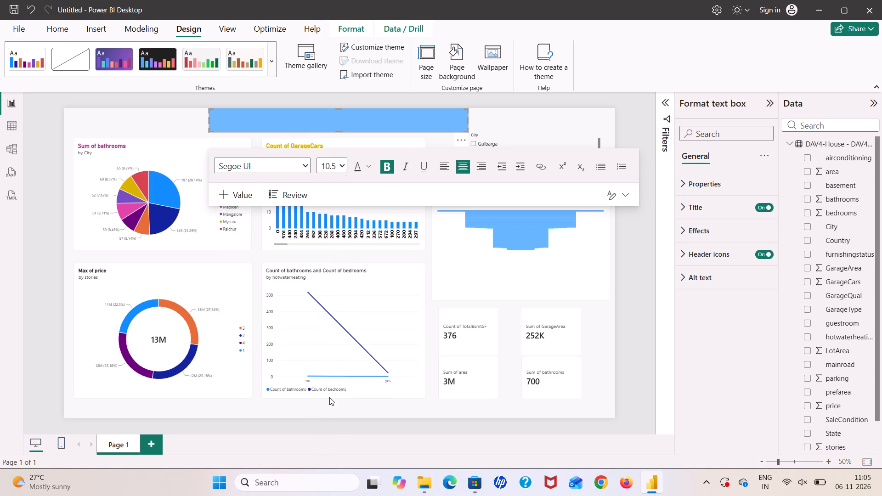
key("h")
left_click(345, 162)
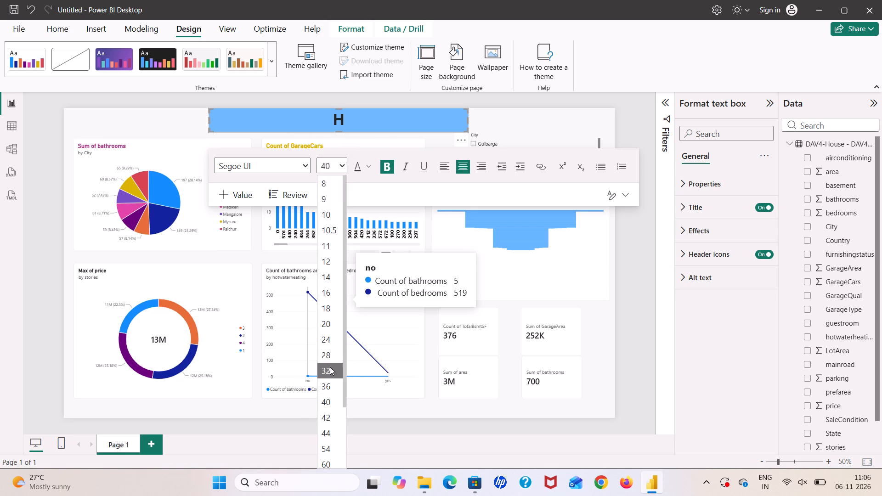
left_click(329, 369)
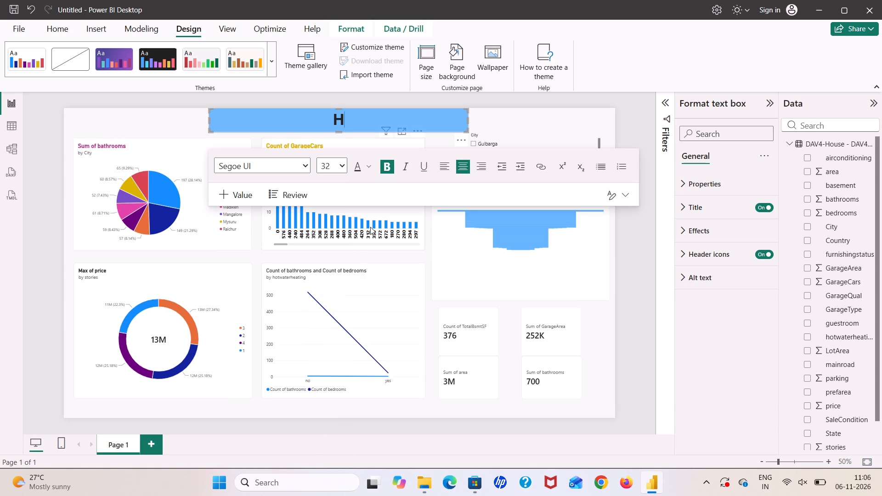
key("BackSpace")
Enter the bold dashboard heading "HOUSE PRICE DATA ANALYTICS RECORD" in the empty text box.
key("h")
type("OUSE")
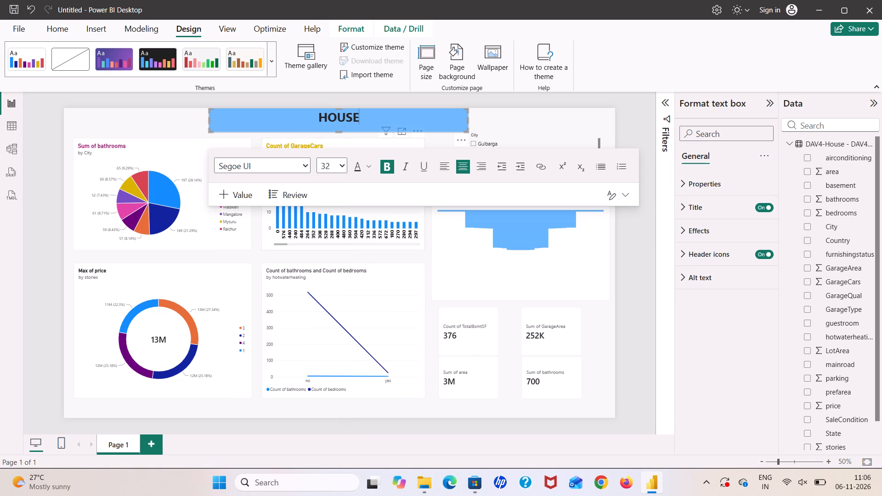
key("space")
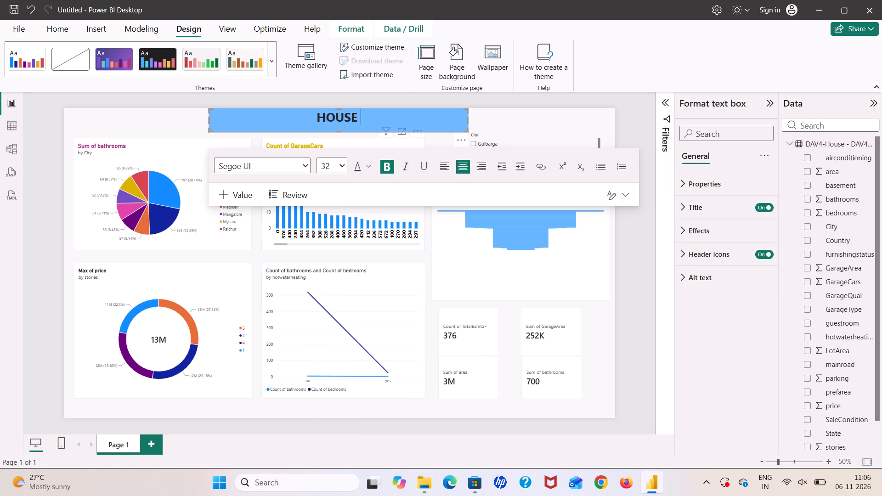
type("PRICE")
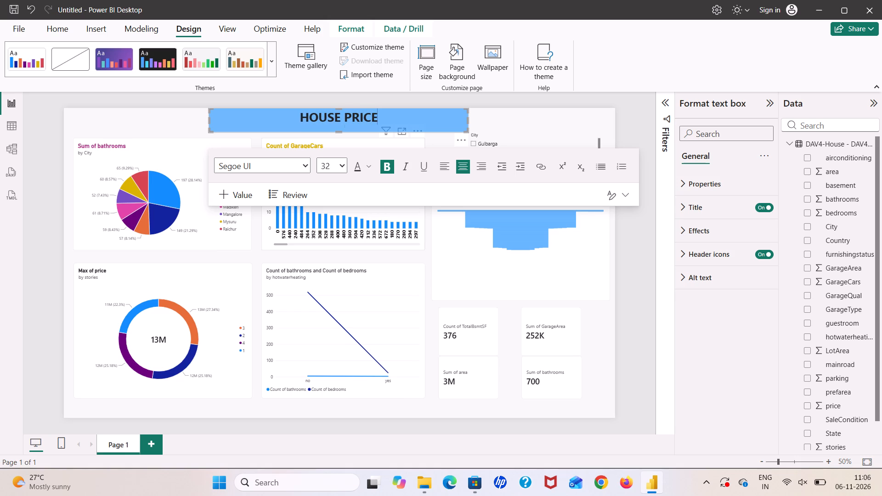
key("space")
type("DATA")
key("space")
key("a")
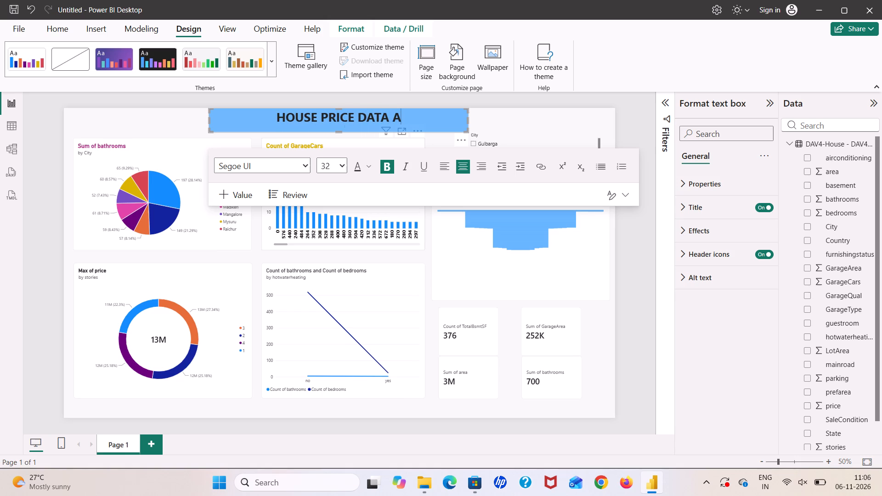
type("NA")
key("l")
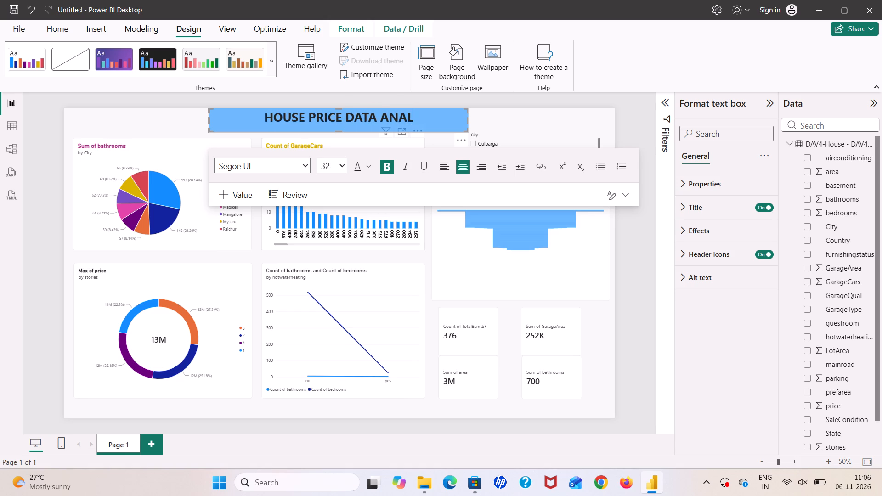
type("YTI")
type("CS")
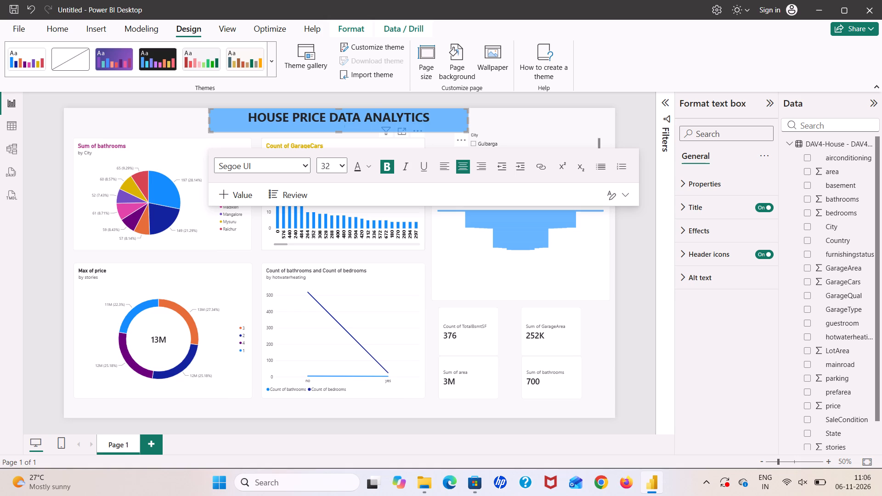
key("space")
type("RECOR")
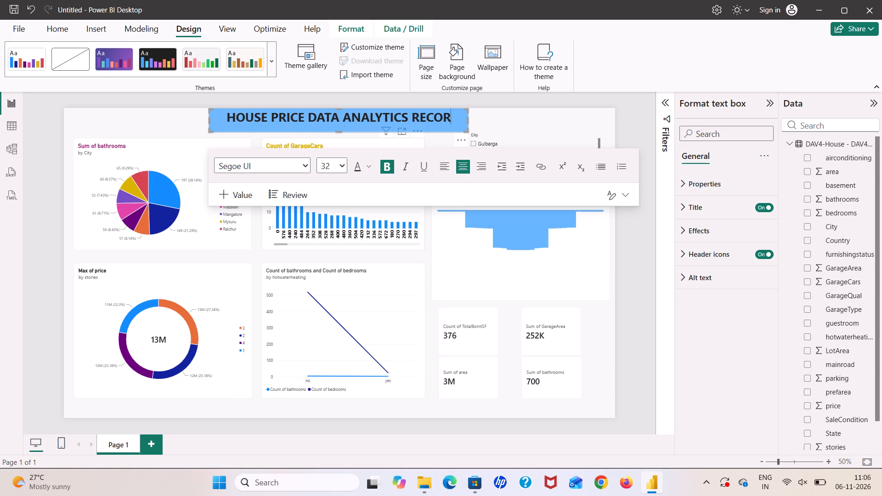
key("d")
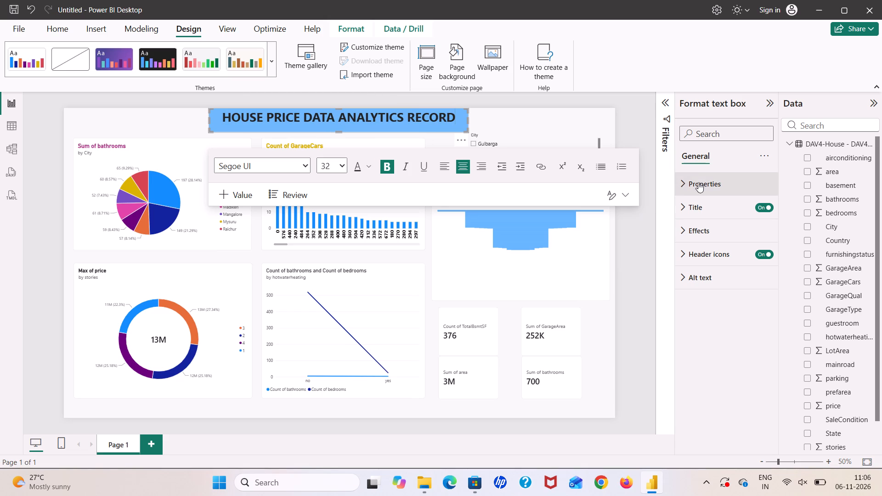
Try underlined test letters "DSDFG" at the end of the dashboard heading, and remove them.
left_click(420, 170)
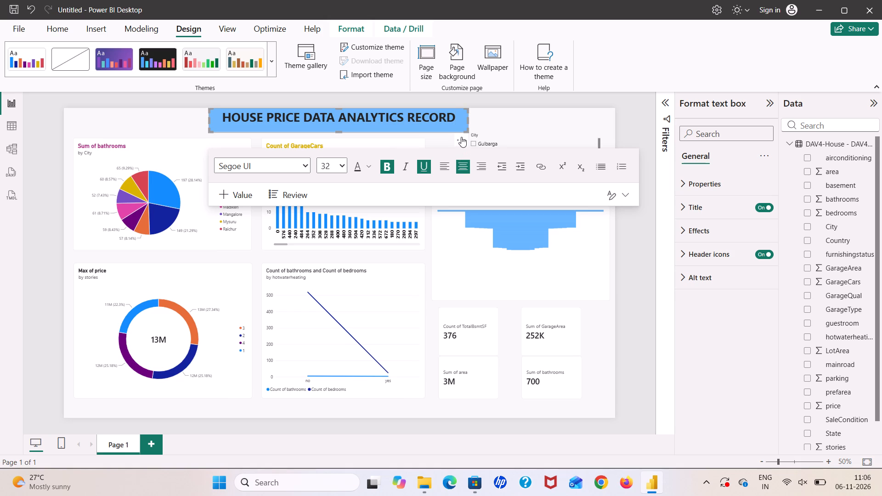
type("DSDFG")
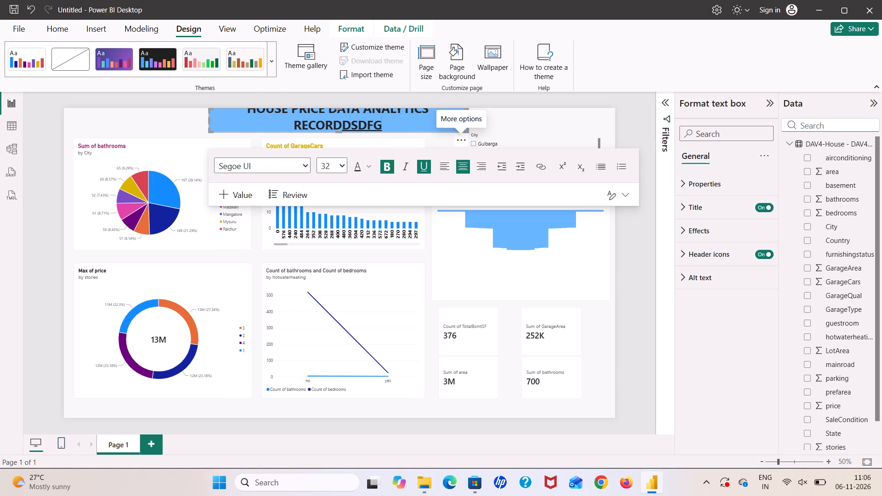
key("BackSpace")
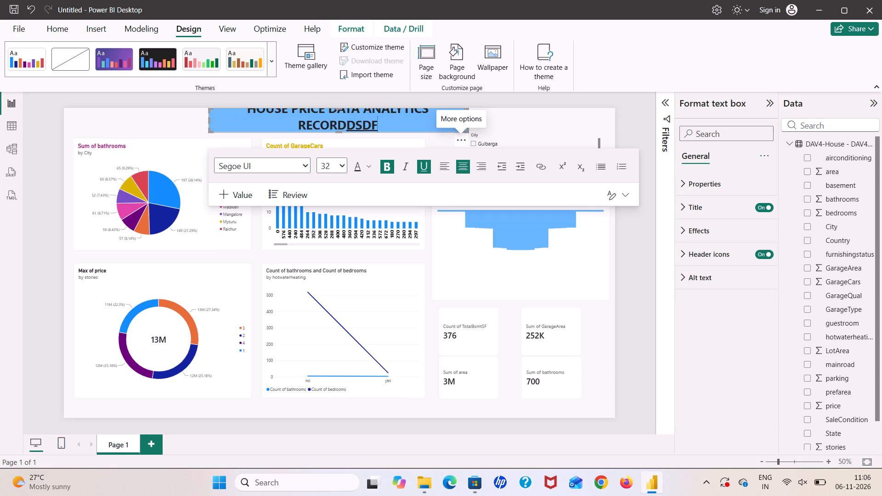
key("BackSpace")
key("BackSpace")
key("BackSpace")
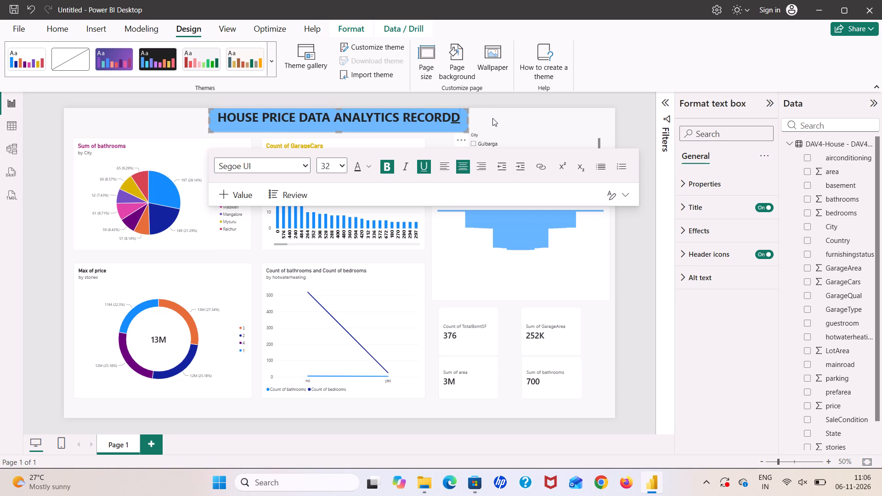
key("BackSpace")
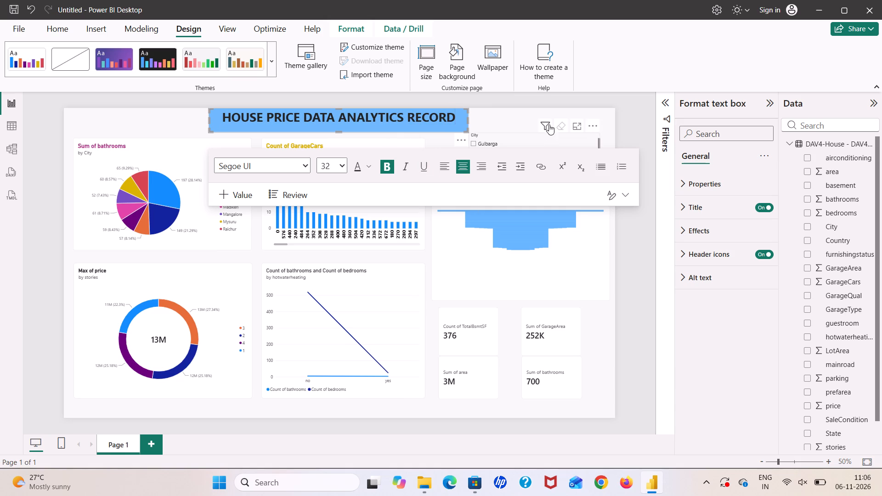
Set the heading text box's background color to light pink, after trying dark gray and light blue.
left_click(698, 182)
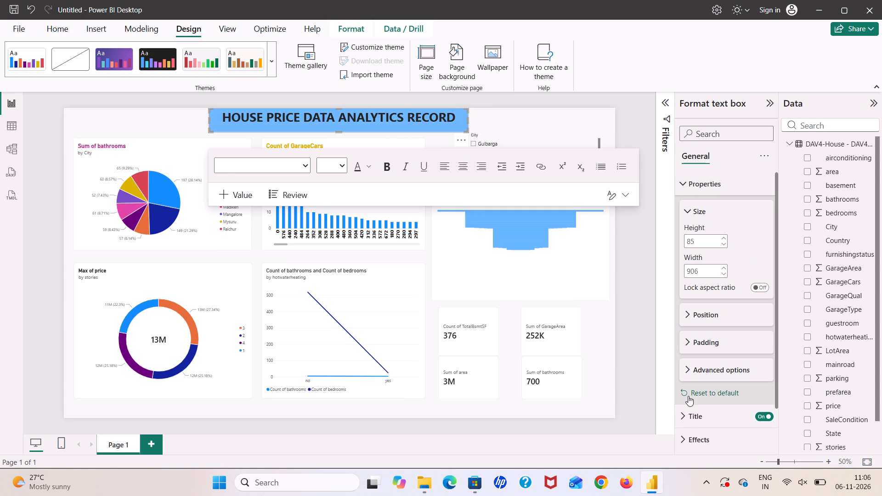
left_click(683, 434)
scroll(716, 430, "down", 2)
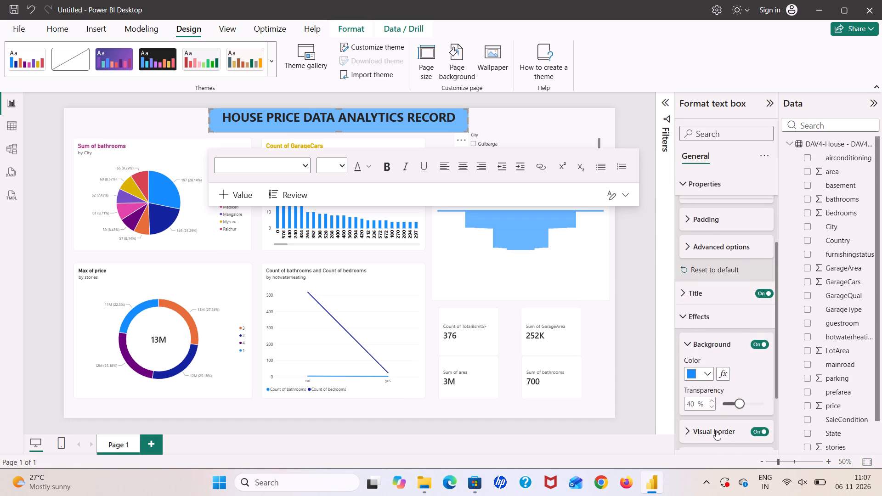
scroll(716, 430, "down", 1)
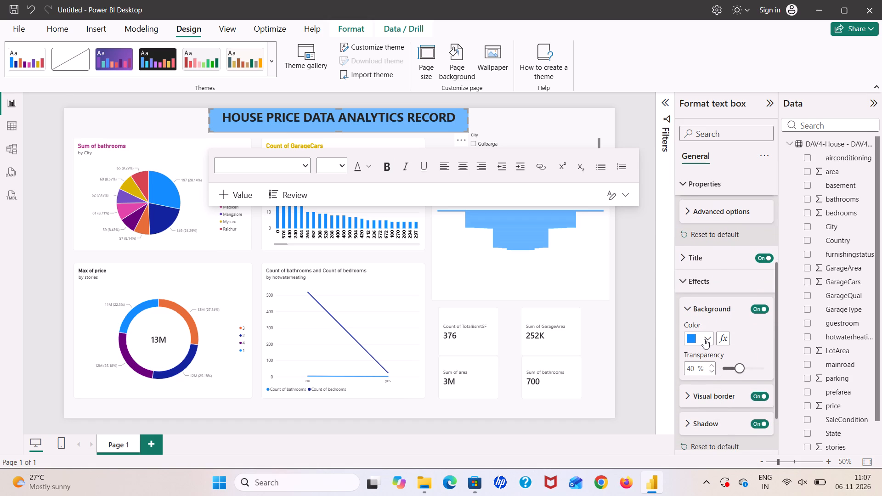
left_click(705, 339)
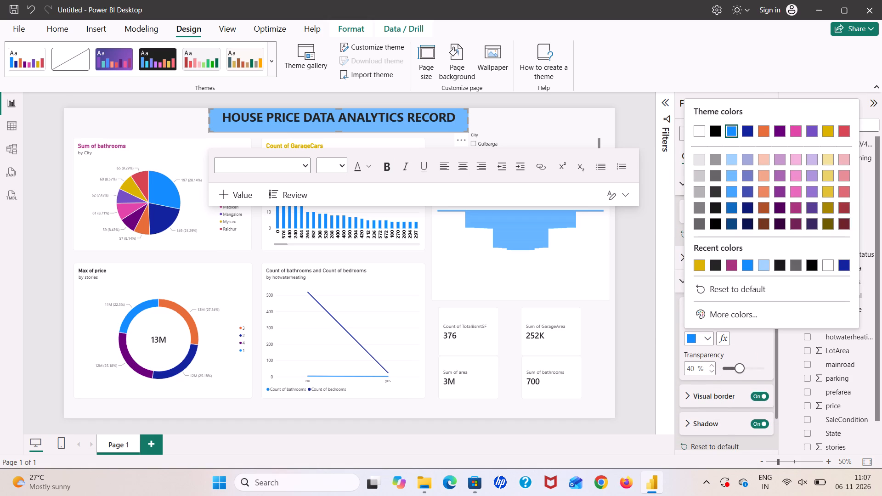
left_click(718, 262)
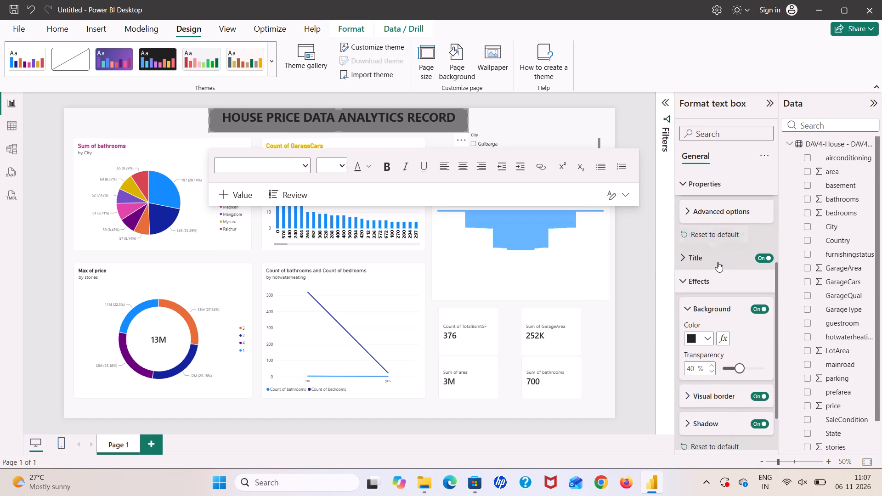
left_click(706, 334)
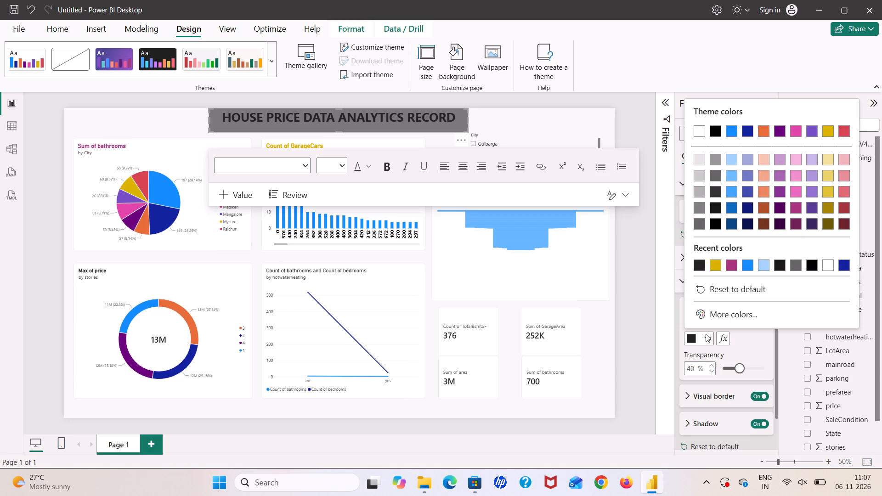
left_click(730, 157)
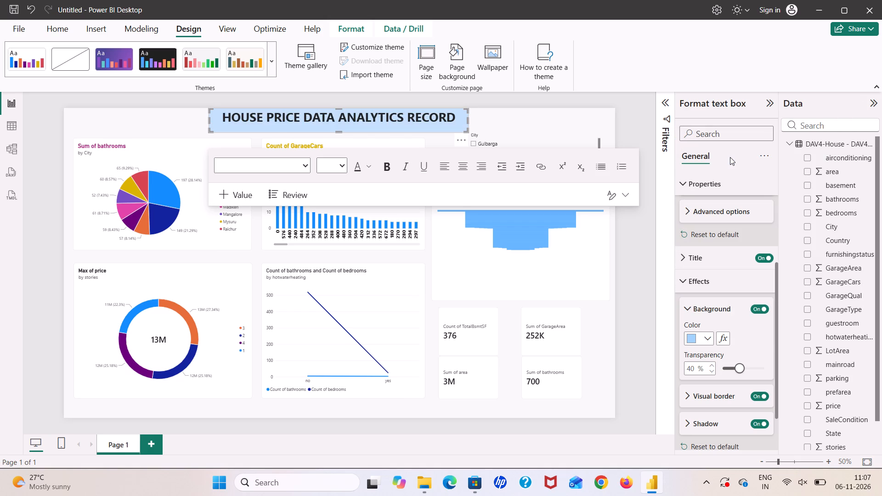
left_click(707, 335)
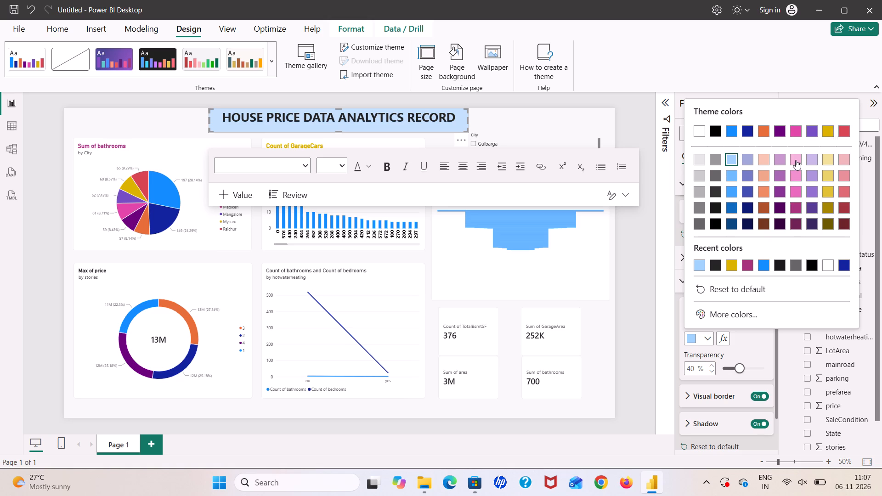
left_click(796, 160)
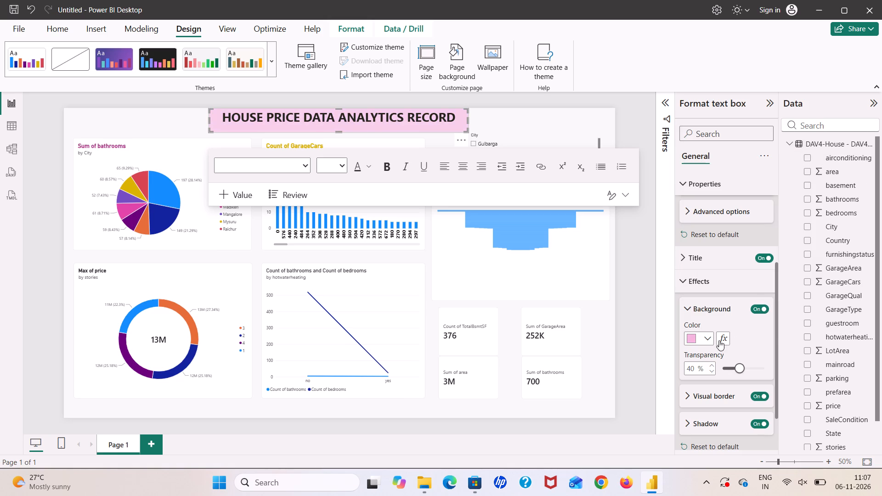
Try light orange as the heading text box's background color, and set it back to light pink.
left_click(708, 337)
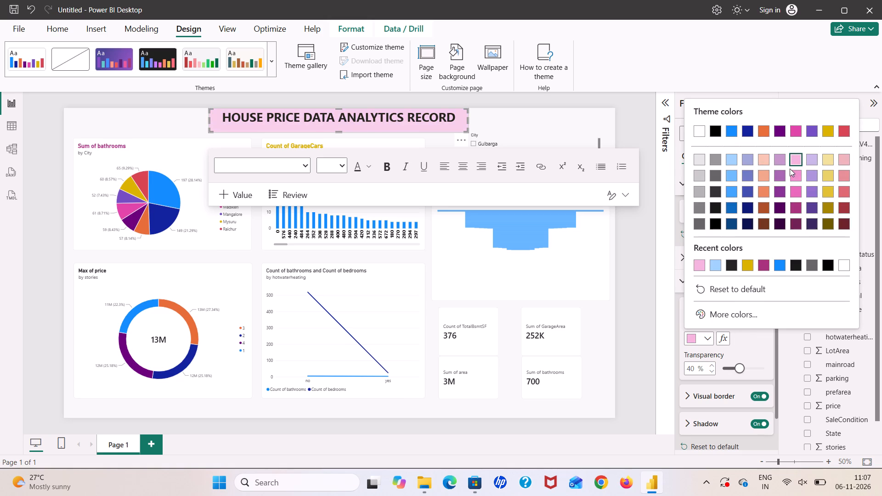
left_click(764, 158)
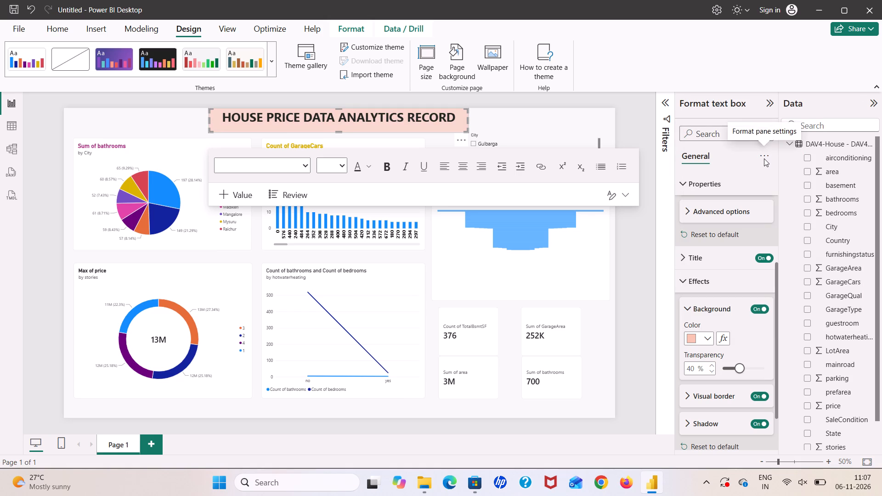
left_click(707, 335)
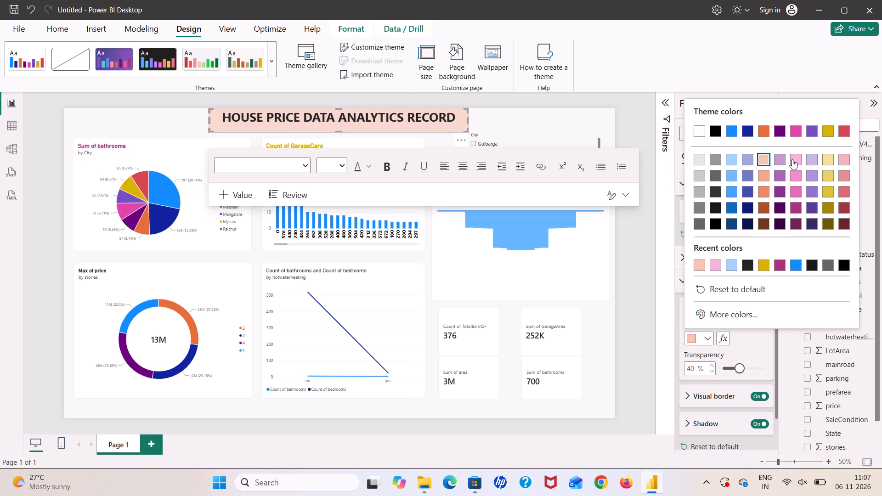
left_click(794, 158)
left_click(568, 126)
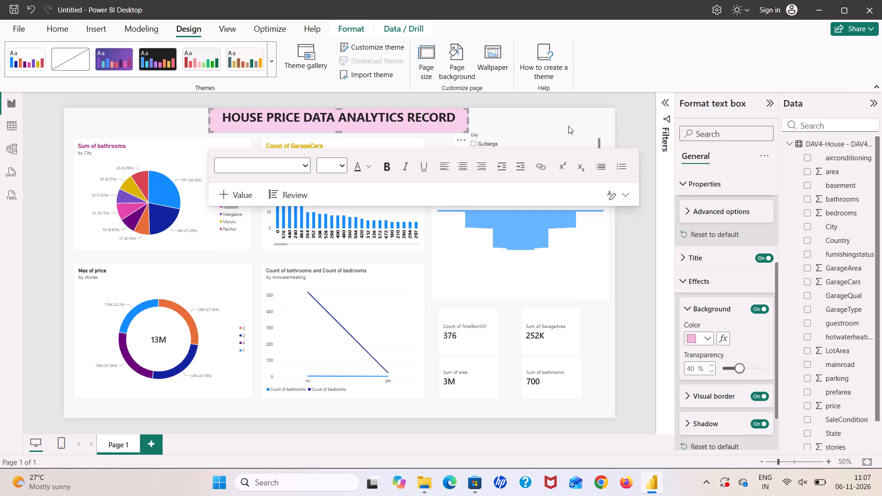
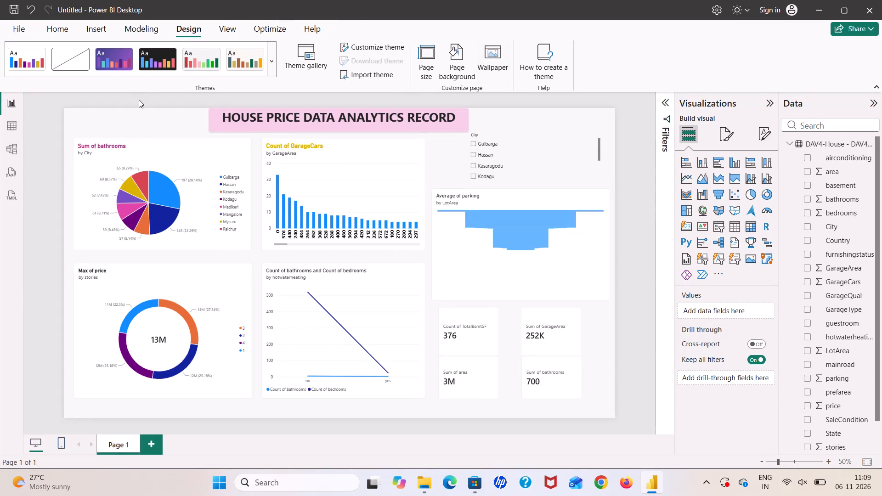
Set the report page's canvas background color to the light pink used for the heading box.
left_click(141, 128)
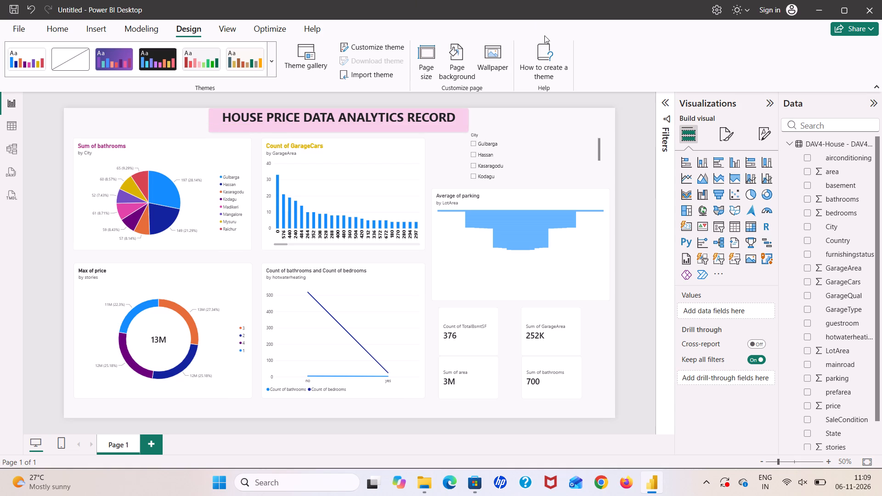
left_click(713, 136)
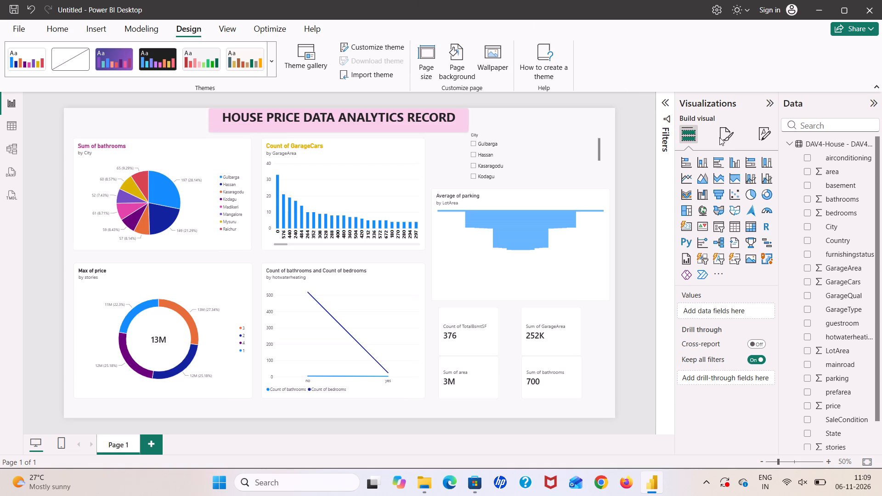
left_click(723, 138)
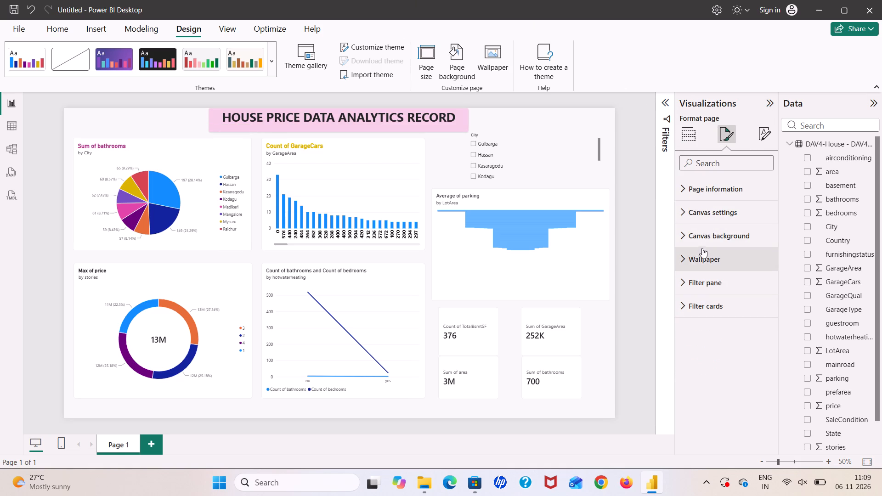
left_click(688, 140)
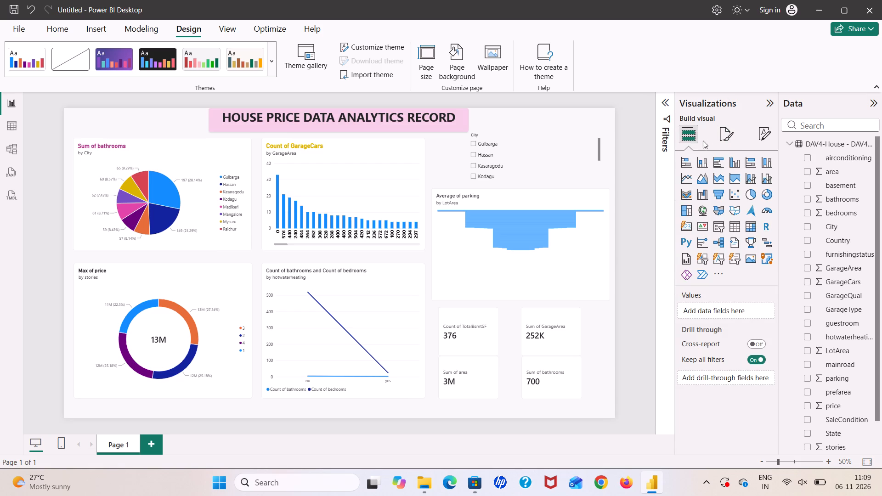
left_click(738, 133)
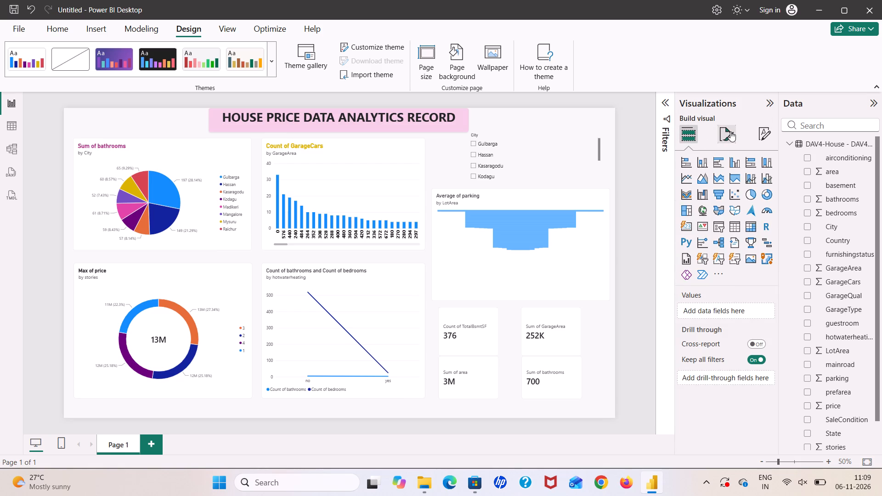
left_click(730, 131)
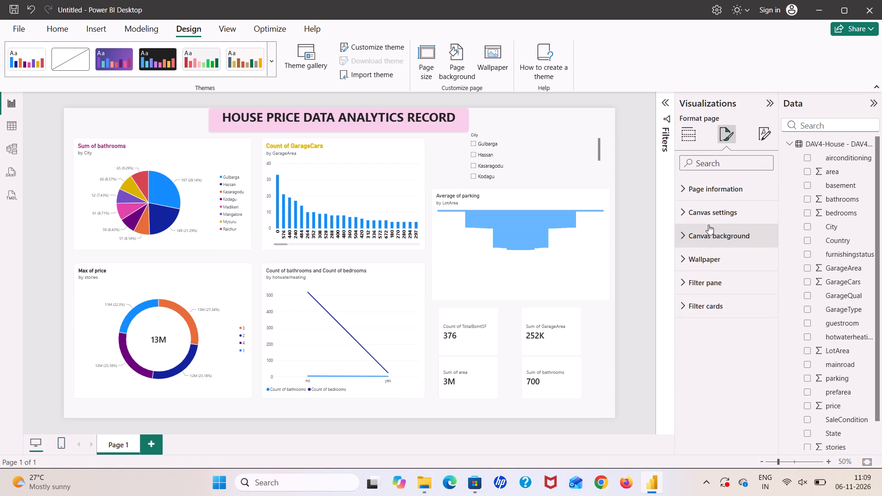
left_click(686, 235)
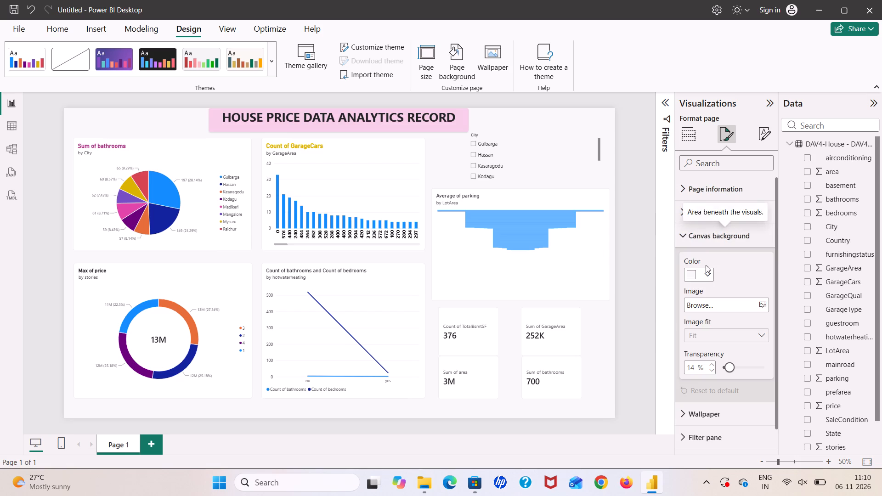
left_click(706, 271)
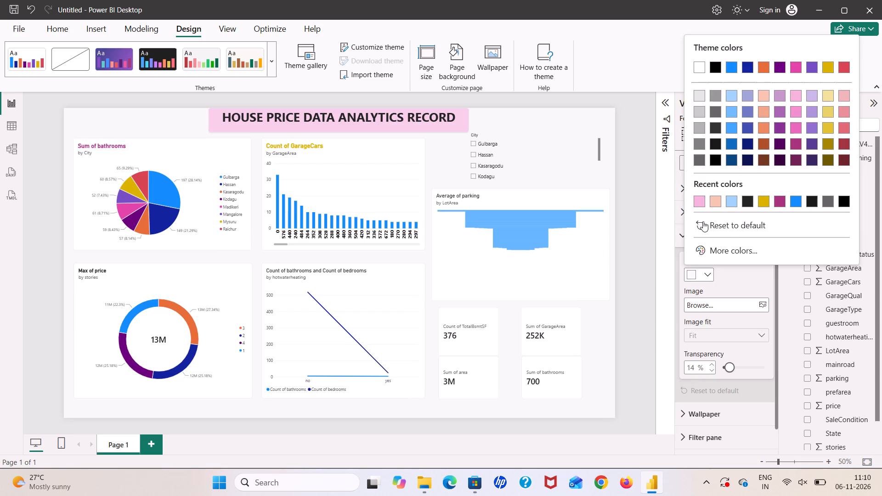
left_click(700, 204)
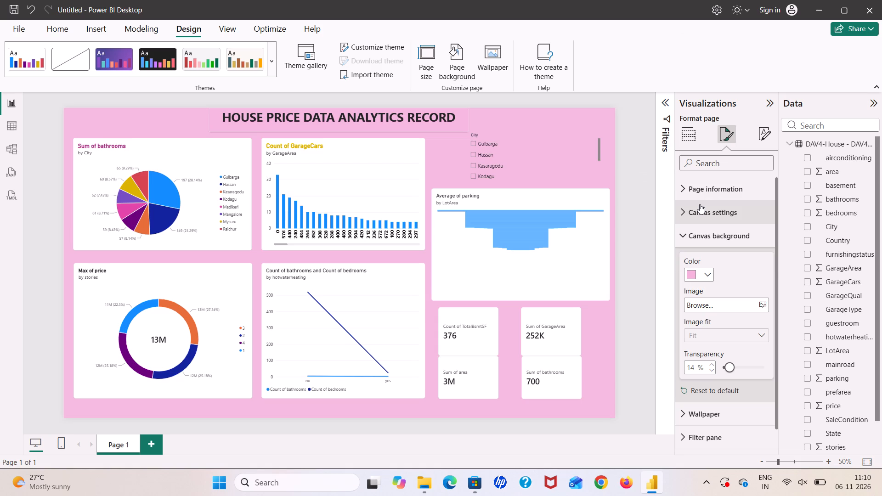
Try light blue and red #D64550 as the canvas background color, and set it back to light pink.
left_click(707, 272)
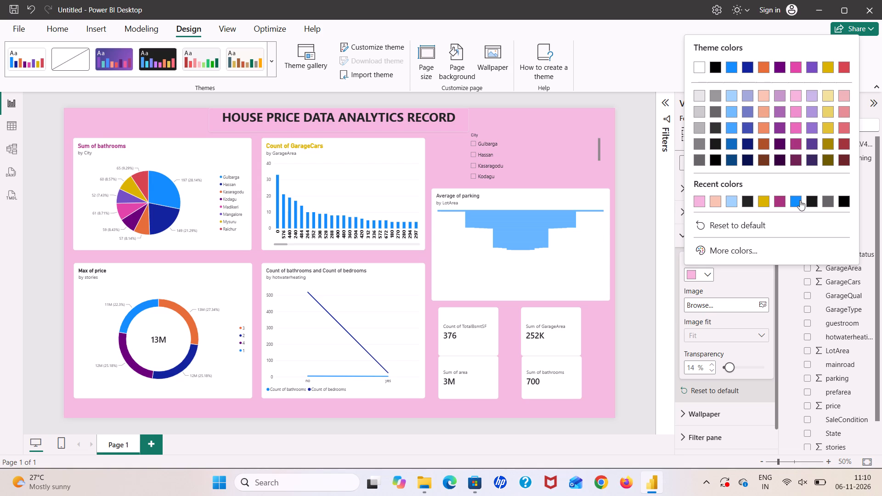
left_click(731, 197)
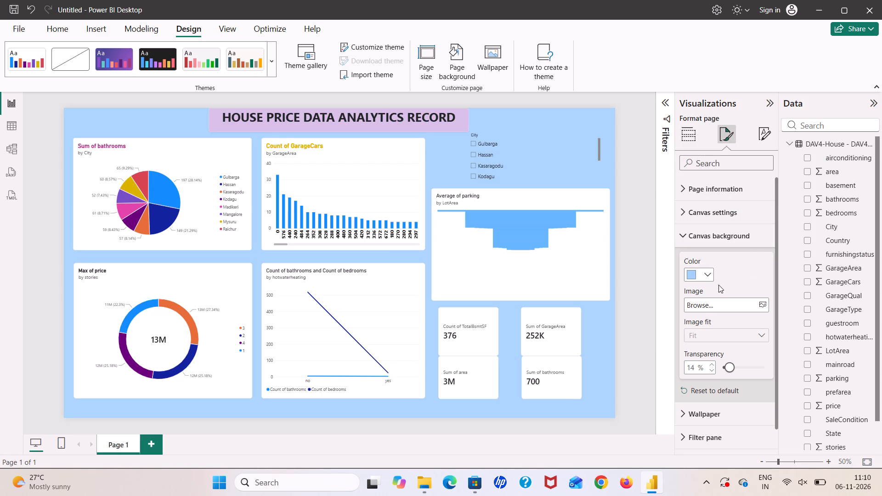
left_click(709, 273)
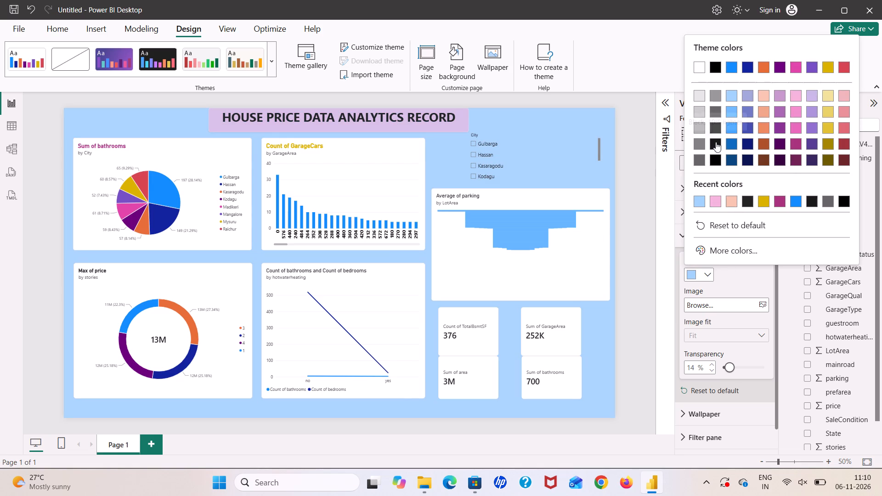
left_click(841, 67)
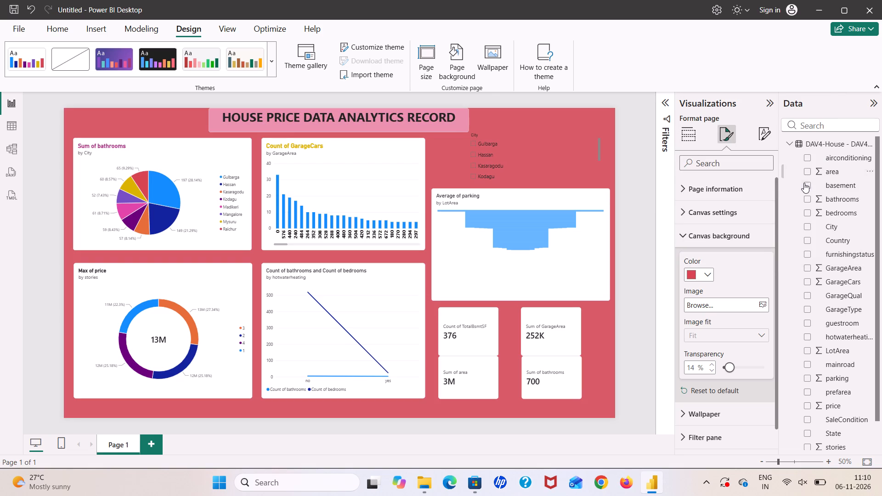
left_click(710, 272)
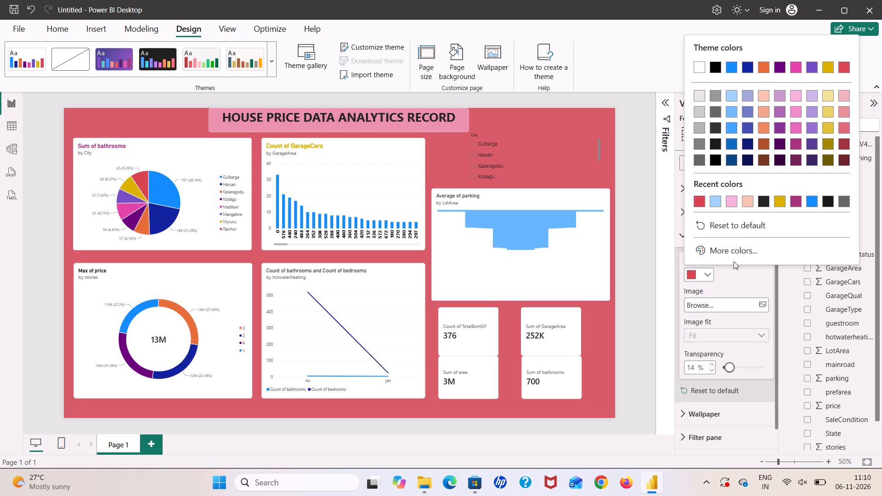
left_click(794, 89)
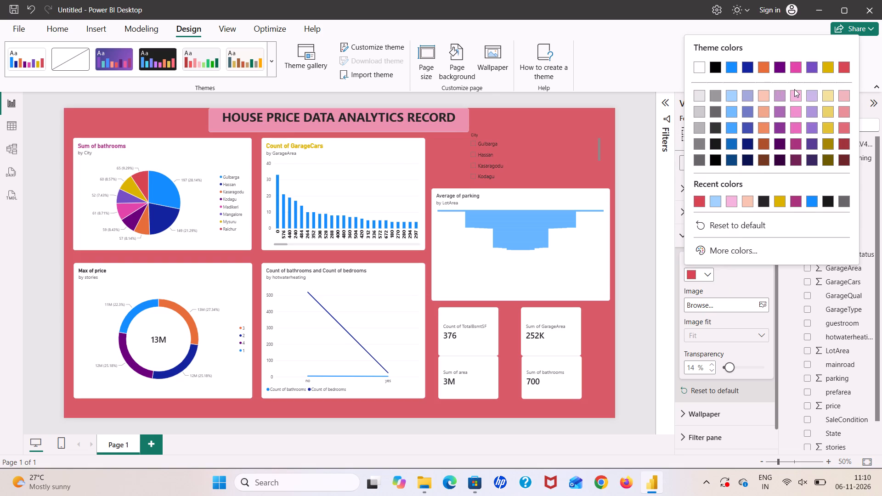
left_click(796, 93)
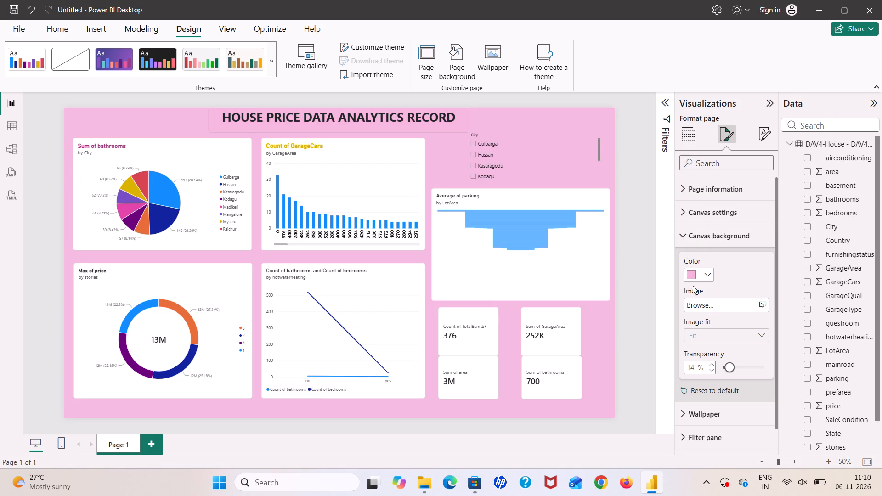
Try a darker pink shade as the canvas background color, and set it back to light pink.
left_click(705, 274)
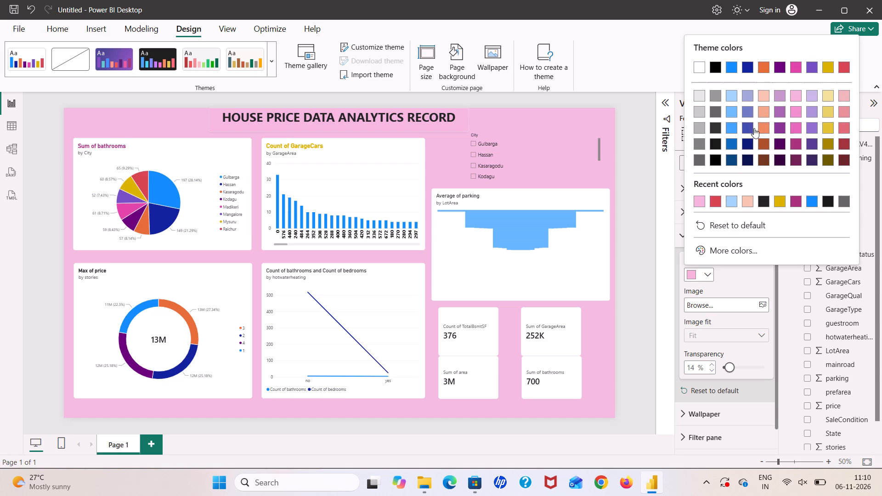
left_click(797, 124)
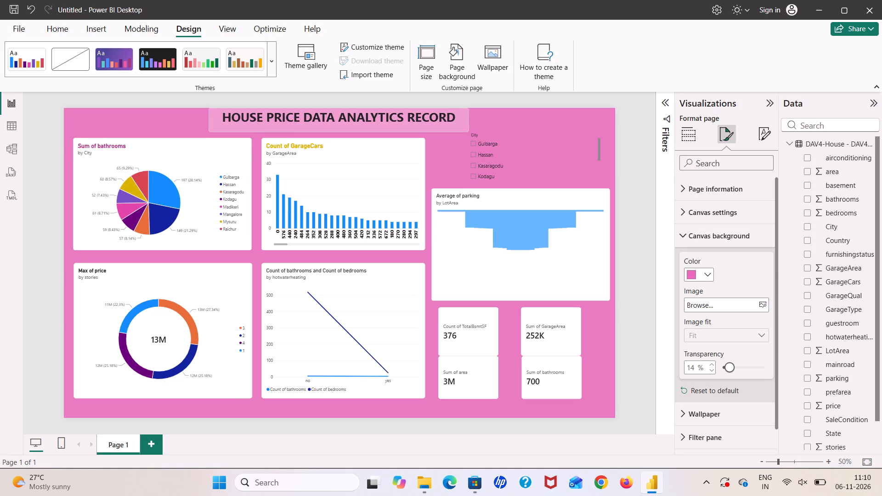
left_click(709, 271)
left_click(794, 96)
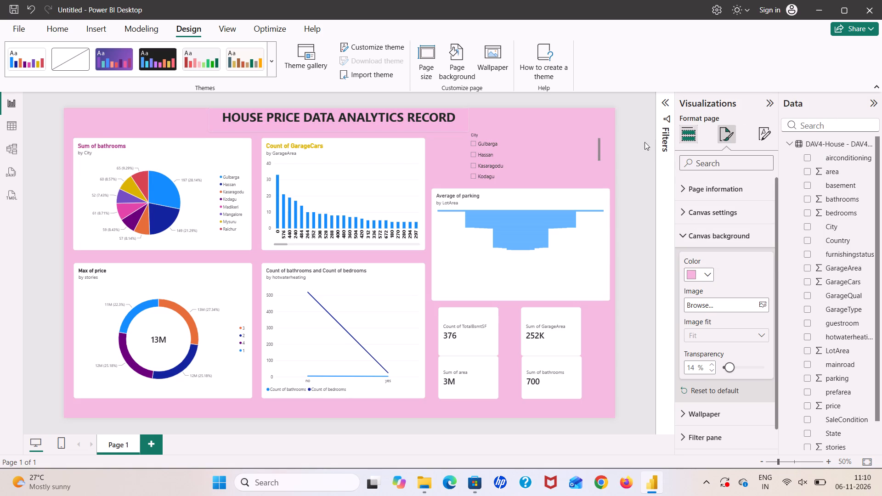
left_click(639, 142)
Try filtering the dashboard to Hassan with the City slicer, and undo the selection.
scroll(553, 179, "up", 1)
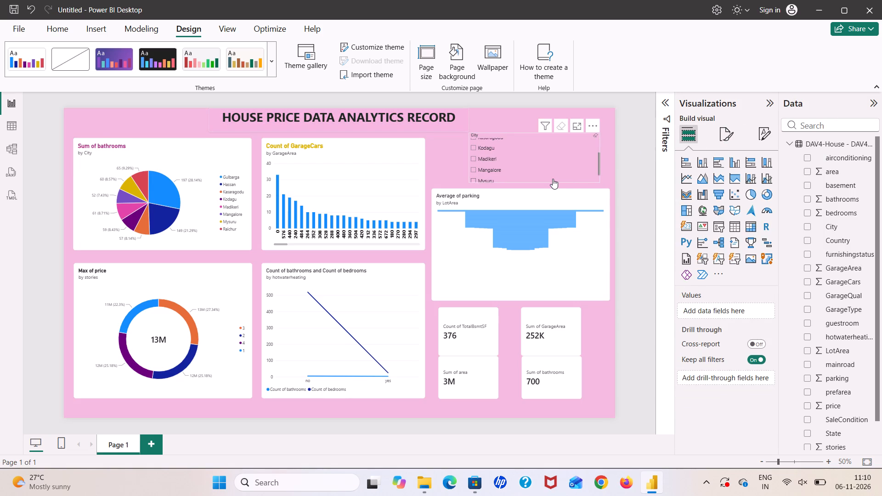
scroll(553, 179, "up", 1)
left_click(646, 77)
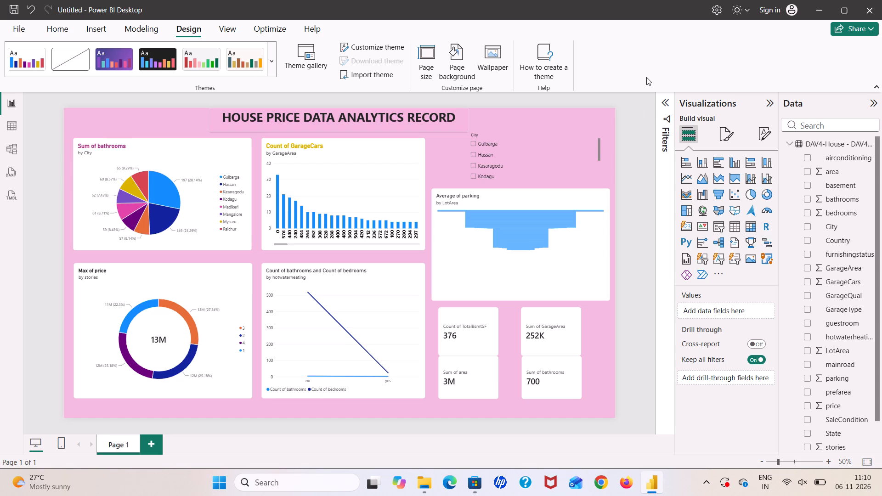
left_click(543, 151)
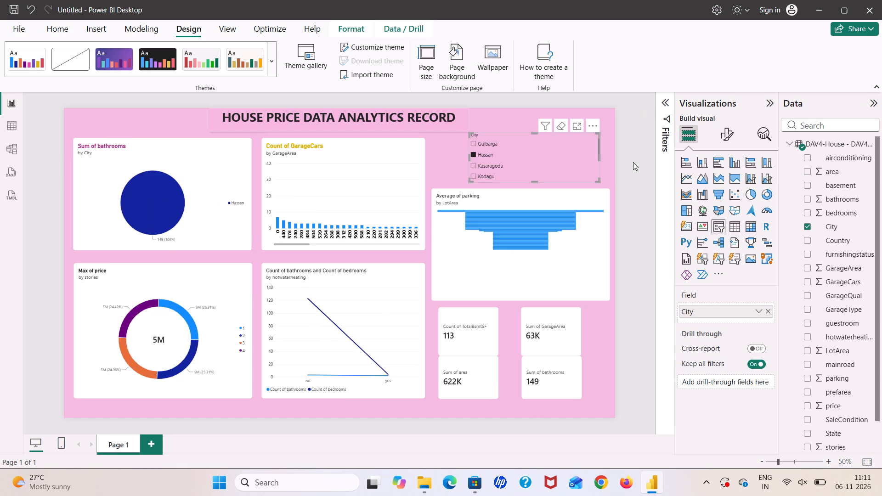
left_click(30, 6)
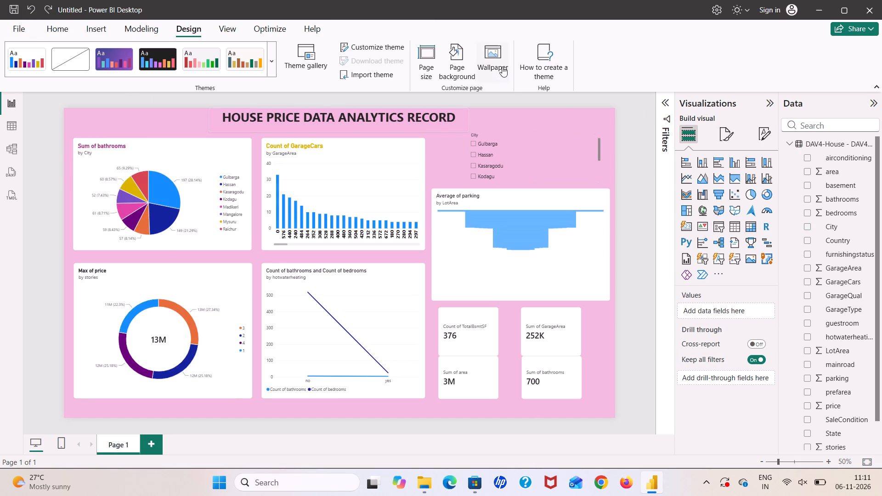
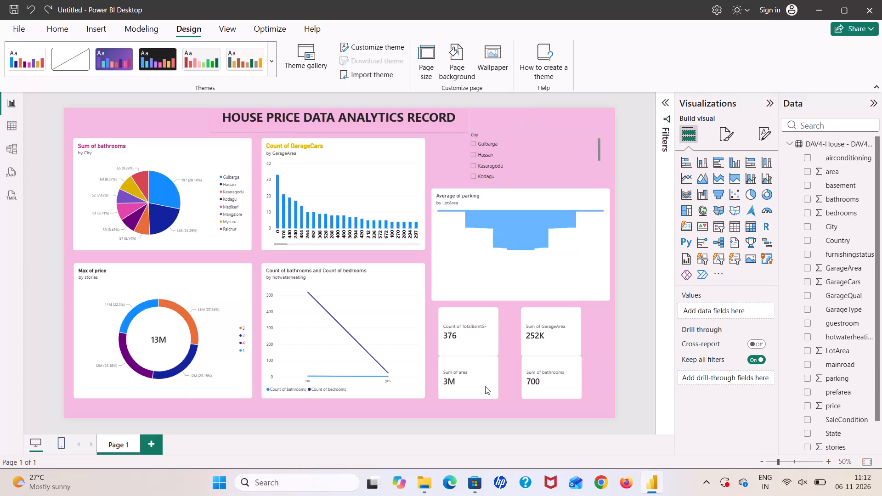
Shorten the Count of TotalBsmtSF card from its bottom edge to leave a small gap above the Sum of area card.
left_click(460, 348)
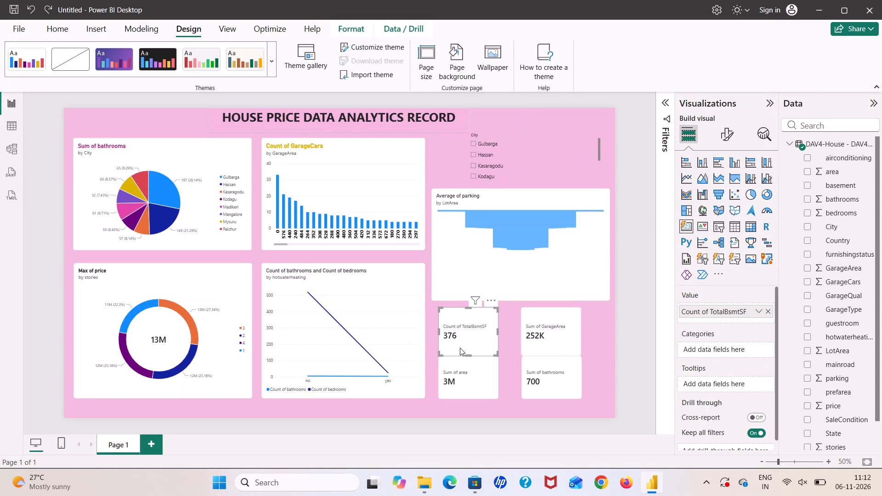
left_click(467, 355)
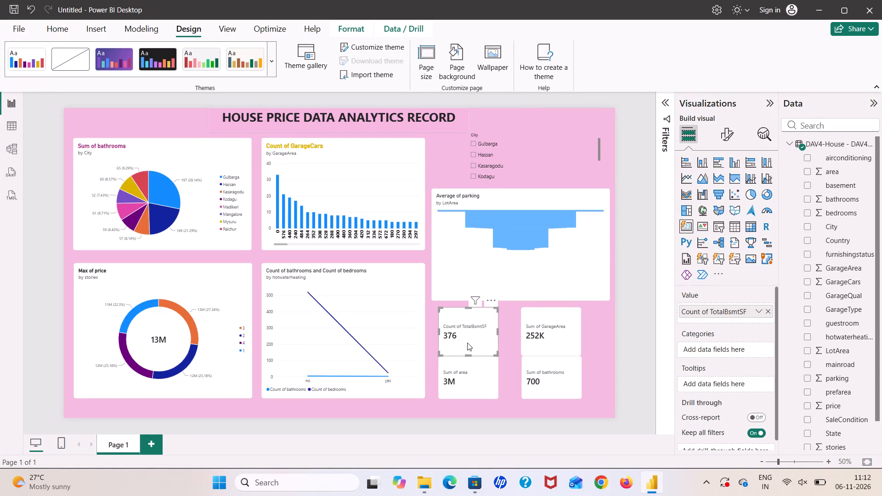
left_click(468, 344)
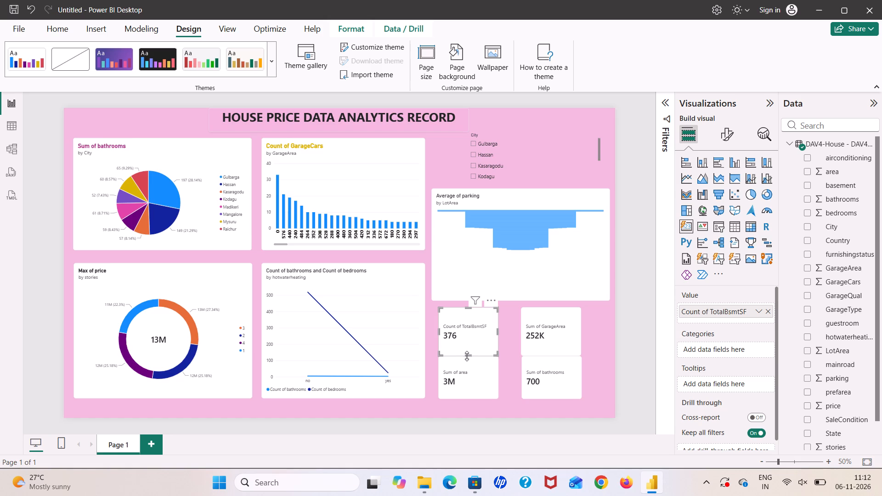
left_click_drag(467, 355, 467, 351)
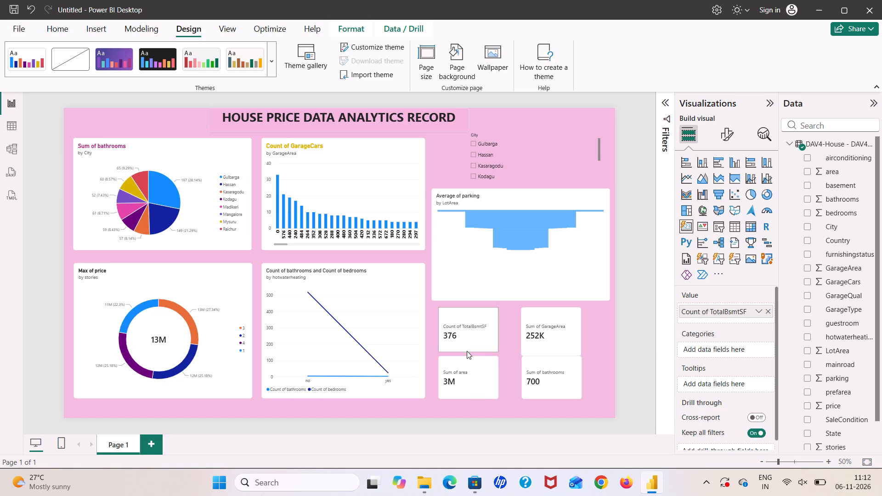
left_click_drag(467, 351, 467, 351)
Shorten the Sum of GarageArea card from its bottom edge to match the height of the Count of TotalBsmtSF card.
left_click(545, 338)
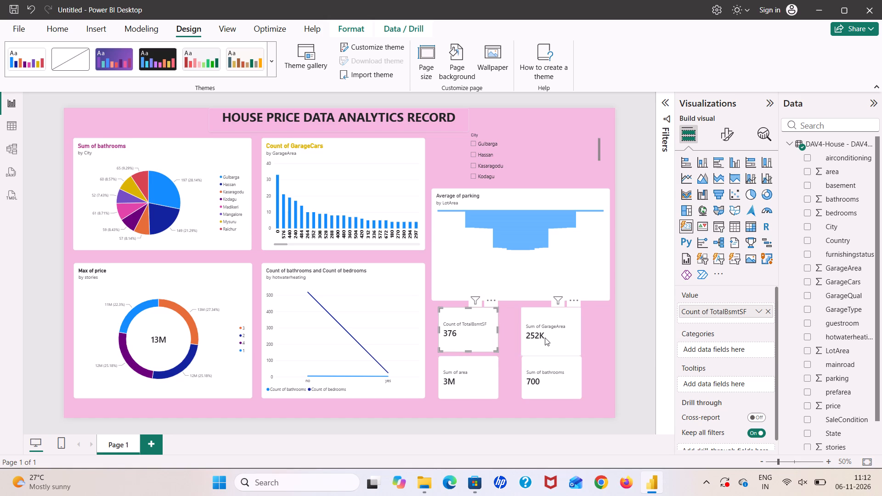
left_click(549, 353)
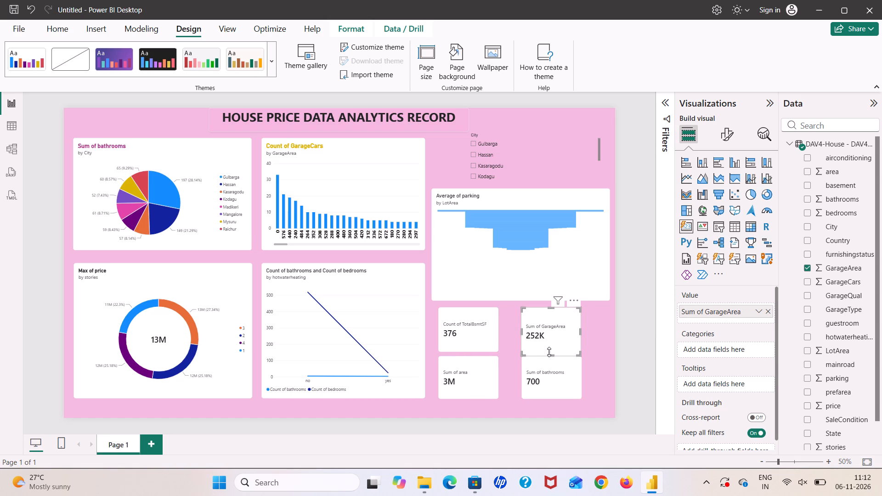
left_click_drag(549, 353, 549, 344)
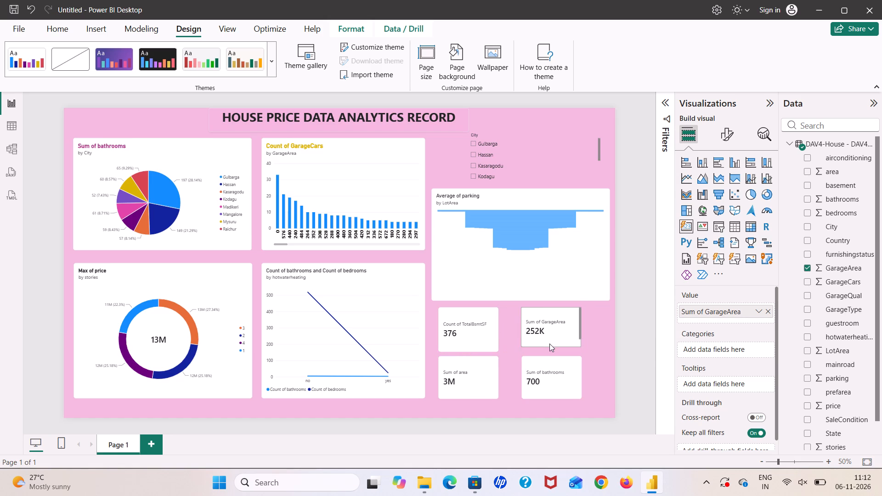
left_click_drag(549, 344, 550, 347)
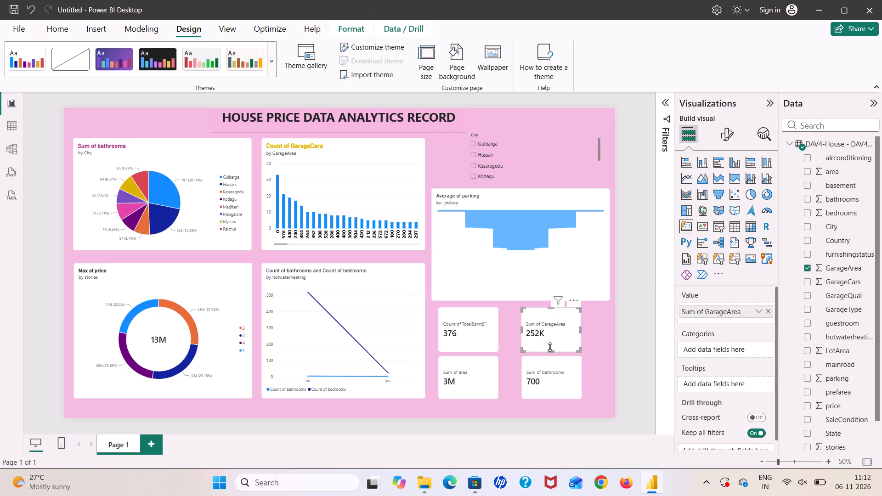
left_click(509, 369)
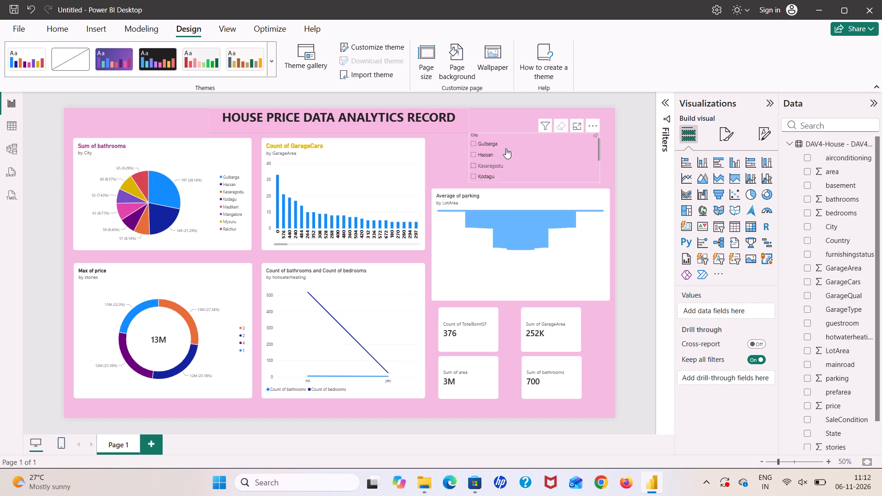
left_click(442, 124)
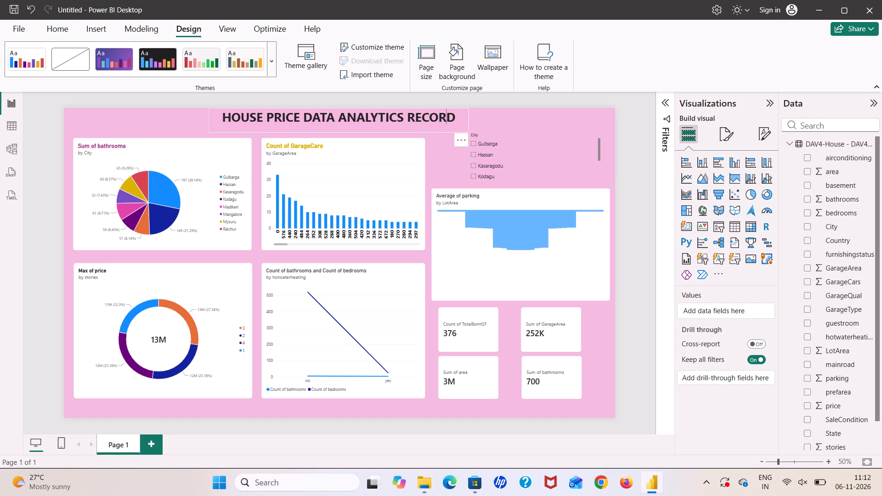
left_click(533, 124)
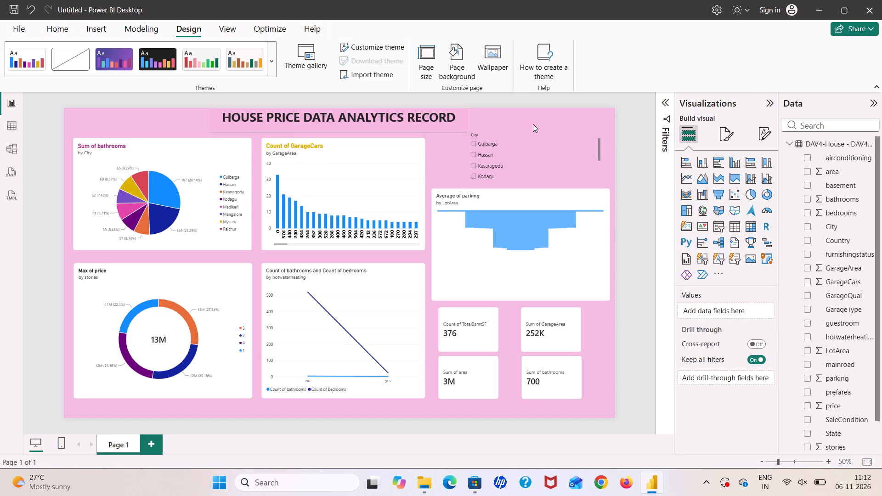
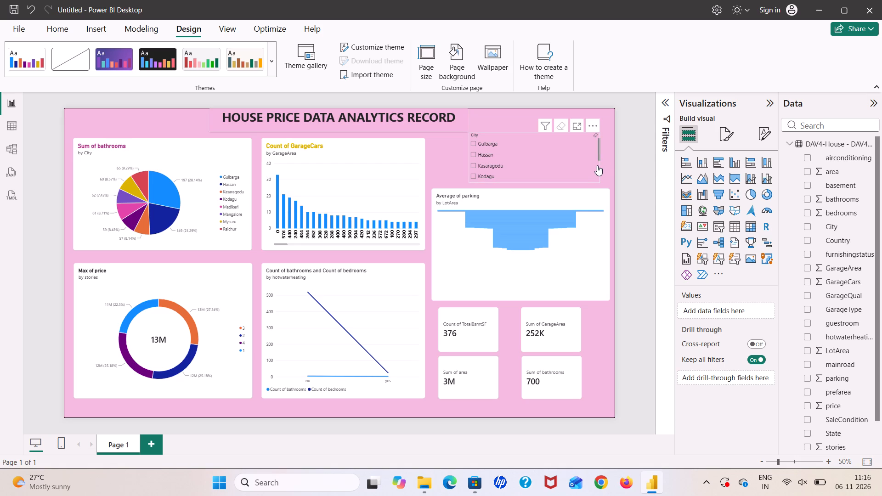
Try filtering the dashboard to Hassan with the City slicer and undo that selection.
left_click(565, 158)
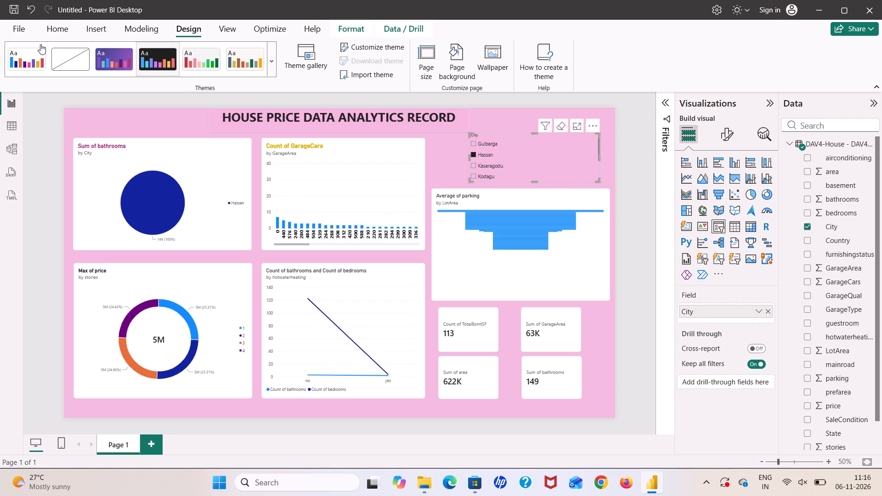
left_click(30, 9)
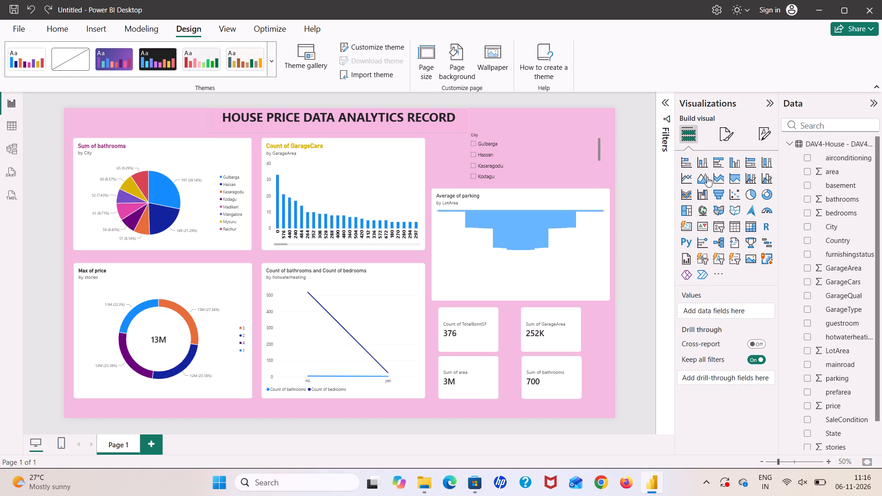
Add an empty slicer beside the City list, above the Average of parking chart, and shorten it to the City slicer's height.
left_click(719, 227)
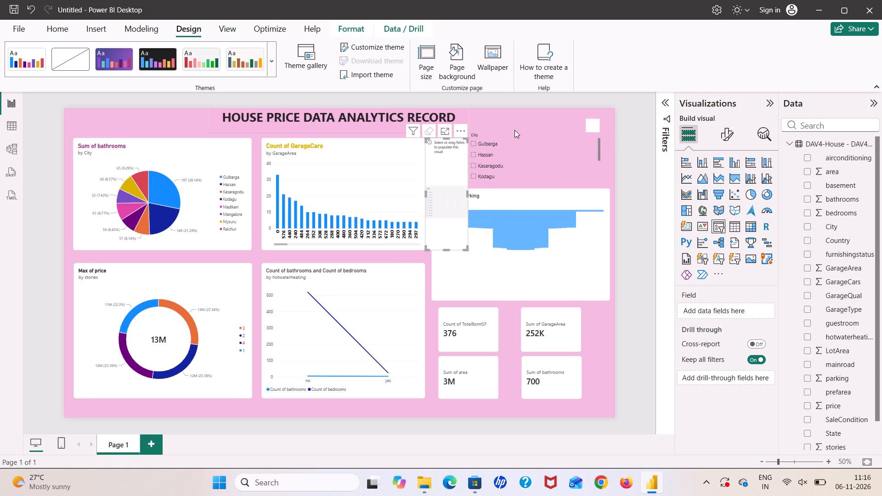
left_click_drag(467, 191, 486, 190)
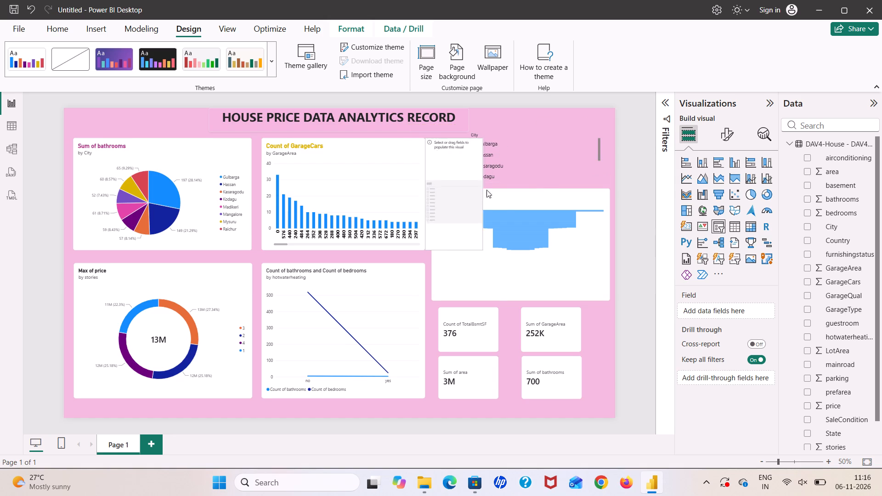
left_click_drag(486, 190, 527, 175)
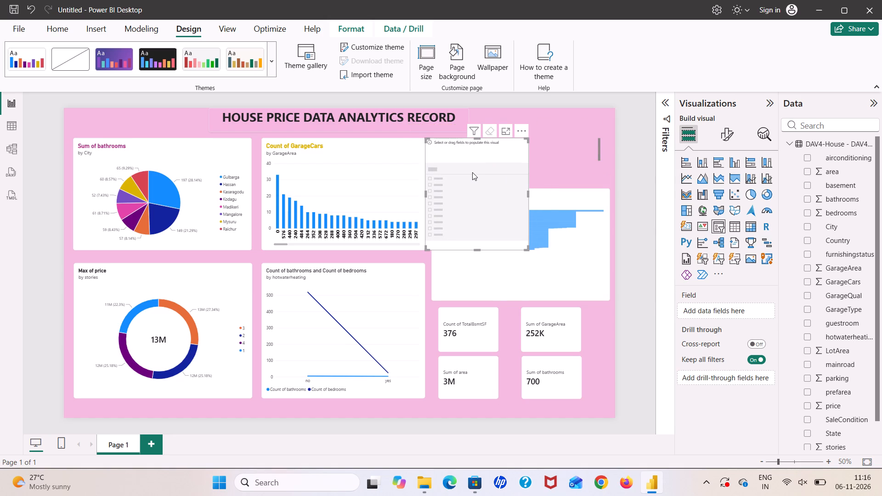
left_click_drag(472, 172, 558, 145)
left_click_drag(565, 218, 563, 179)
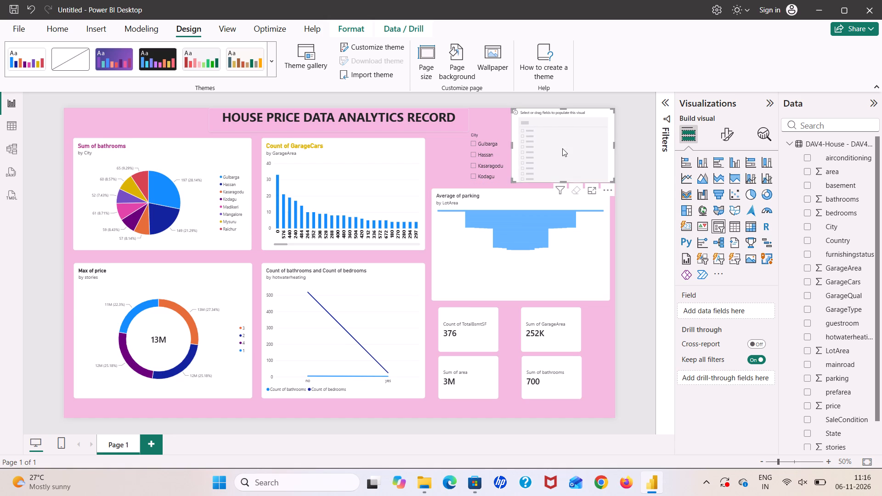
left_click_drag(561, 109, 605, 122)
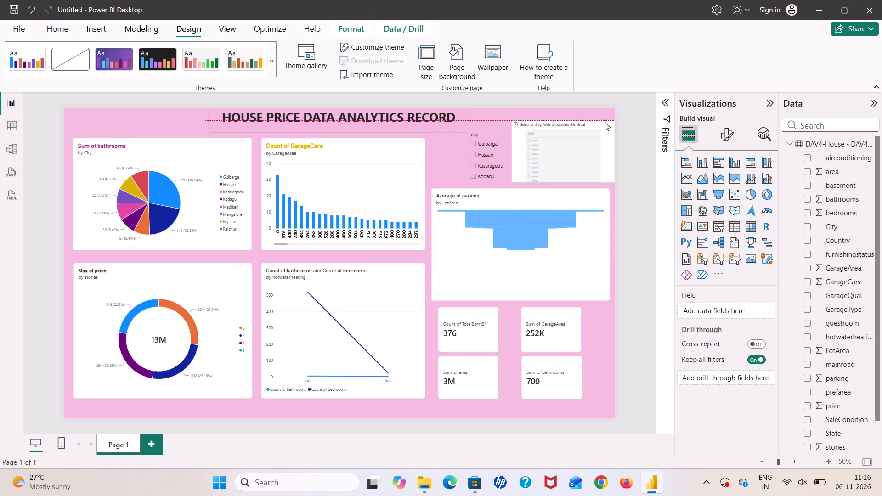
left_click_drag(605, 122, 636, 132)
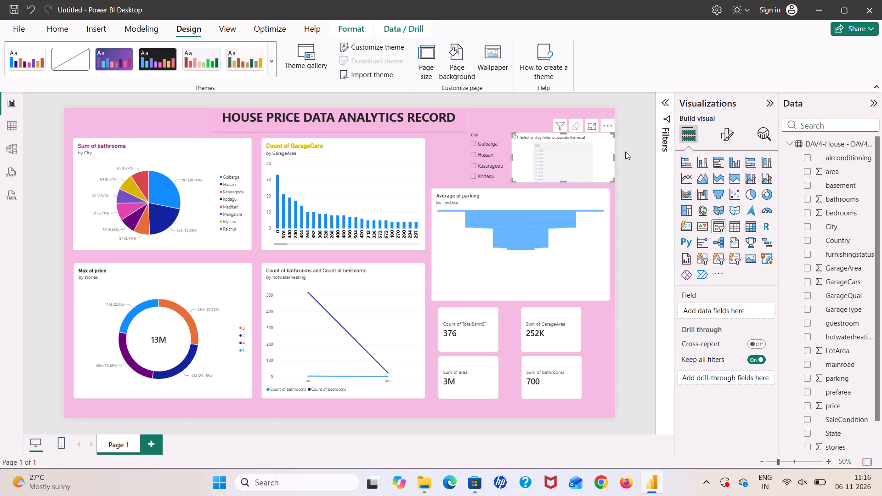
Narrow the empty slicer from both sides so it fits within the right half of the City slicer's area.
left_click_drag(613, 155, 542, 163)
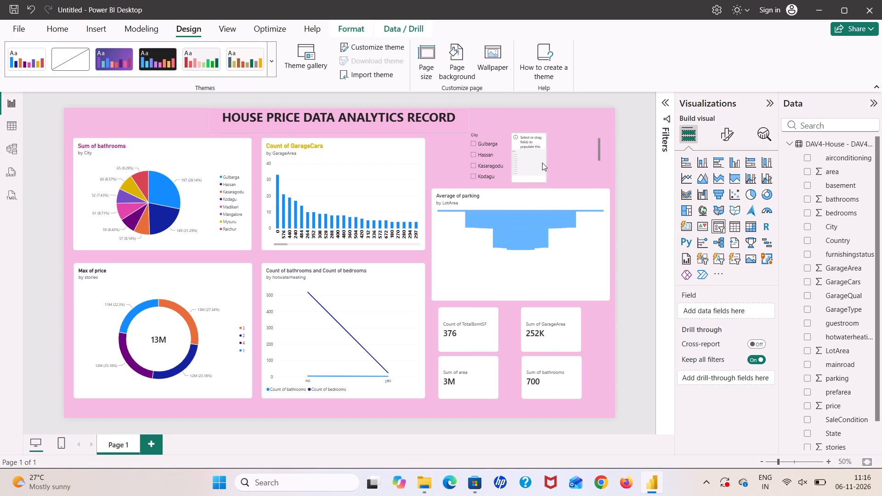
left_click_drag(544, 158, 564, 158)
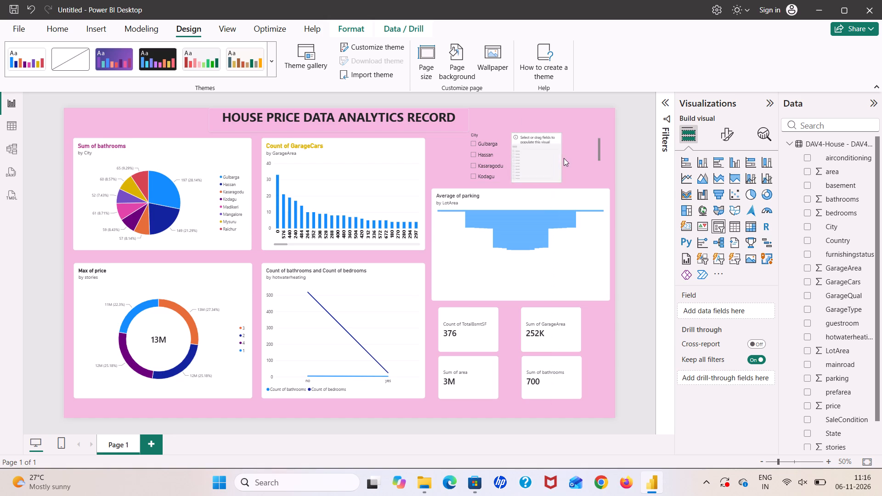
left_click_drag(564, 158, 624, 157)
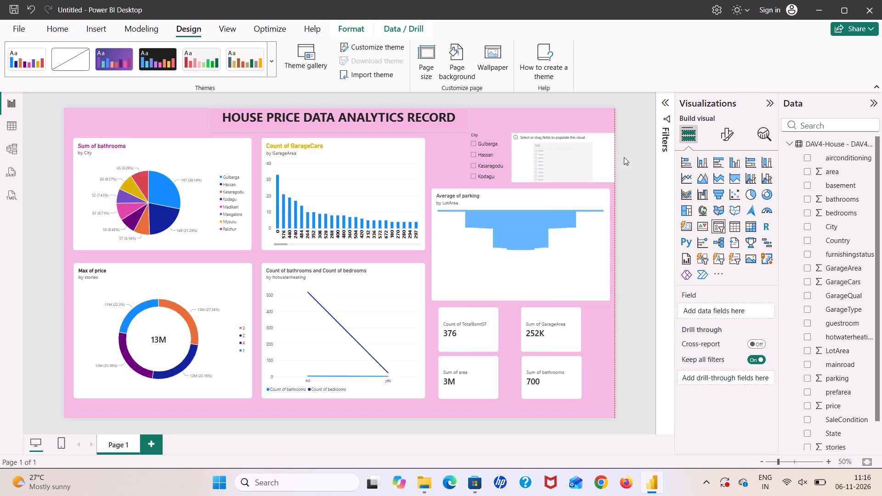
left_click_drag(624, 157, 601, 156)
left_click_drag(511, 157, 532, 153)
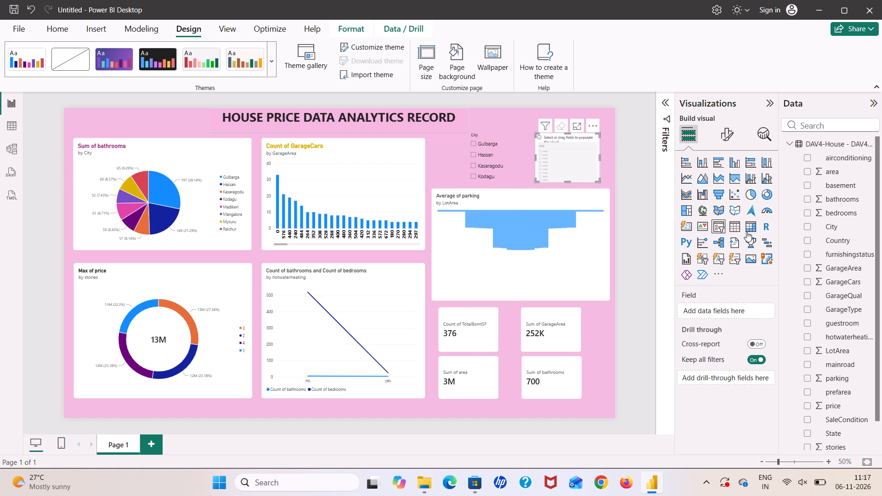
Assign the Country field to the new slicer.
left_click(810, 238)
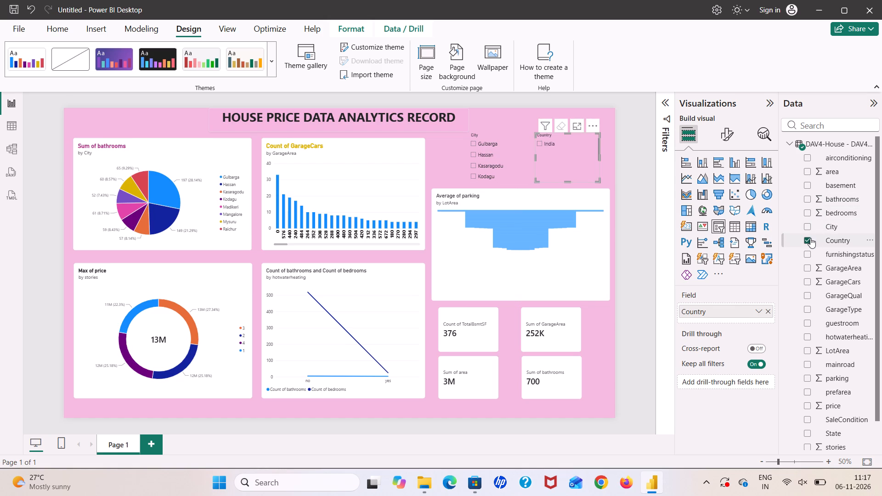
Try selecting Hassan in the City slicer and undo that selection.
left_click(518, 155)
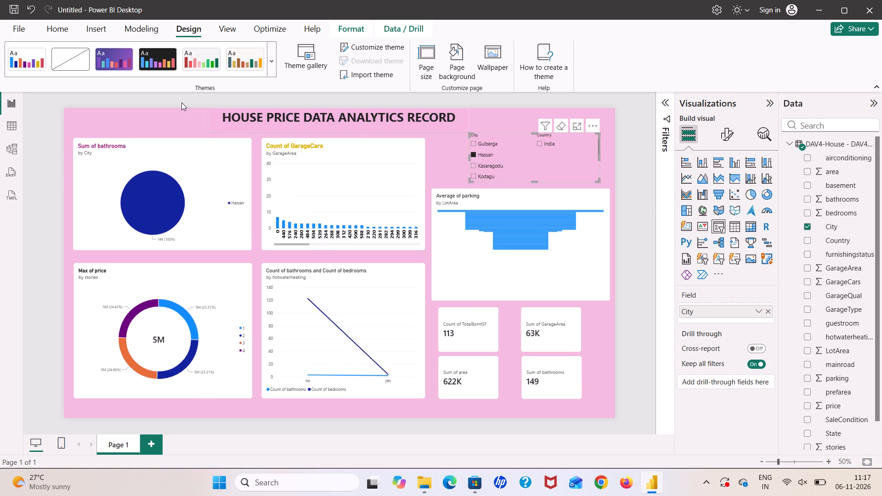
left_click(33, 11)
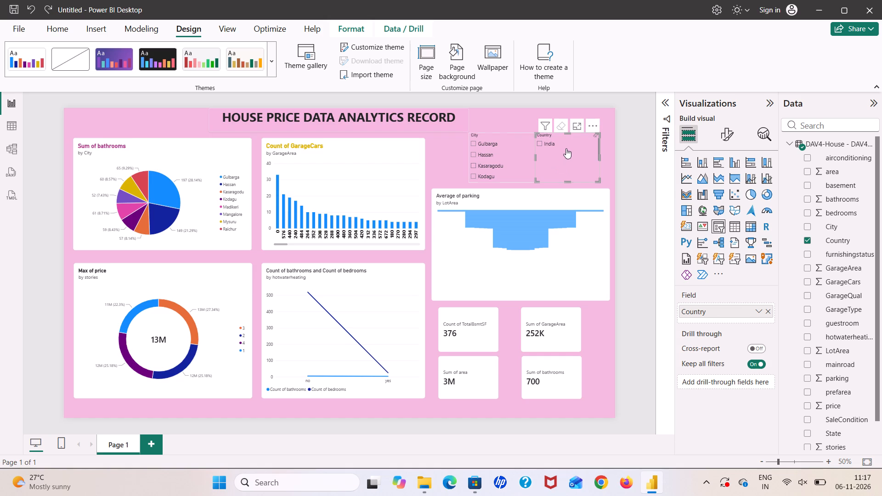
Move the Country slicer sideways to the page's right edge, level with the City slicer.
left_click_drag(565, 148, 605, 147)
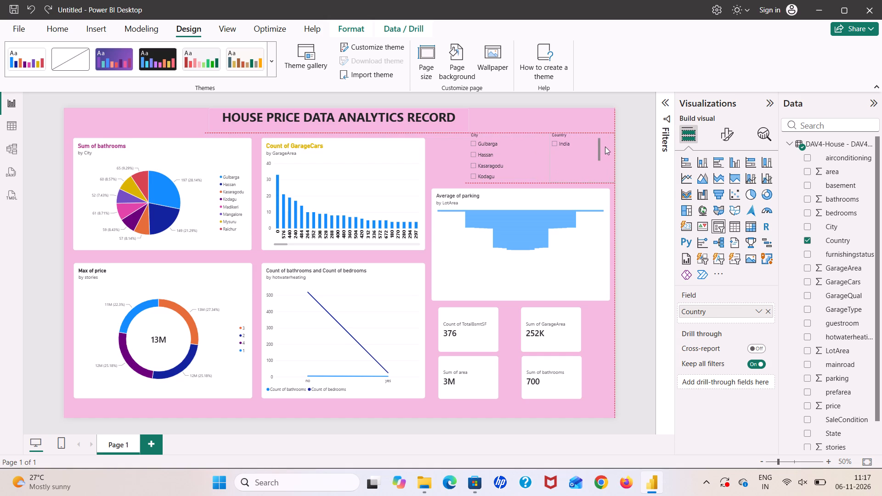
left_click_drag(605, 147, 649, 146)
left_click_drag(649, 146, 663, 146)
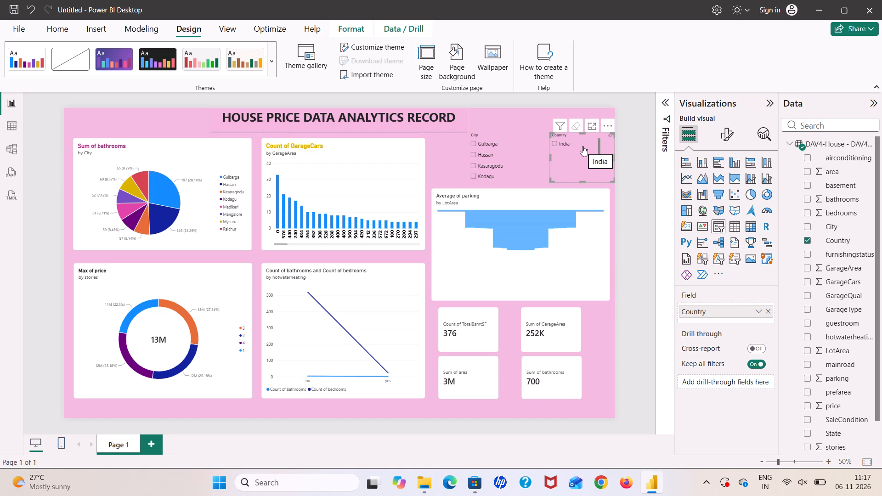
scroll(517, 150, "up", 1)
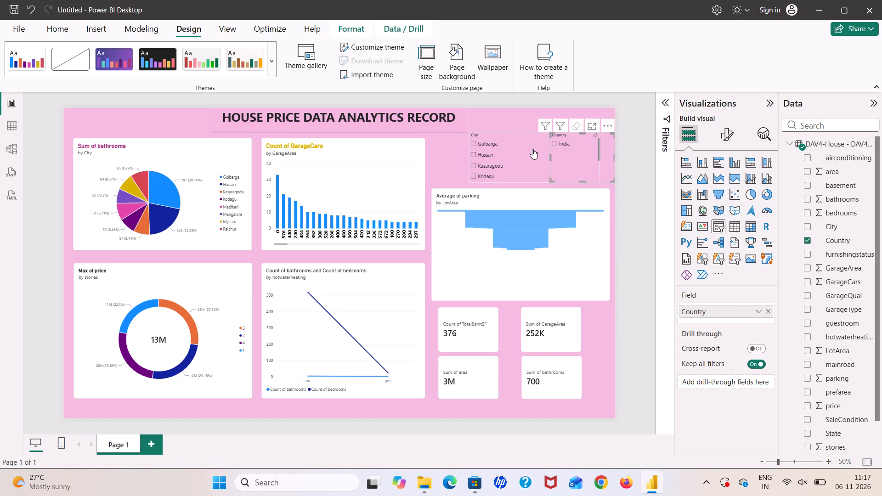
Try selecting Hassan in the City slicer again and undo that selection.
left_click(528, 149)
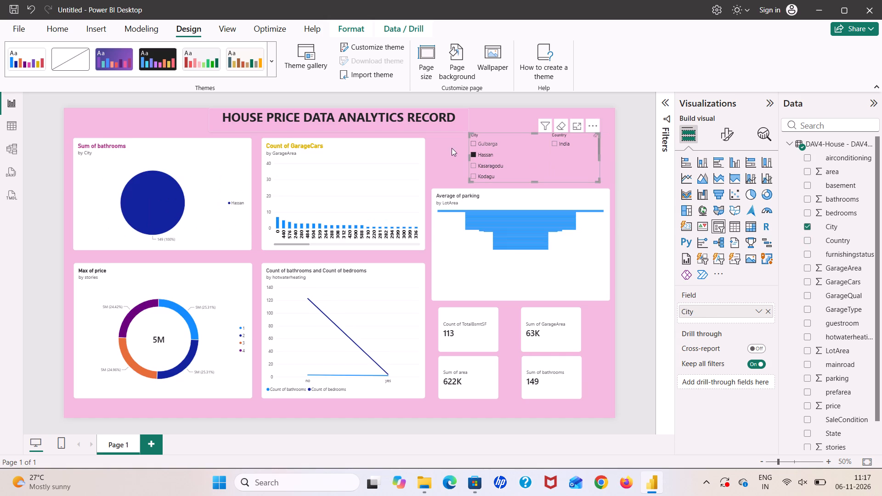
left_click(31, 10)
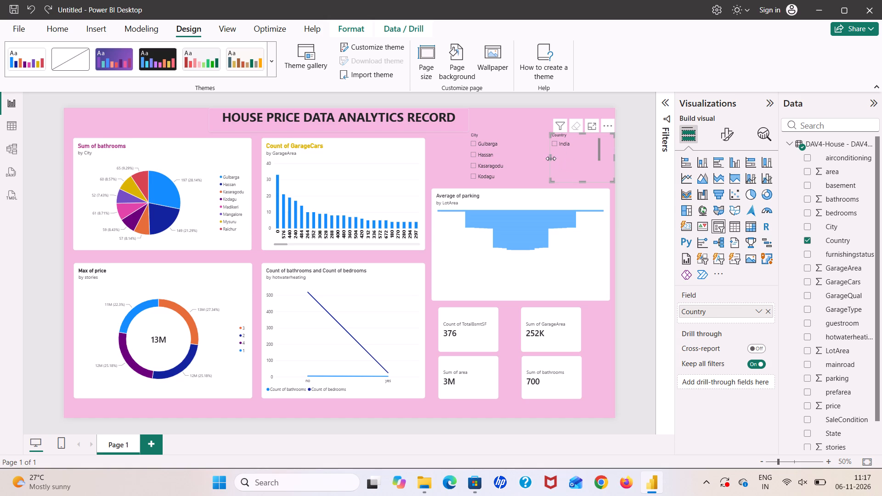
Widen the Country slicer slightly from its left edge and move it up near the page's top-right corner, beside the heading.
left_click_drag(551, 158, 565, 156)
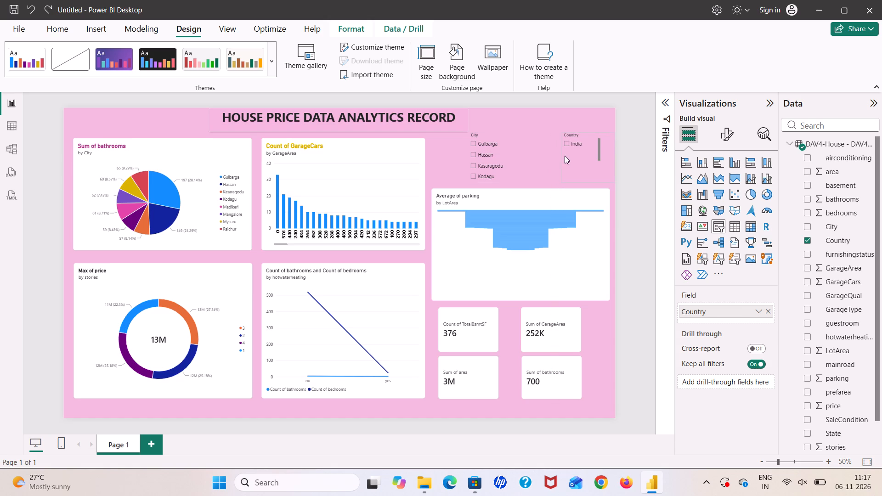
left_click_drag(565, 156, 550, 153)
left_click_drag(550, 153, 543, 142)
left_click_drag(565, 156, 554, 133)
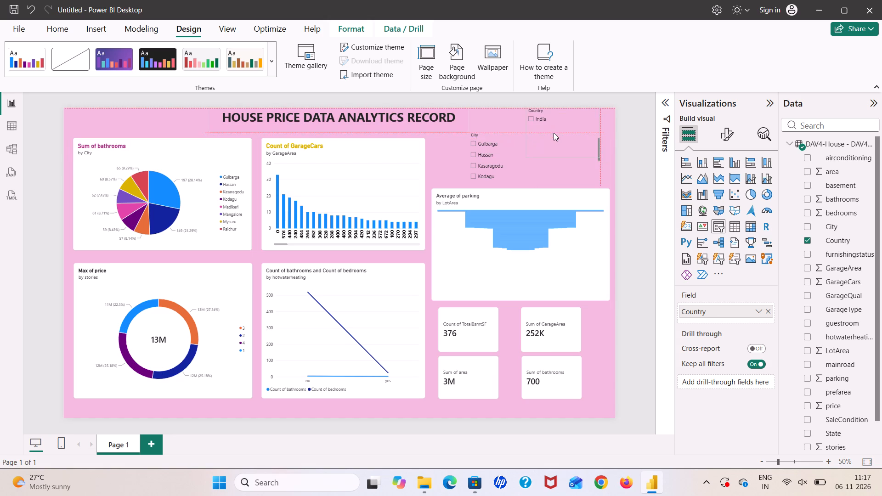
left_click_drag(554, 133, 554, 133)
left_click(553, 132)
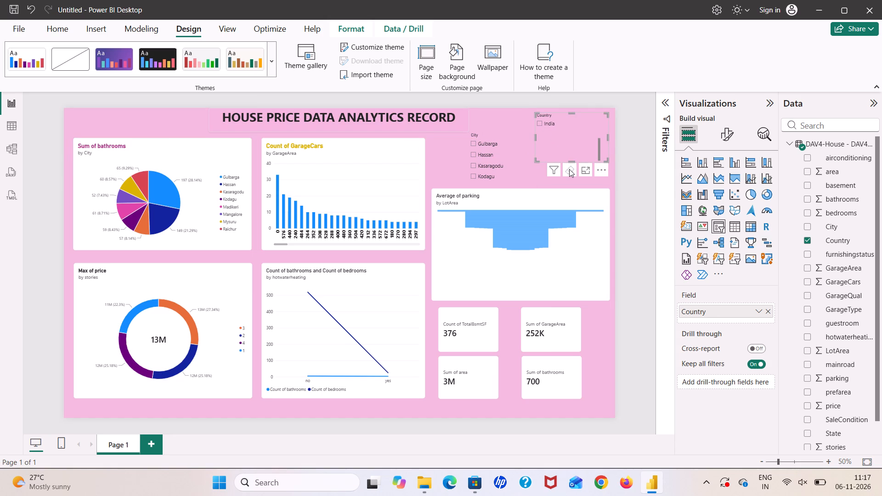
Shorten the Country slicer from its bottom edge so it ends just above the City slicer, and deselect it.
left_click_drag(571, 160, 570, 131)
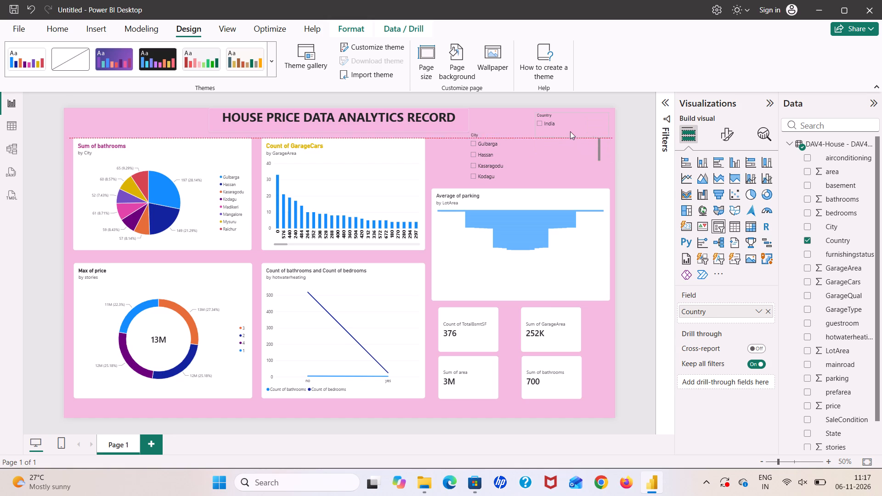
left_click_drag(570, 131, 570, 131)
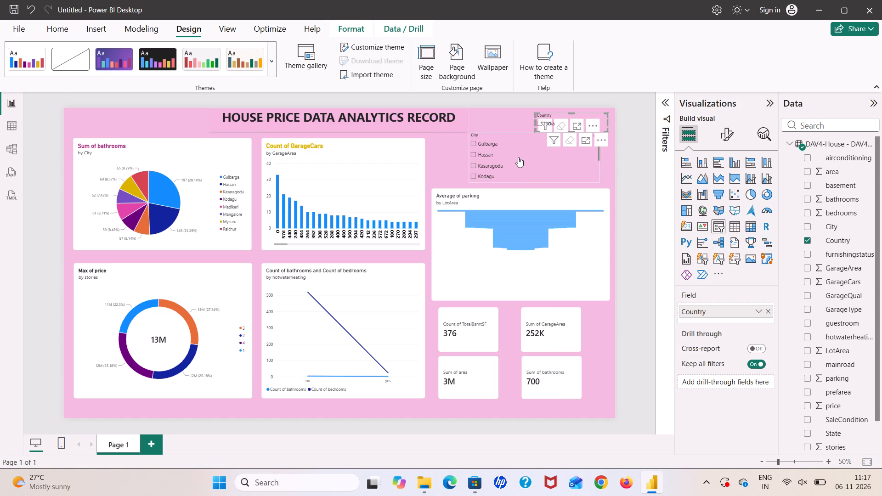
left_click(520, 115)
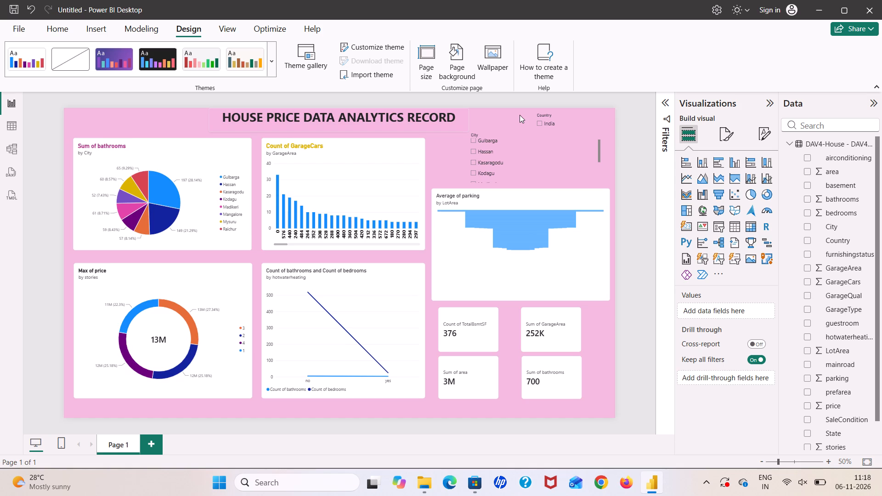
Open the Sum of bathrooms by City pie chart in focus mode.
left_click(176, 176)
double_click(189, 165)
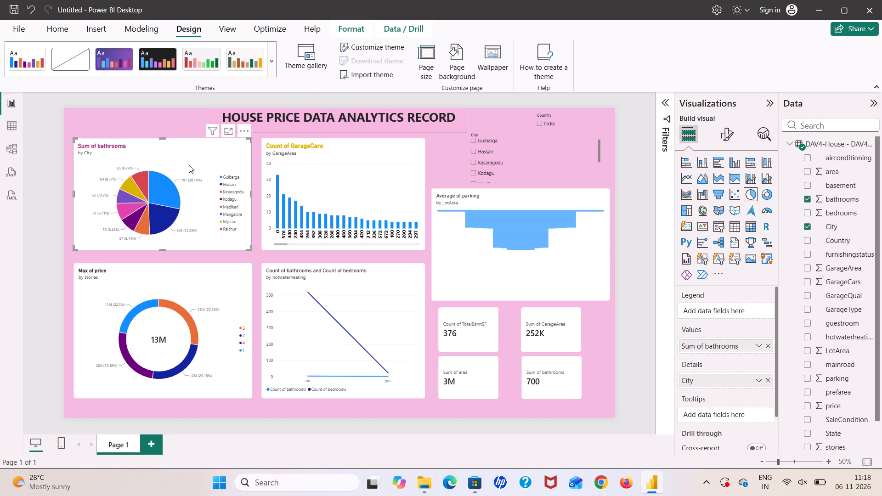
left_click(229, 133)
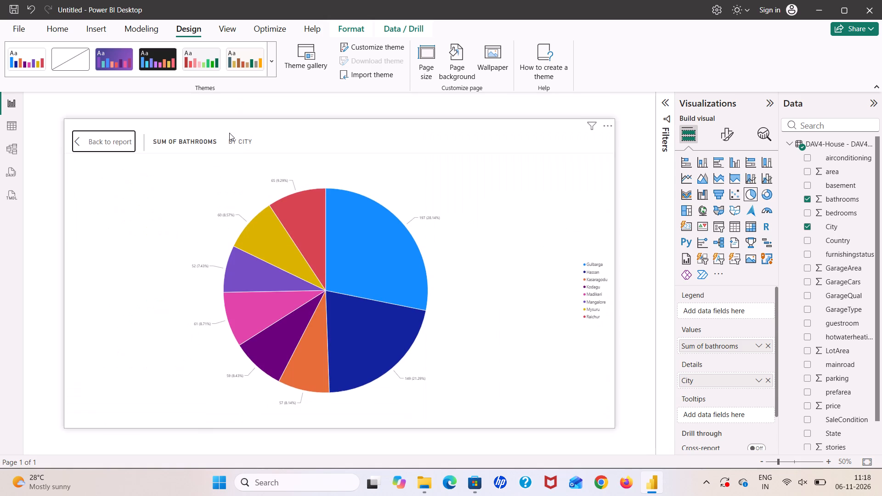
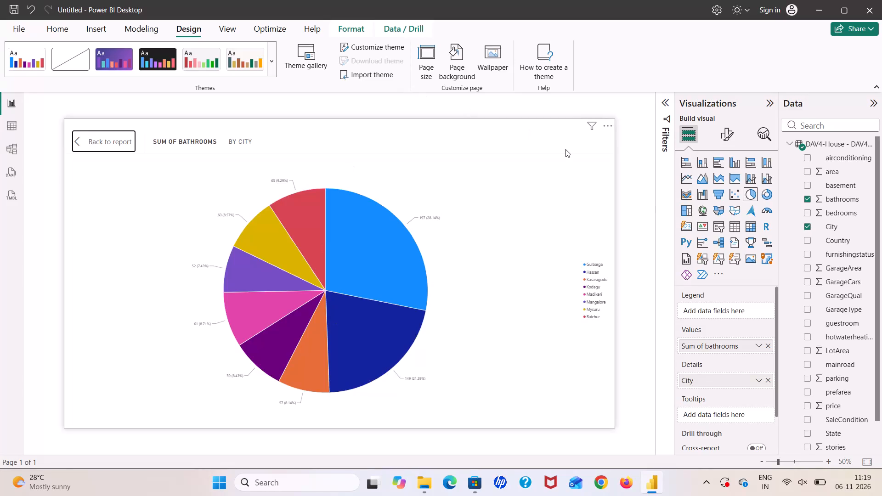
View the Sum of bathrooms by City pie chart at full size and return to the report page.
left_click(869, 457)
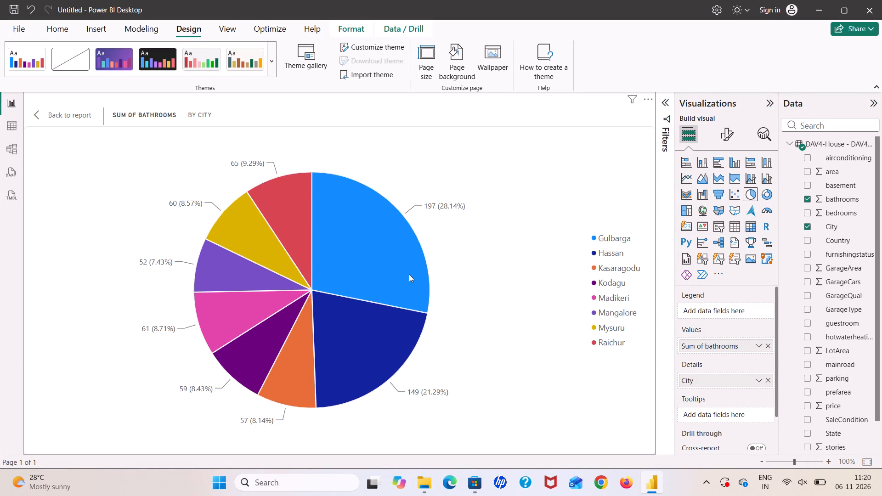
left_click(39, 113)
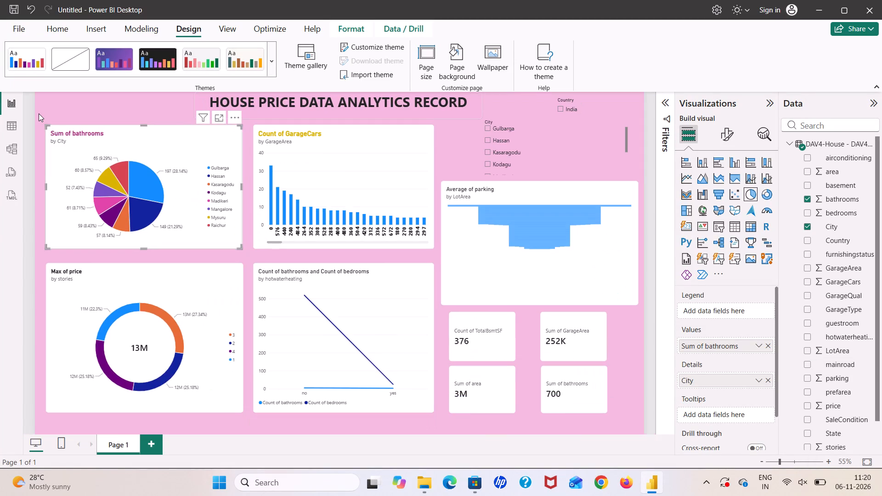
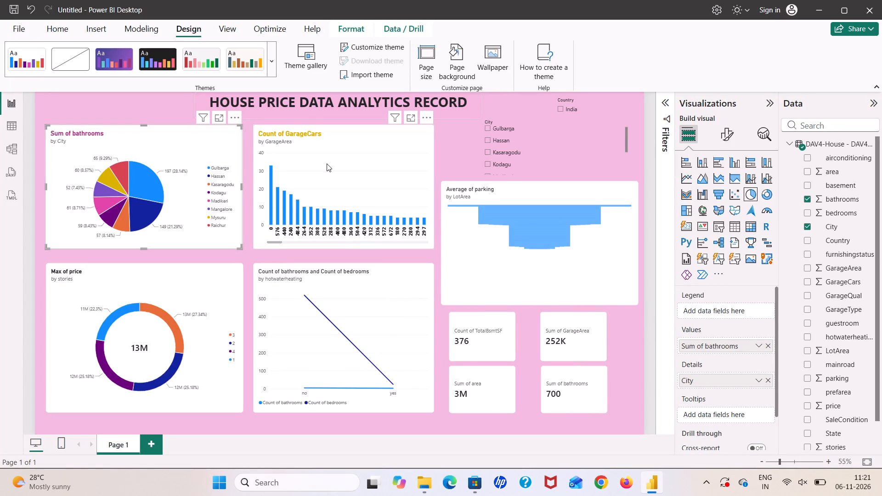
View the Count of GarageCars by GarageArea column chart at full size.
left_click(362, 188)
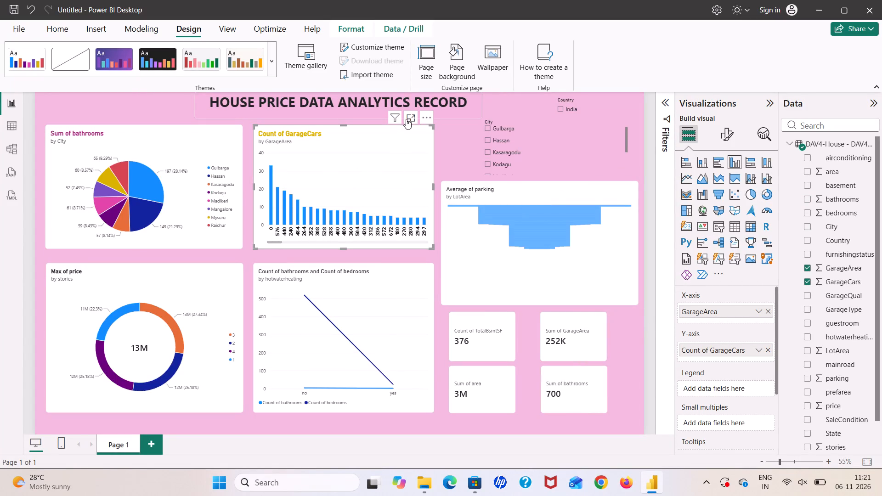
left_click(410, 118)
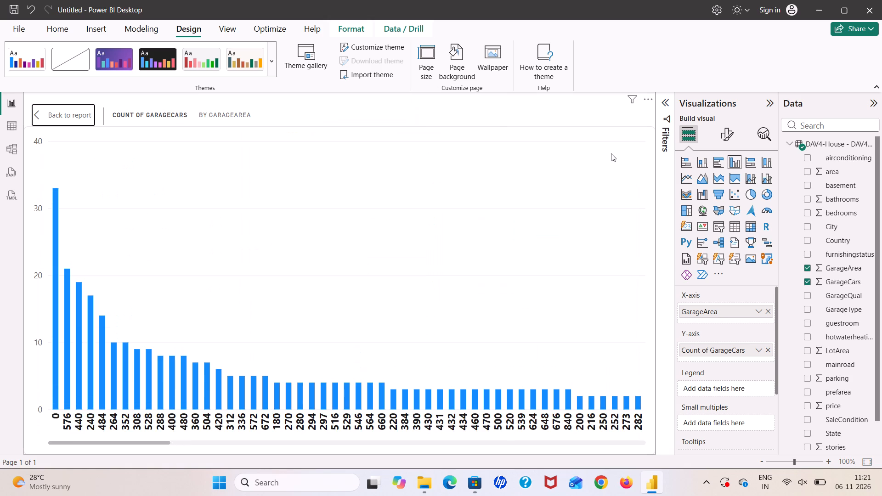
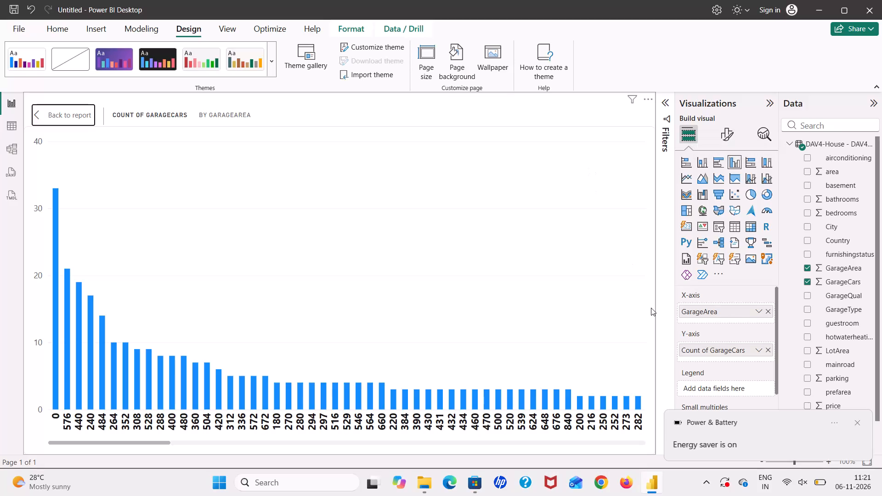
Return from the enlarged GarageCars chart to the full report page.
left_click(50, 111)
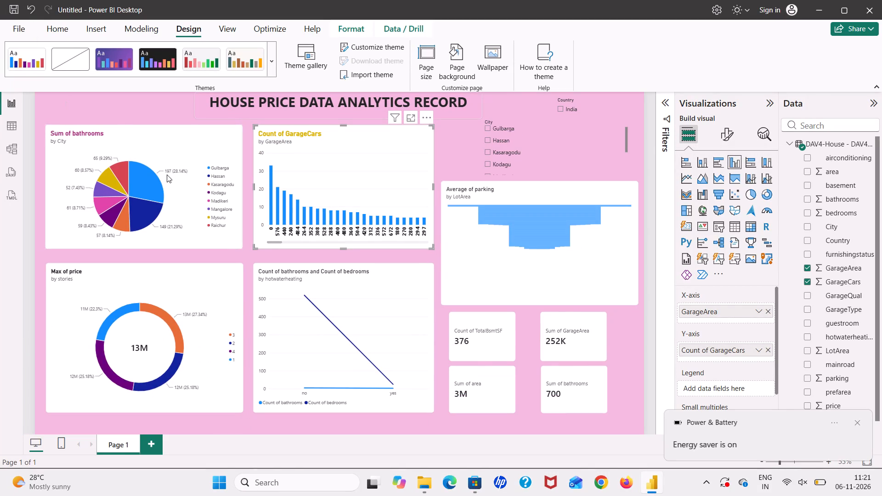
Capture a rectangular screenshot of the entire screen with the dashboard, and check the capture in Snipping Tool before closing it.
key("Print")
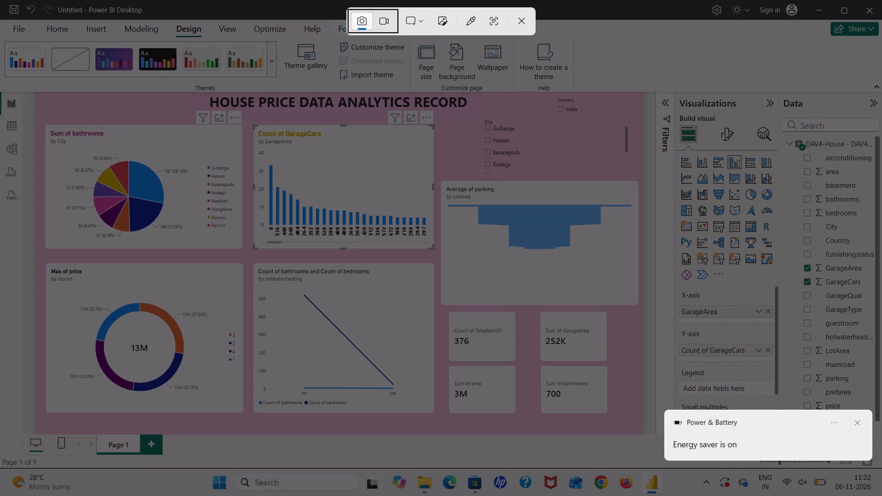
left_click_drag(1, 2, 187, 87)
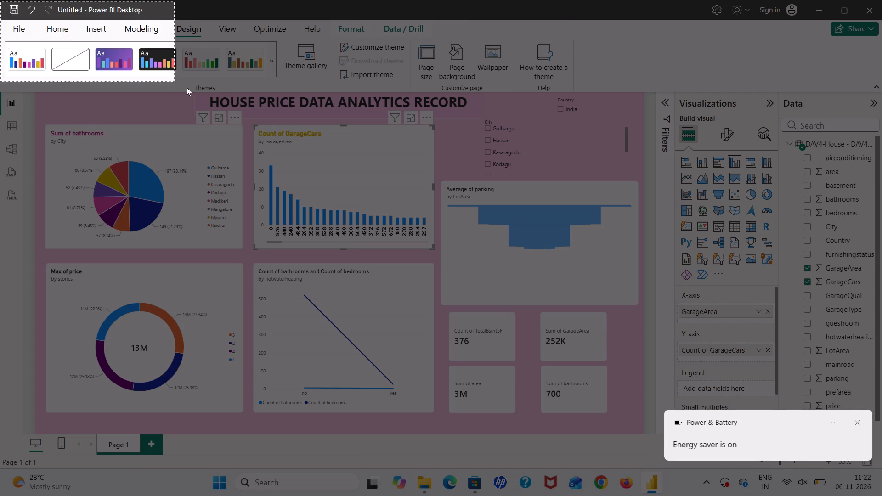
left_click_drag(187, 87, 317, 145)
scroll(224, 107, "right", 1)
scroll(305, 142, "right", 1)
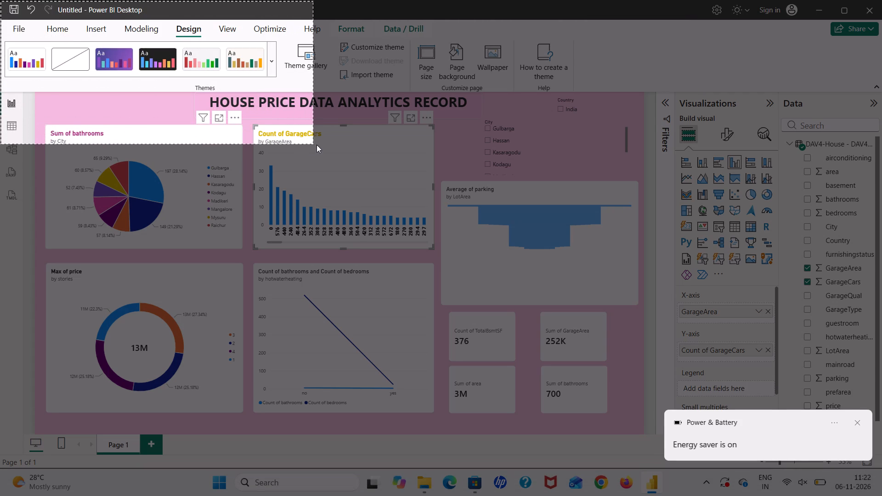
scroll(317, 145, "right", 1)
left_click_drag(317, 145, 599, 164)
scroll(416, 158, "right", 1)
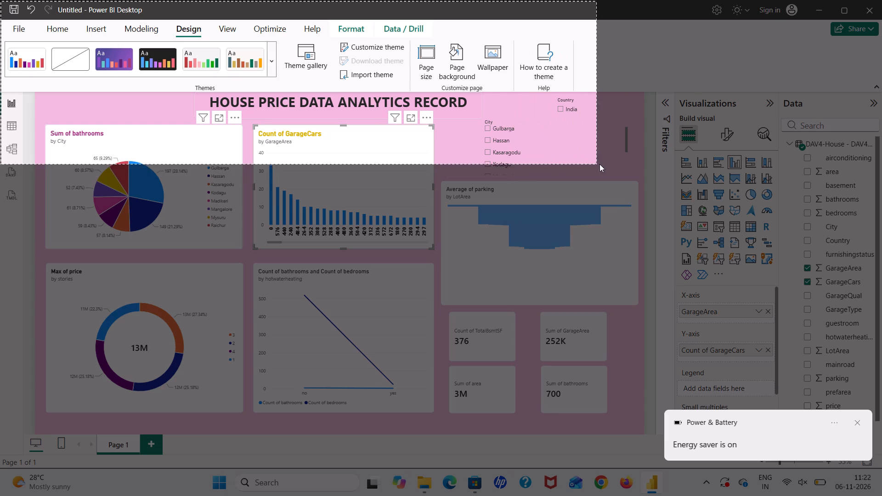
left_click_drag(599, 164, 881, 163)
scroll(691, 163, "right", 1)
scroll(806, 184, "right", 1)
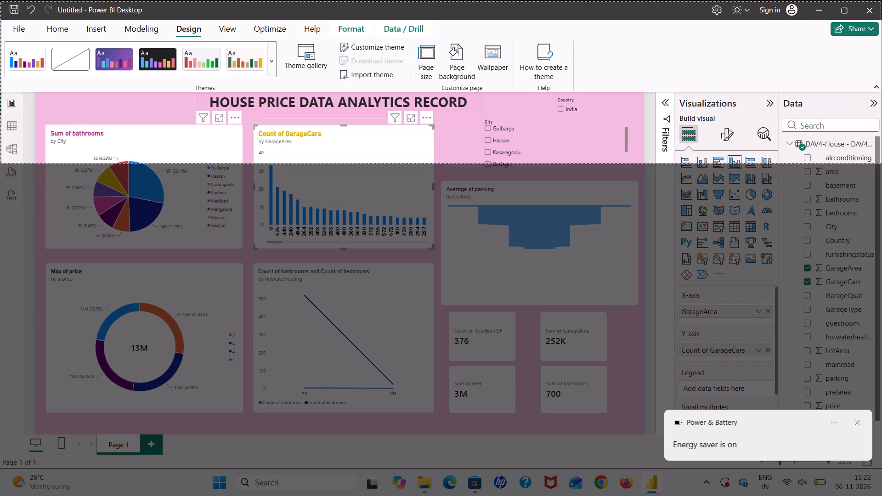
left_click_drag(881, 163, 881, 351)
scroll(881, 178, "up", 1)
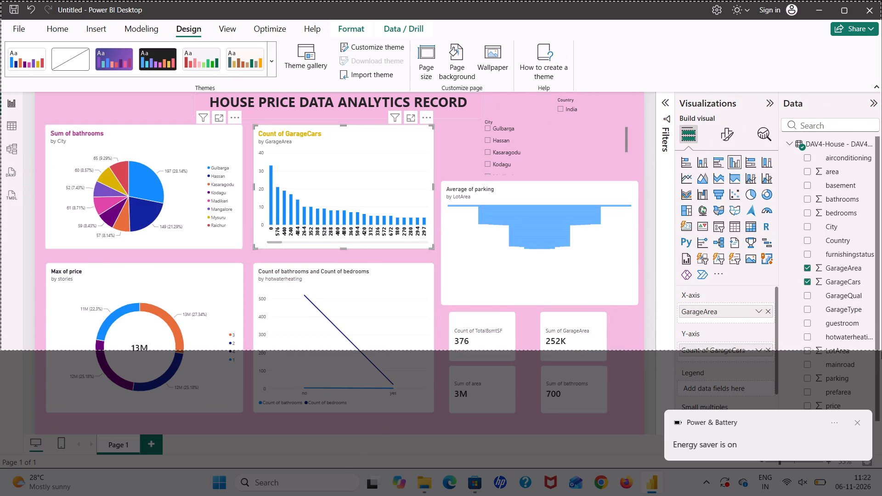
left_click_drag(881, 351, 880, 495)
scroll(881, 387, "up", 1)
scroll(881, 465, "up", 1)
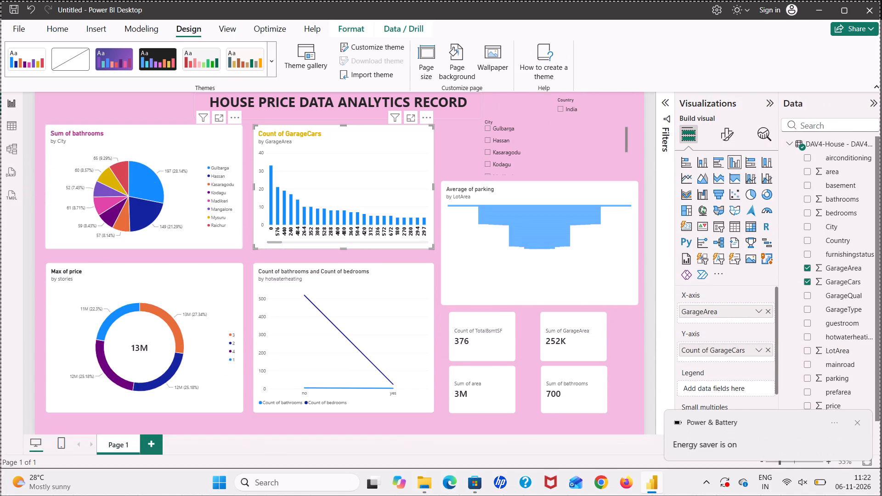
scroll(880, 495, "up", 1)
left_click_drag(880, 495, 878, 493)
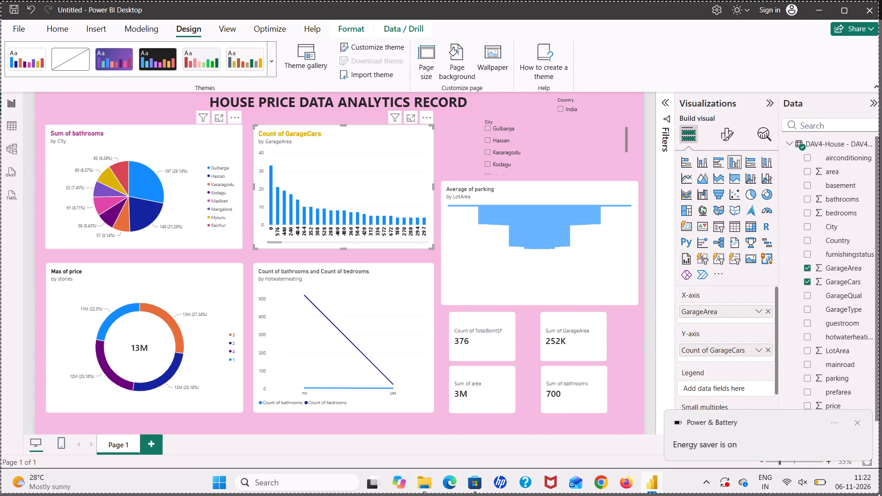
left_click_drag(878, 493, 877, 493)
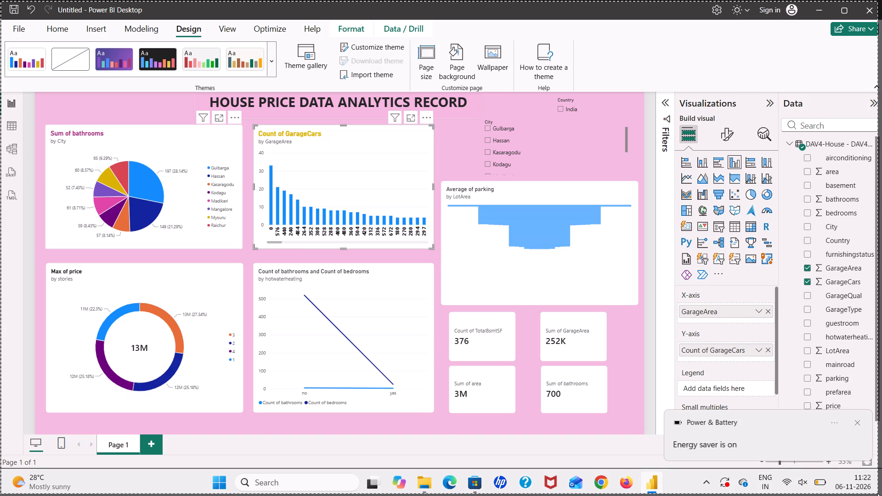
left_click_drag(877, 493, 878, 494)
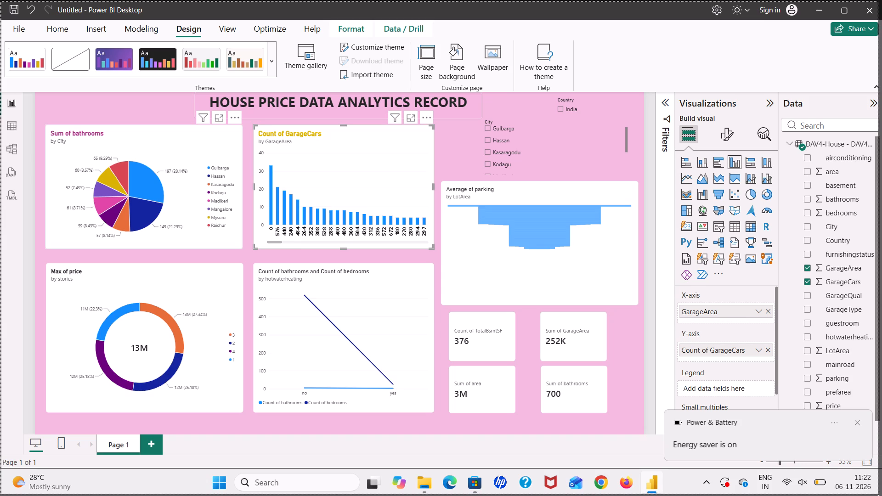
left_click_drag(878, 494, 878, 491)
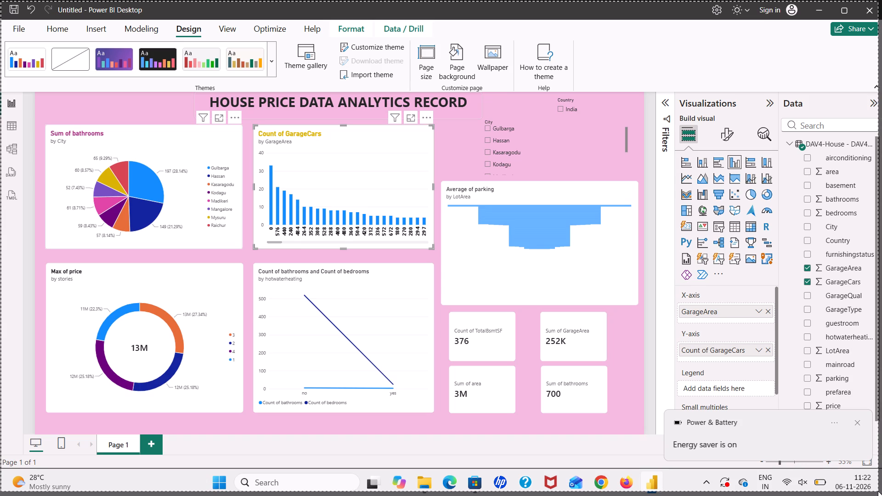
left_click_drag(878, 491, 878, 491)
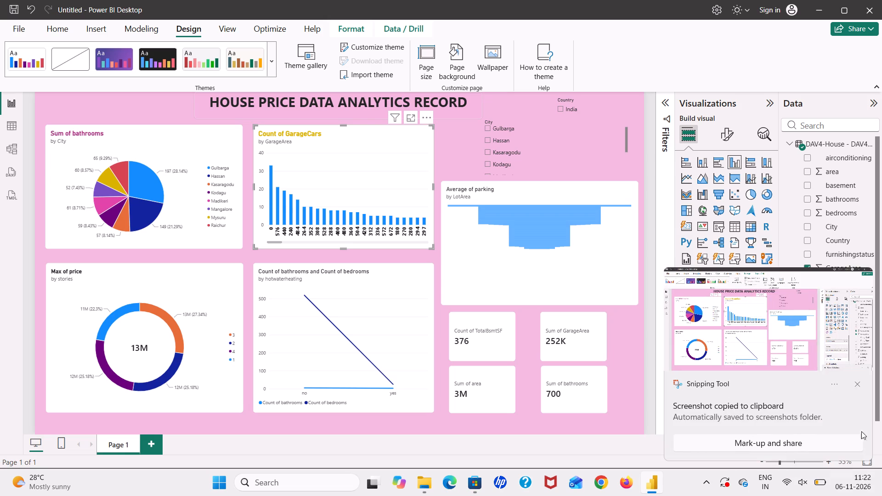
left_click(829, 341)
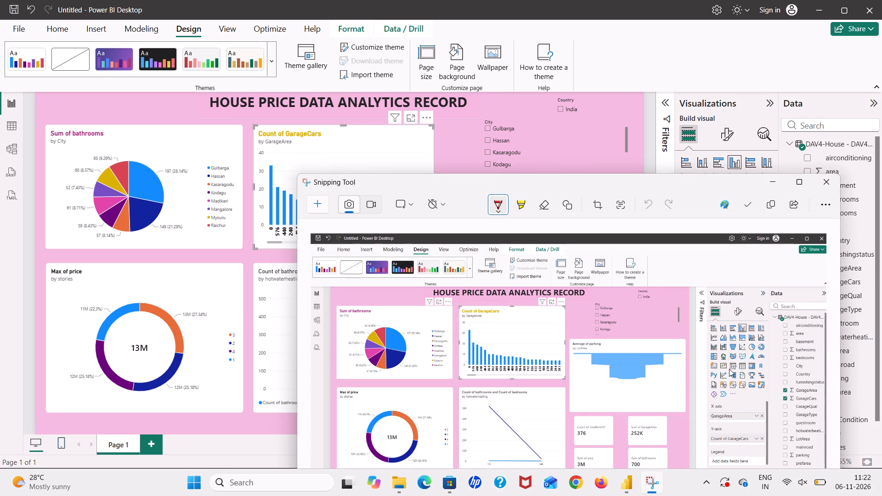
scroll(729, 369, "down", 4)
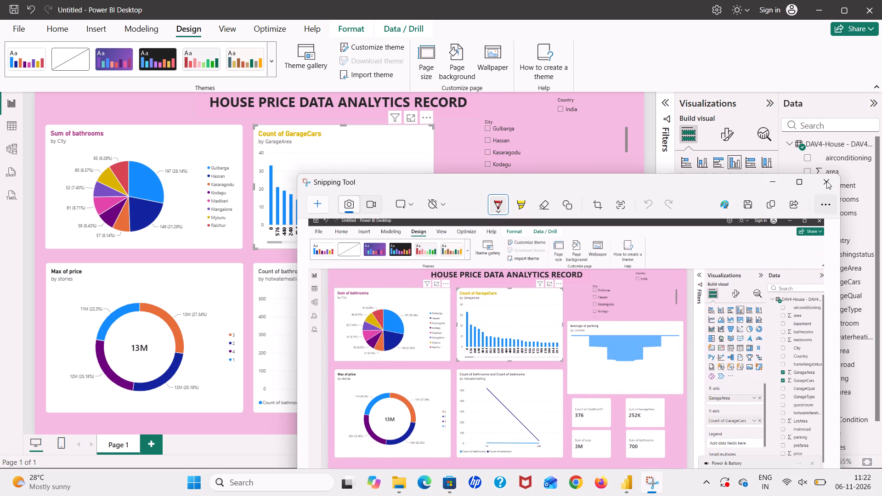
left_click(827, 178)
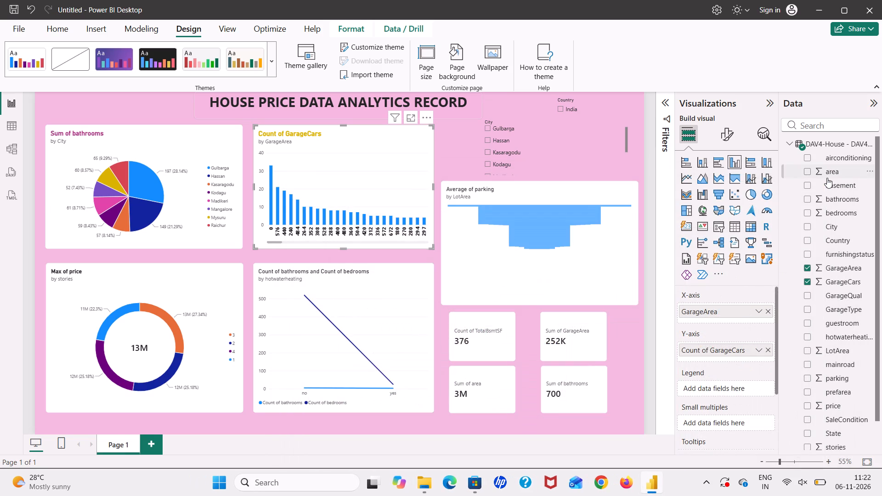
Take another rectangular screenshot covering the whole screen with the dashboard, review it in Snipping Tool, and close the preview.
key("Print")
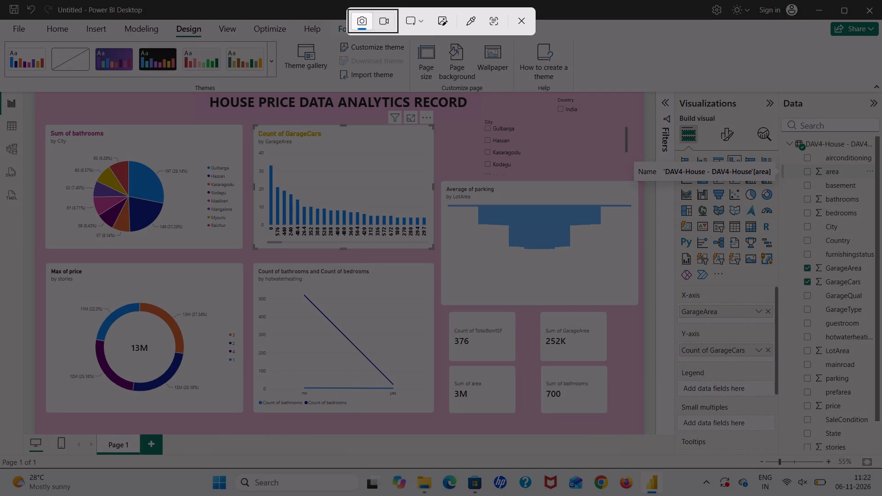
left_click_drag(0, 0, 614, 178)
scroll(273, 110, "right", 1)
scroll(386, 138, "right", 3)
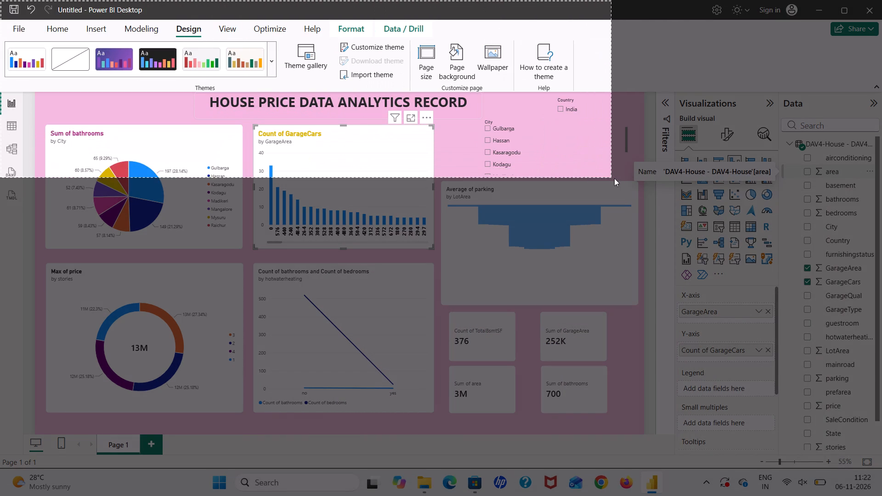
left_click_drag(614, 178, 881, 270)
scroll(790, 242, "right", 1)
scroll(881, 265, "right", 1)
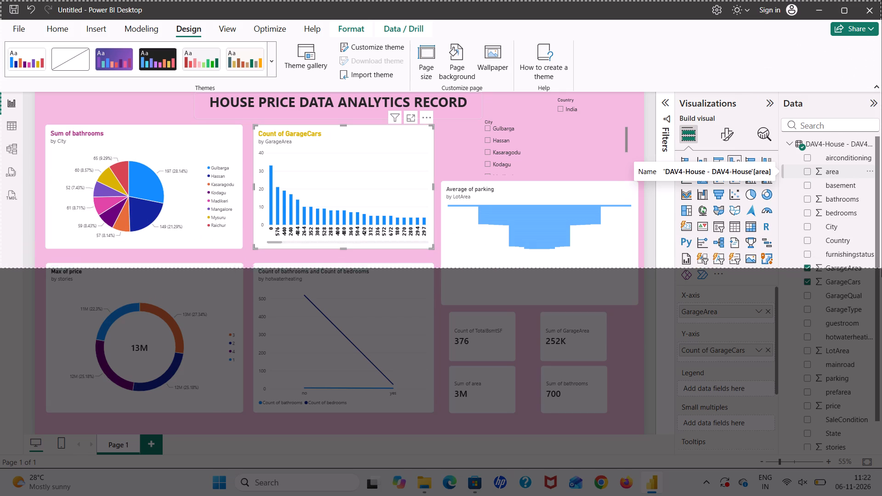
left_click_drag(881, 270, 881, 488)
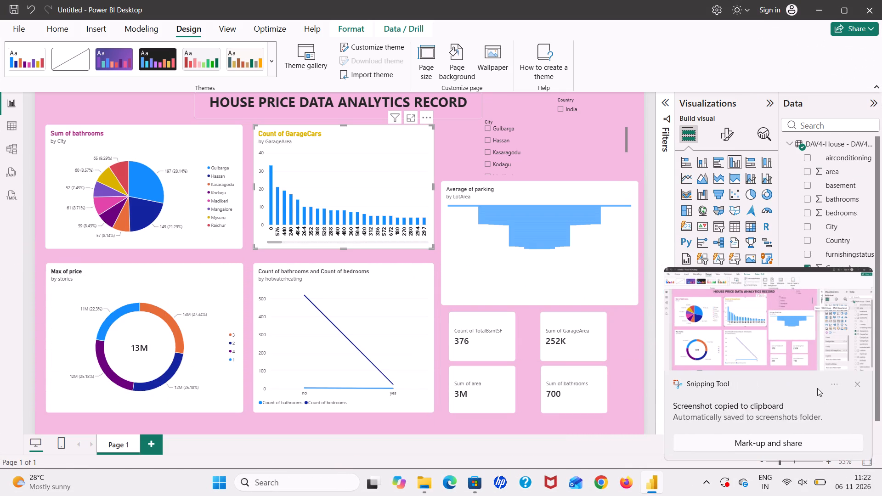
left_click(774, 328)
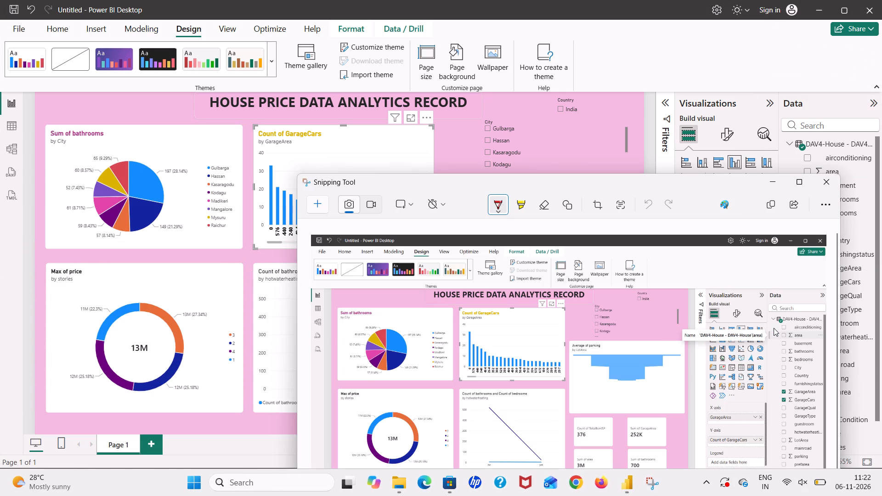
scroll(656, 338, "down", 3)
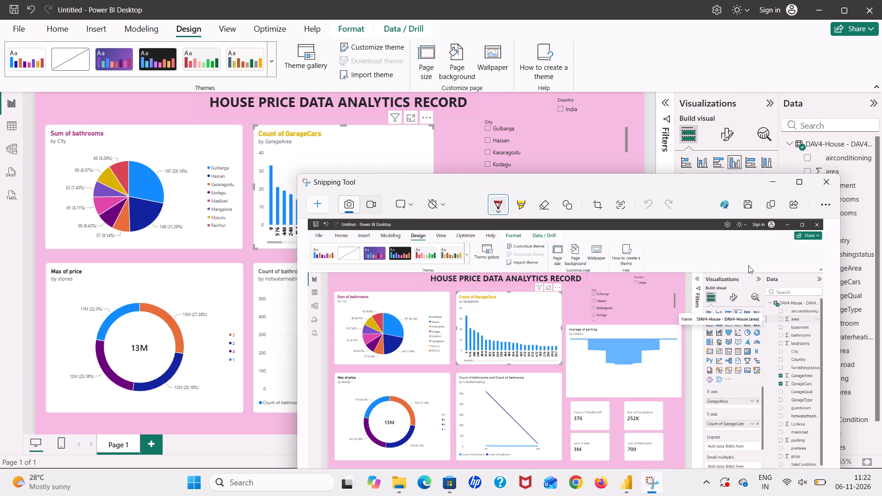
left_click(829, 180)
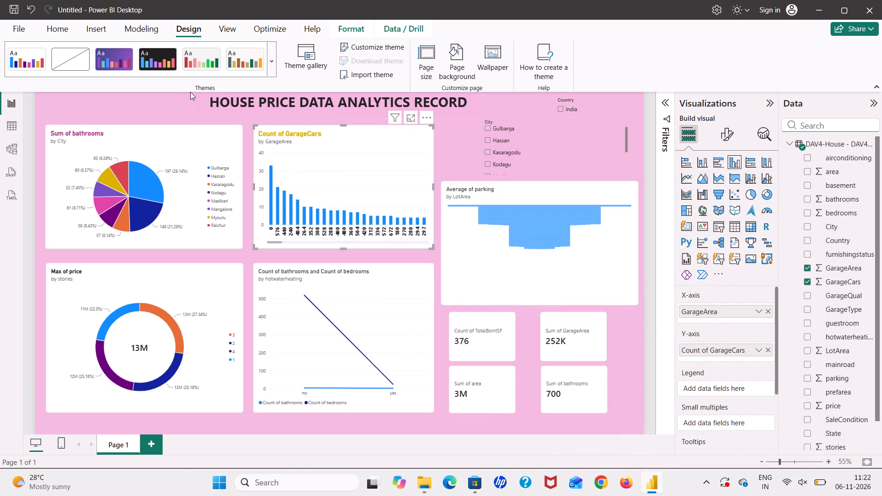
Capture a rectangular screenshot of only the dashboard canvas, from the HOUSE PRICE DATA ANALYTICS RECORD heading down past the bottom charts and cards.
key("Print")
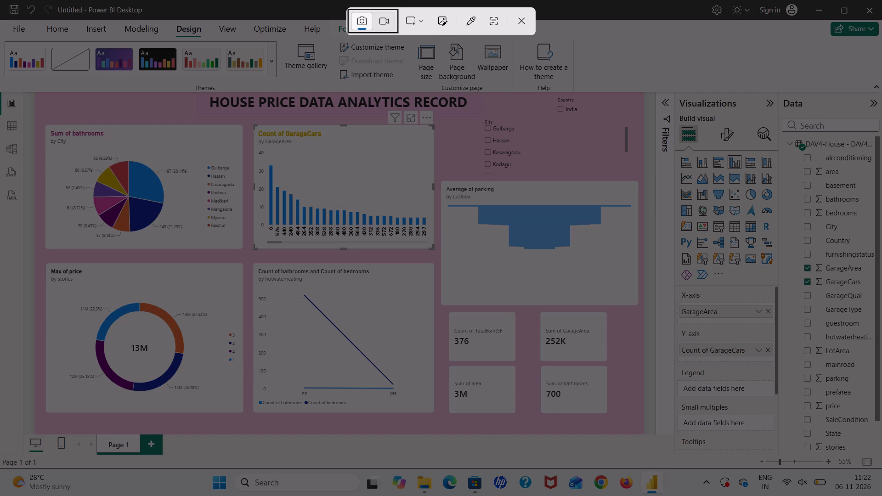
left_click_drag(39, 92, 279, 155)
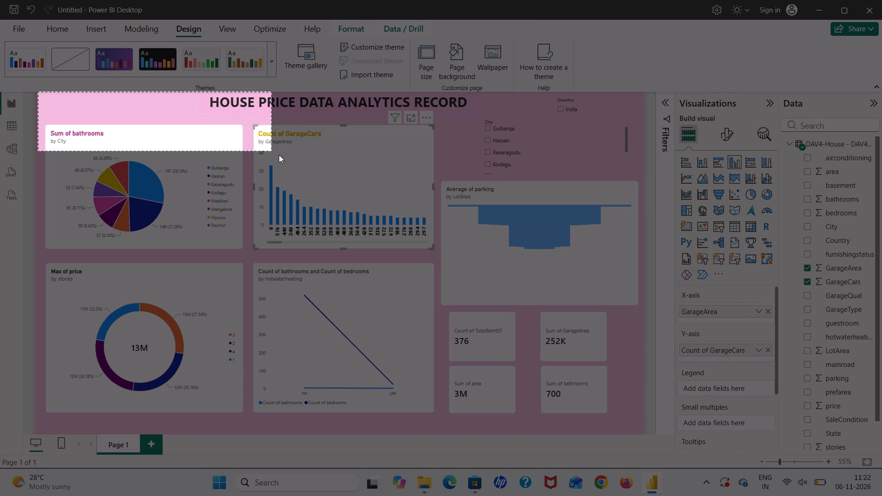
left_click_drag(279, 155, 562, 213)
scroll(340, 191, "right", 1)
scroll(465, 211, "right", 1)
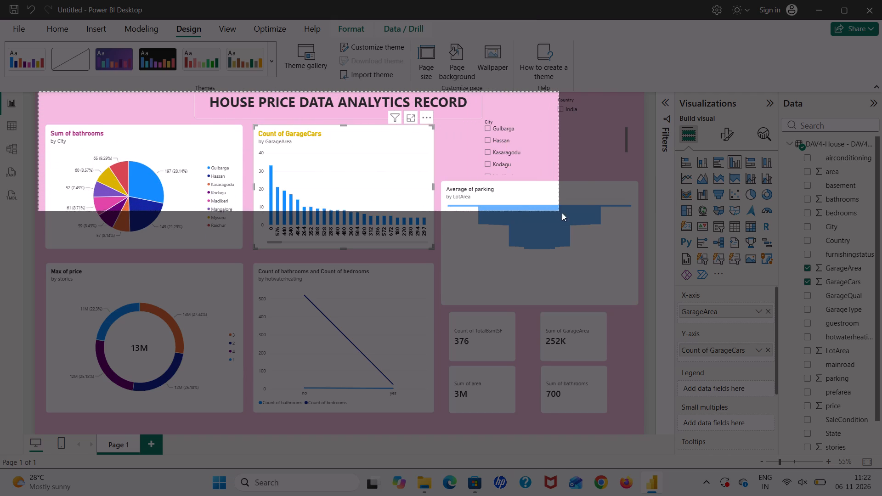
left_click_drag(562, 213, 651, 276)
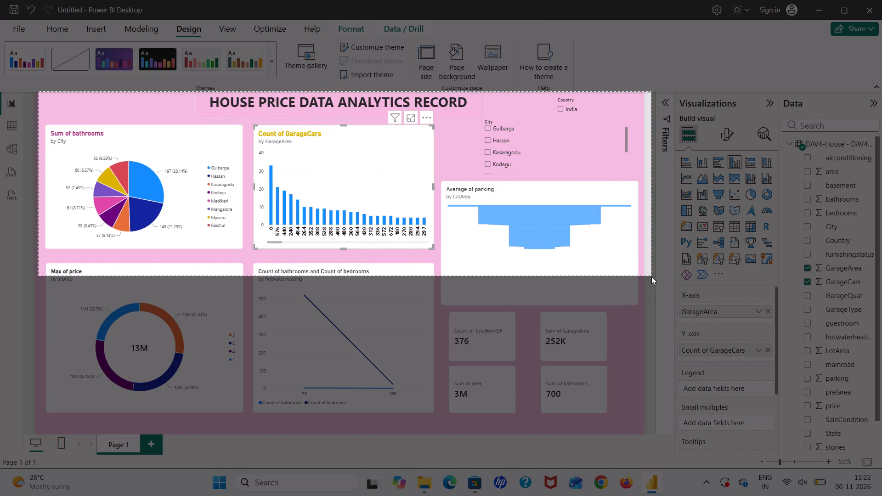
left_click_drag(651, 276, 655, 376)
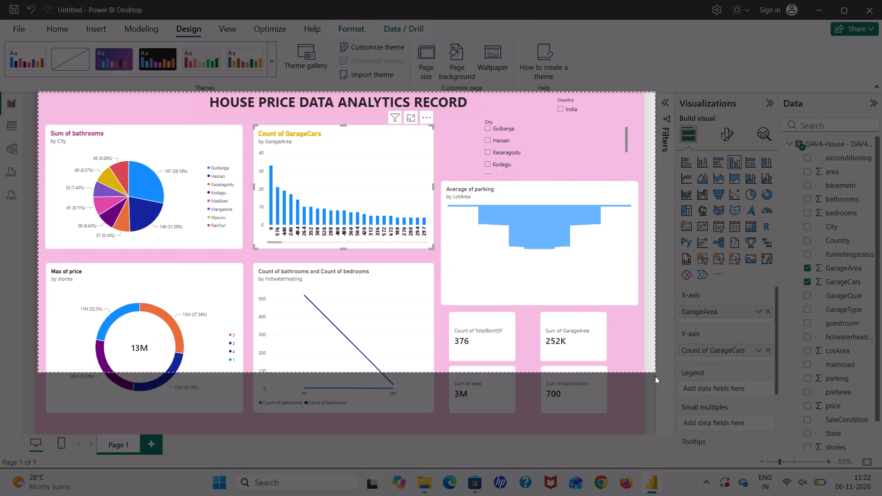
left_click_drag(655, 376, 644, 424)
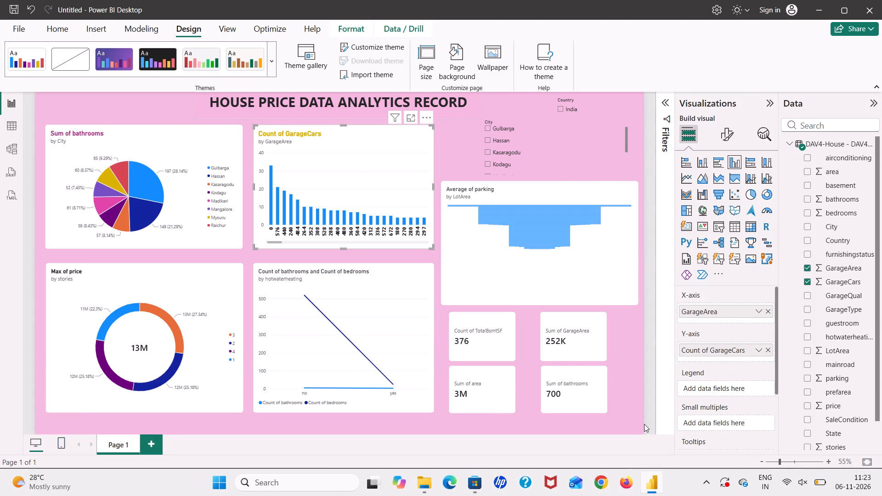